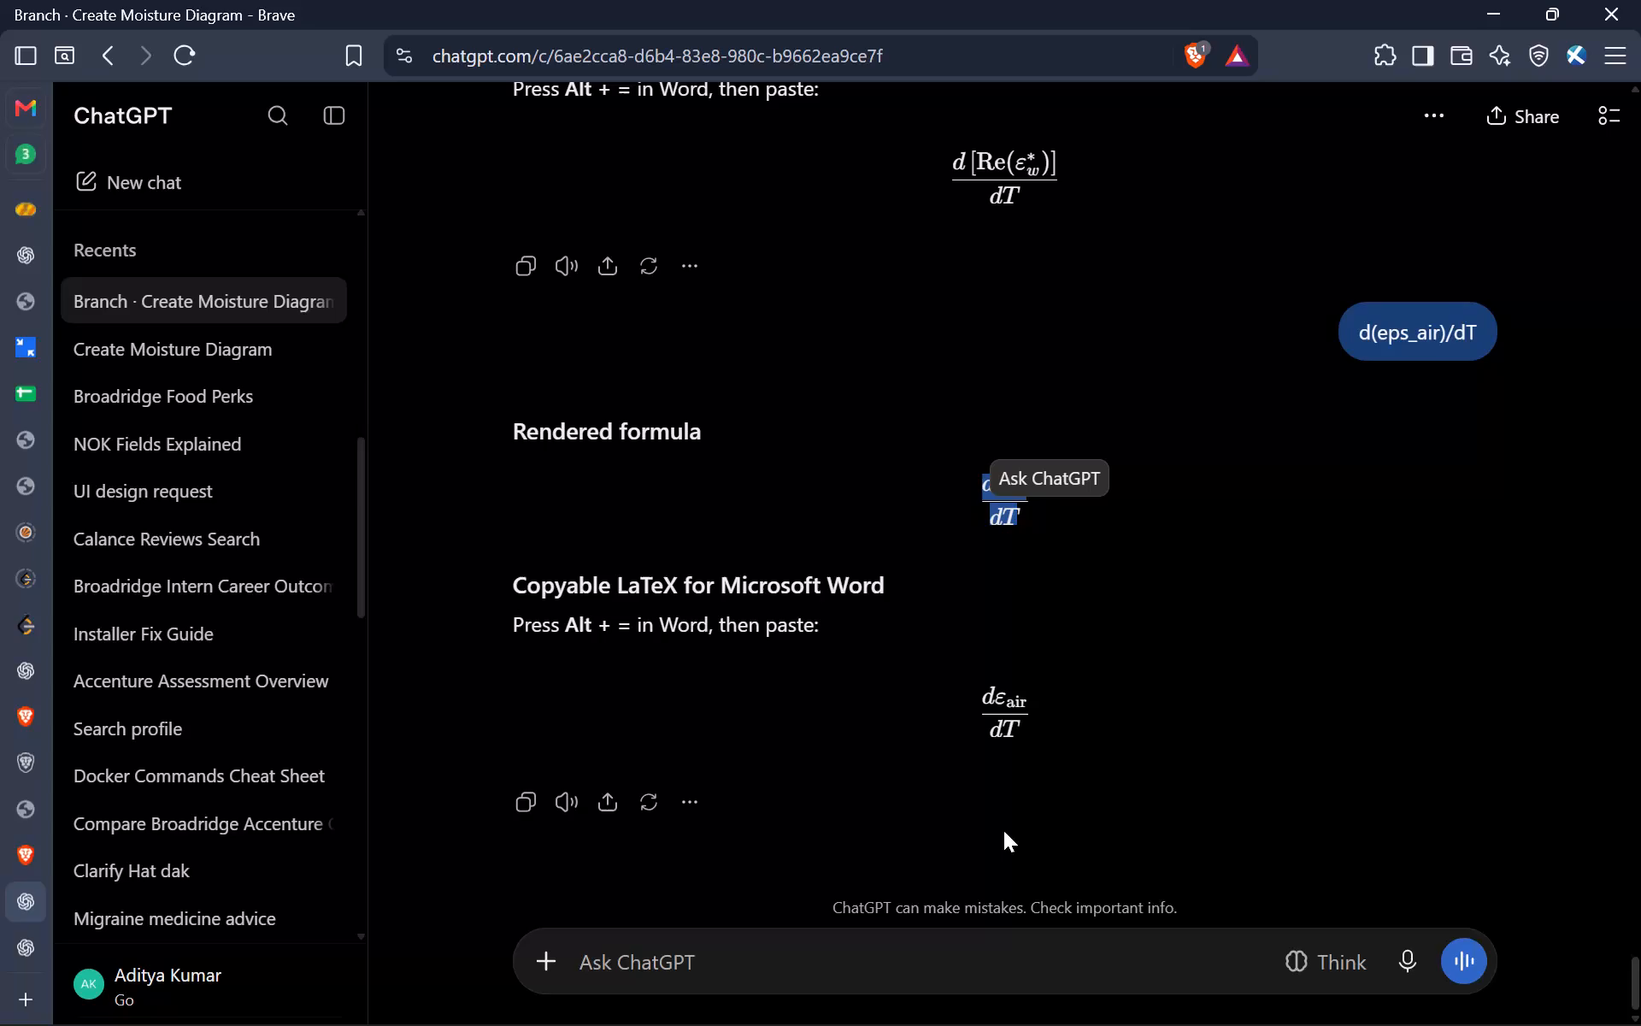
Paste and submit the copied depth equation d = [ c / (4 * pi * sqrt(Re{eps_sheath})) ] * [ d(phi_EM) / df ] as a chat prompt.
left_click(931, 952)
key("ctrl+v")
key("Return")
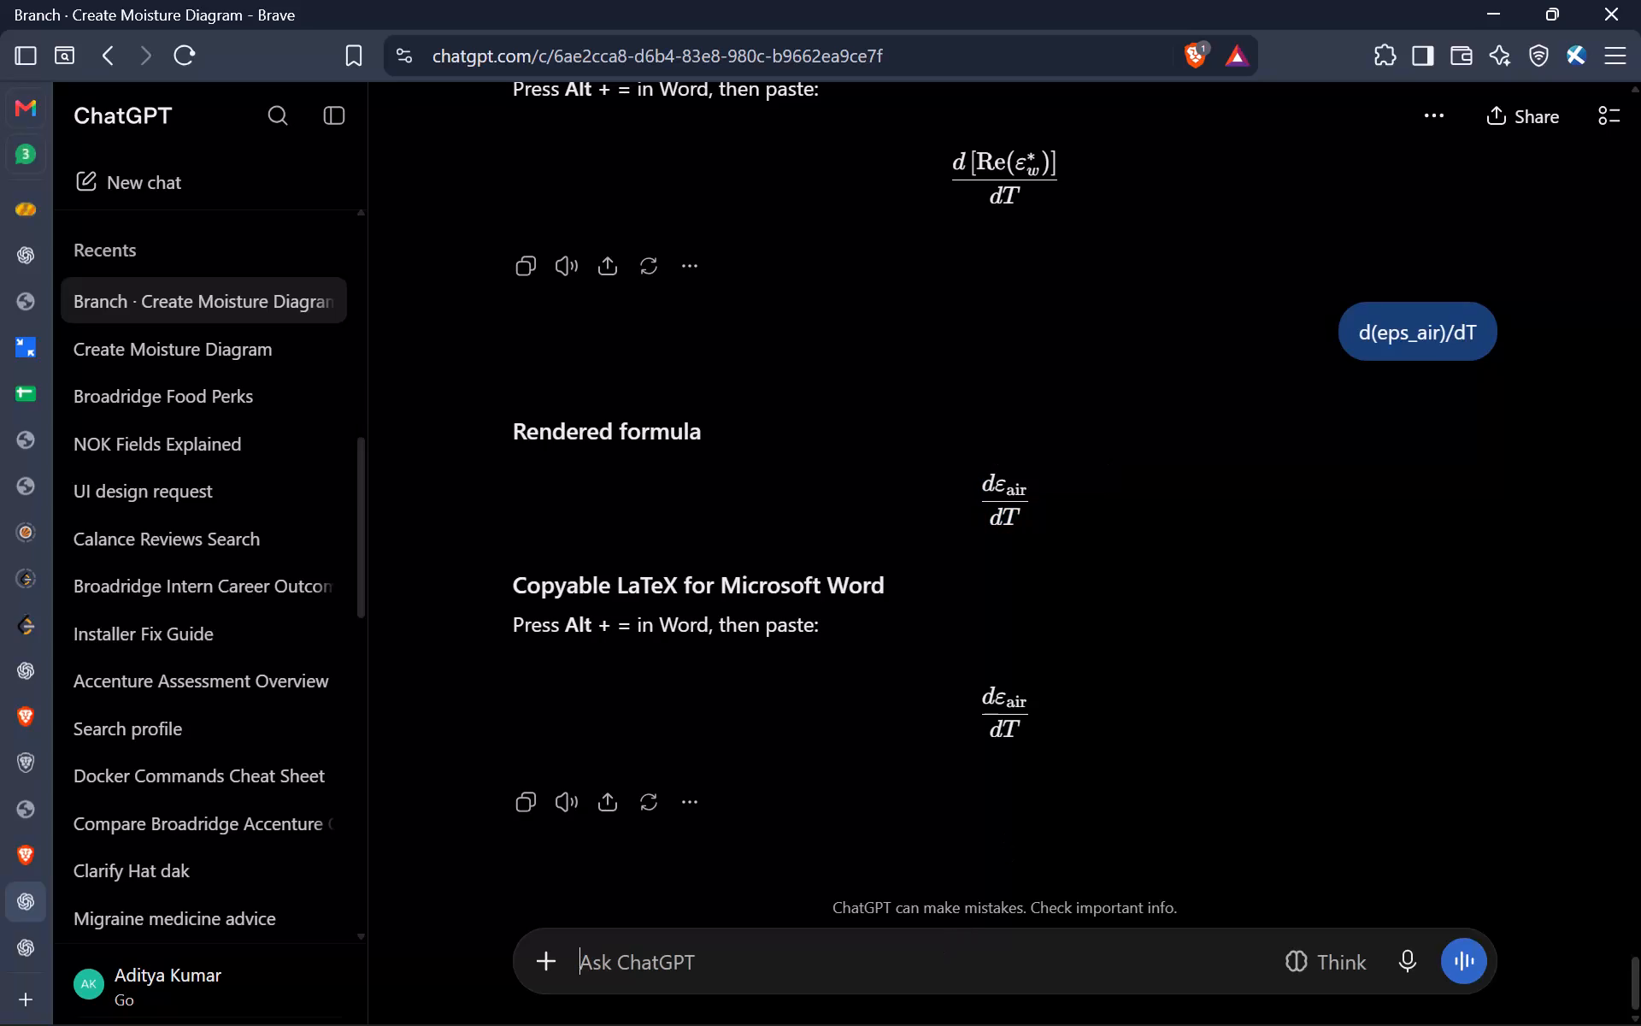
Switch to the Word patent draft and format the -1 exponents of both K^-1 units as superscripts, removing the carets.
key("alt+Tab")
key("alt+Tab")
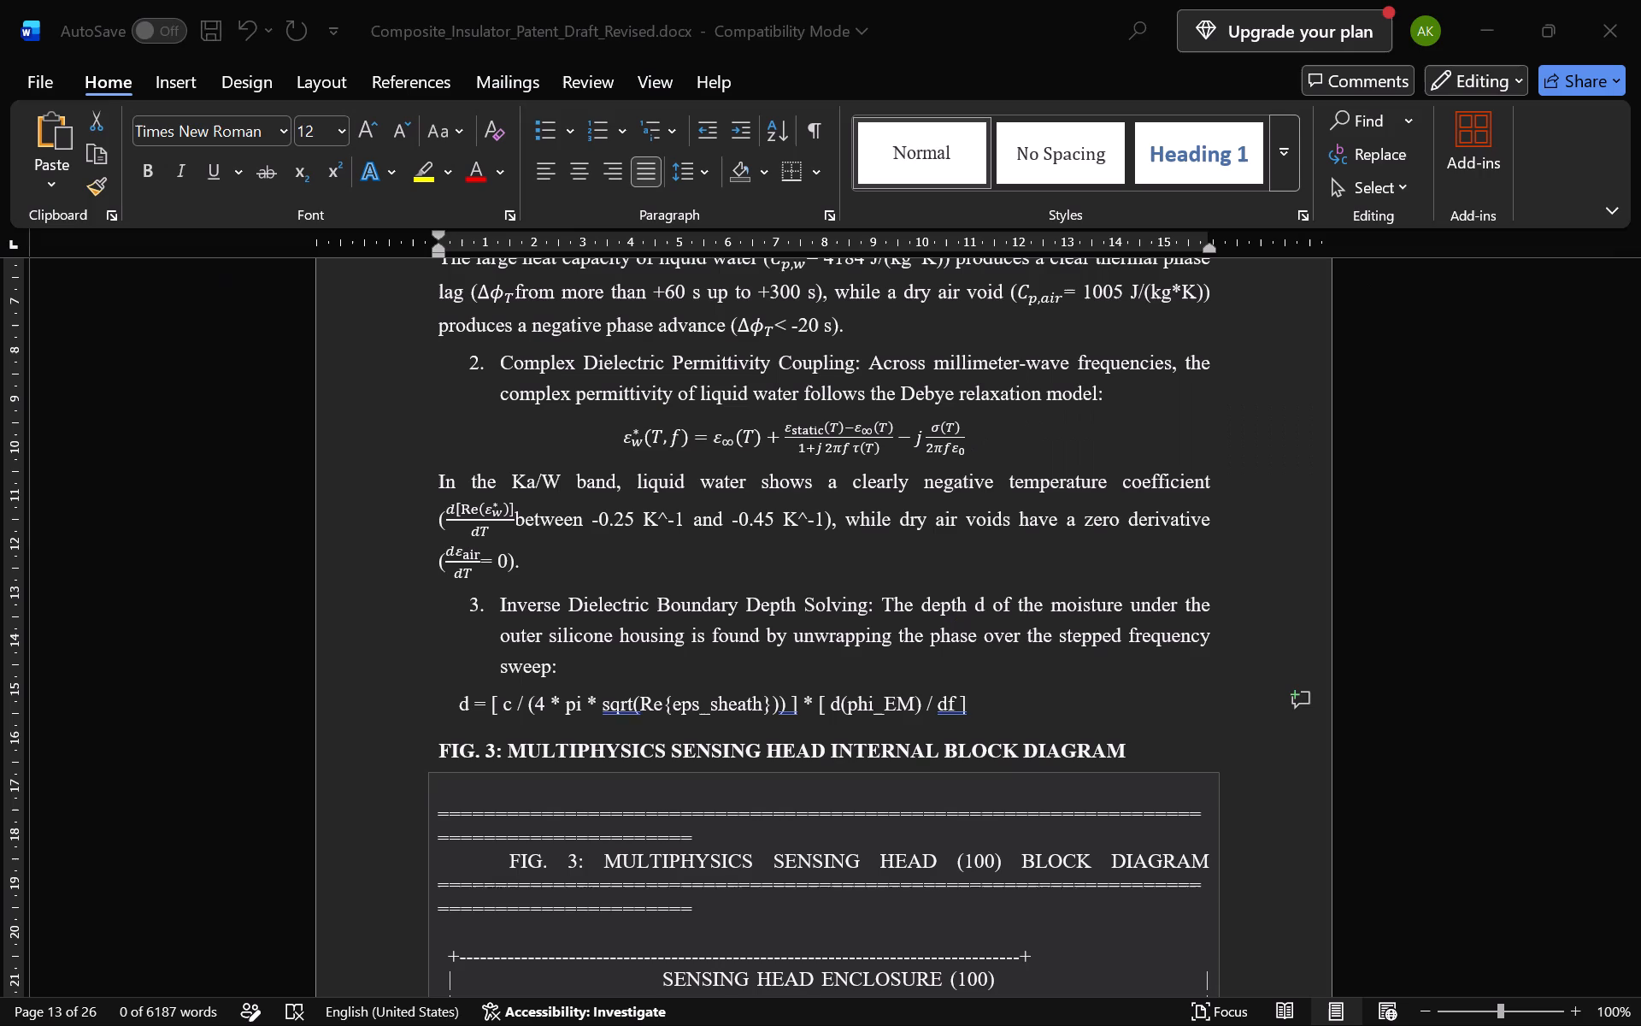
left_click(987, 662)
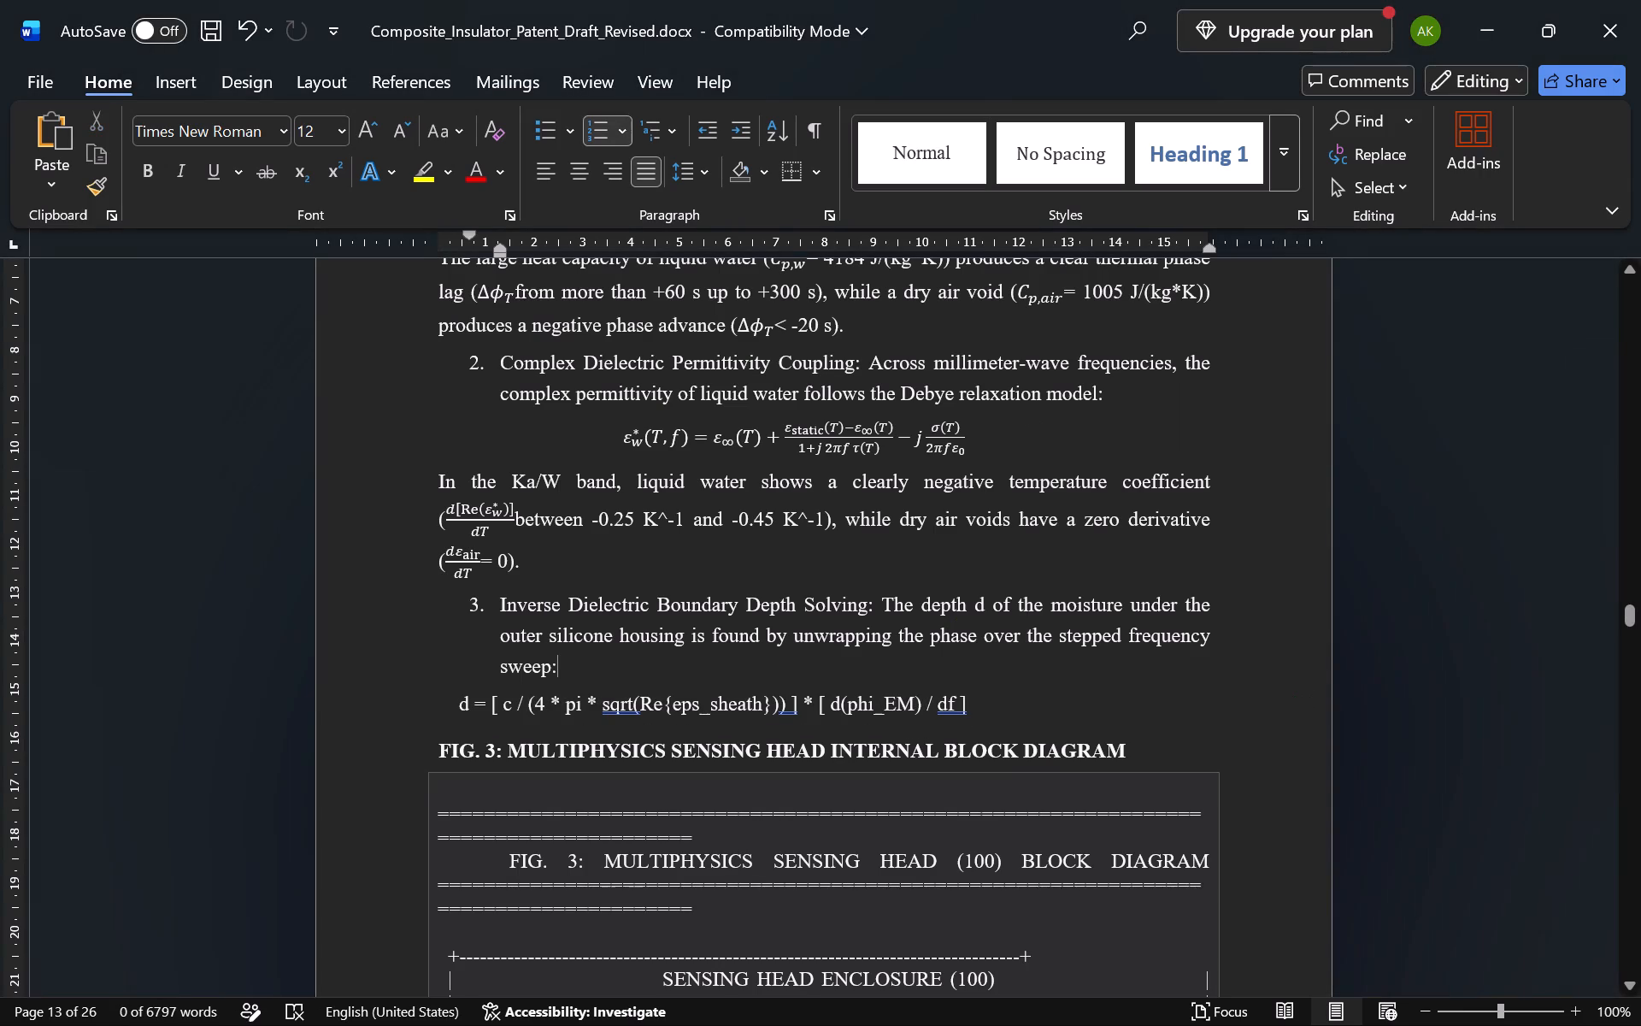
scroll(987, 662, "down", 1)
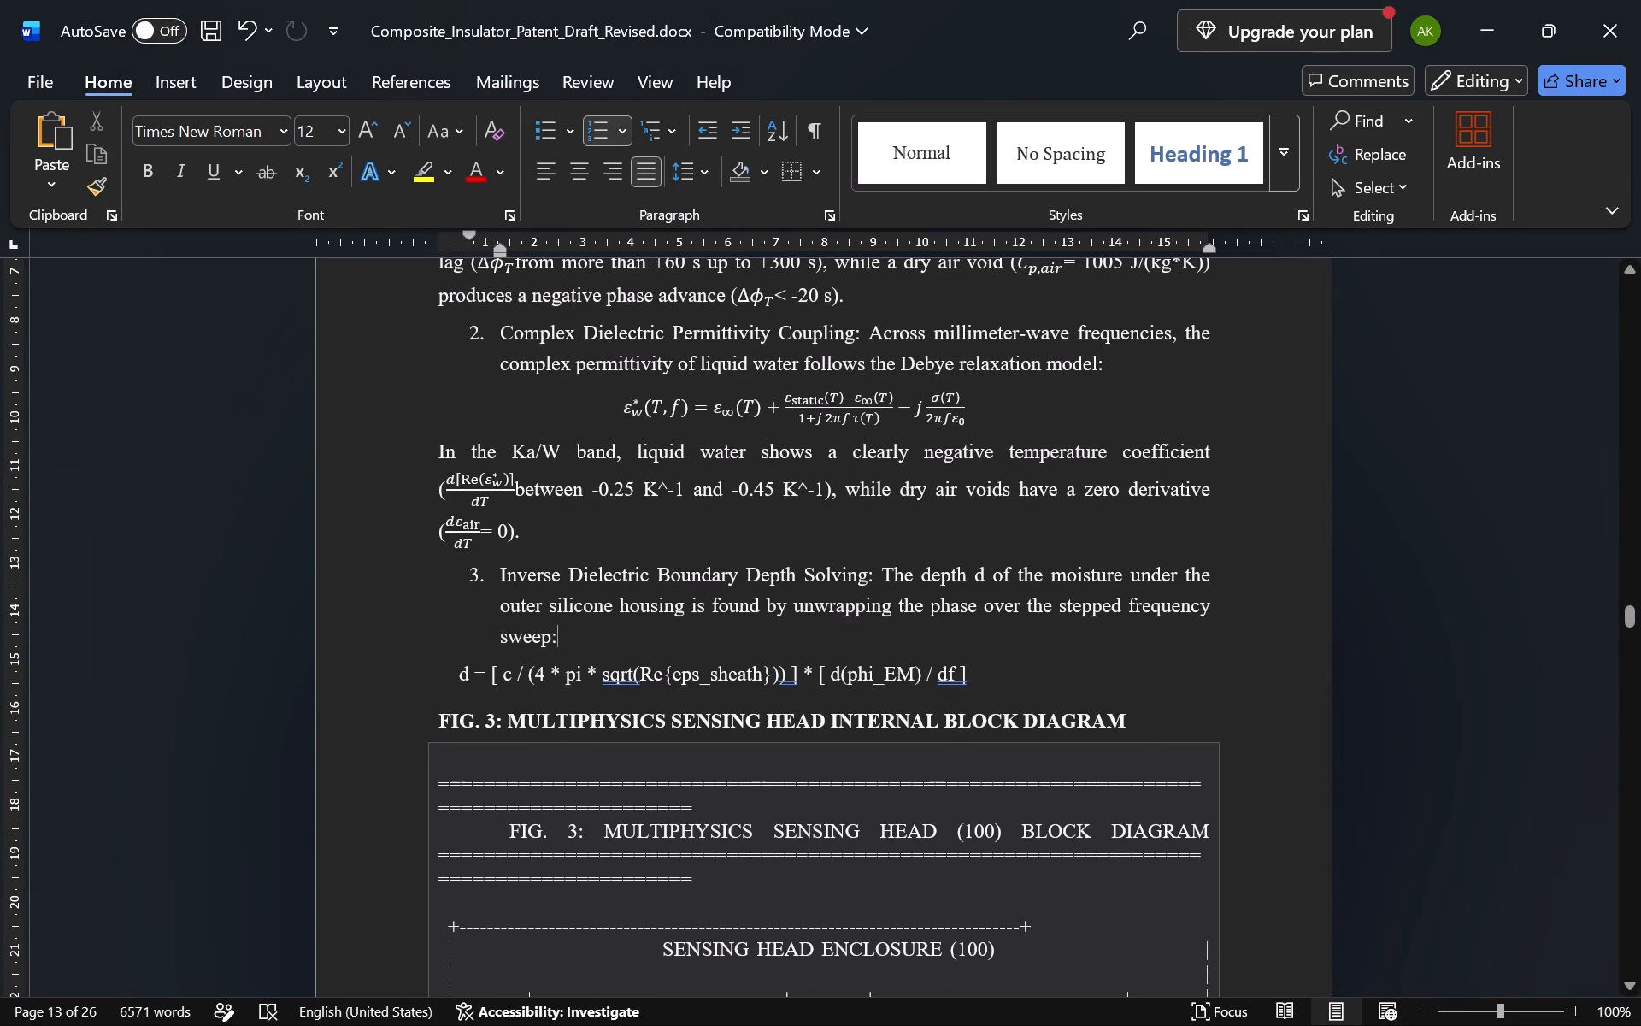
left_click(680, 491)
key("shift+Left")
key("shift+Left")
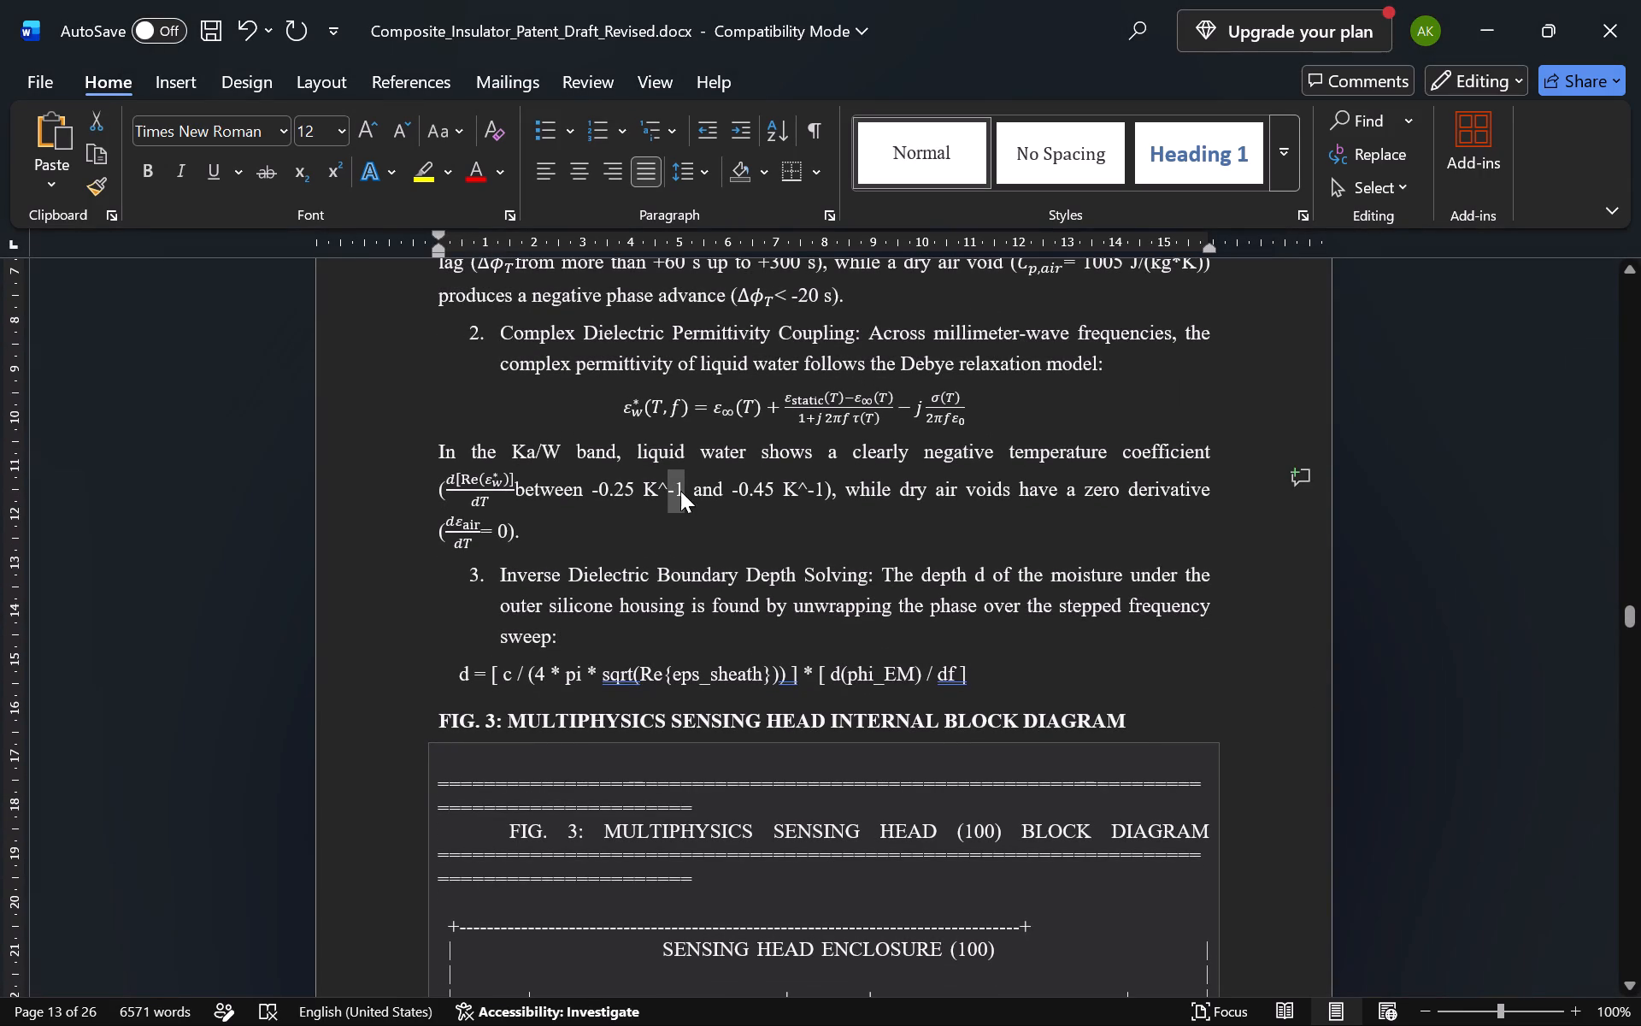
left_click(329, 174)
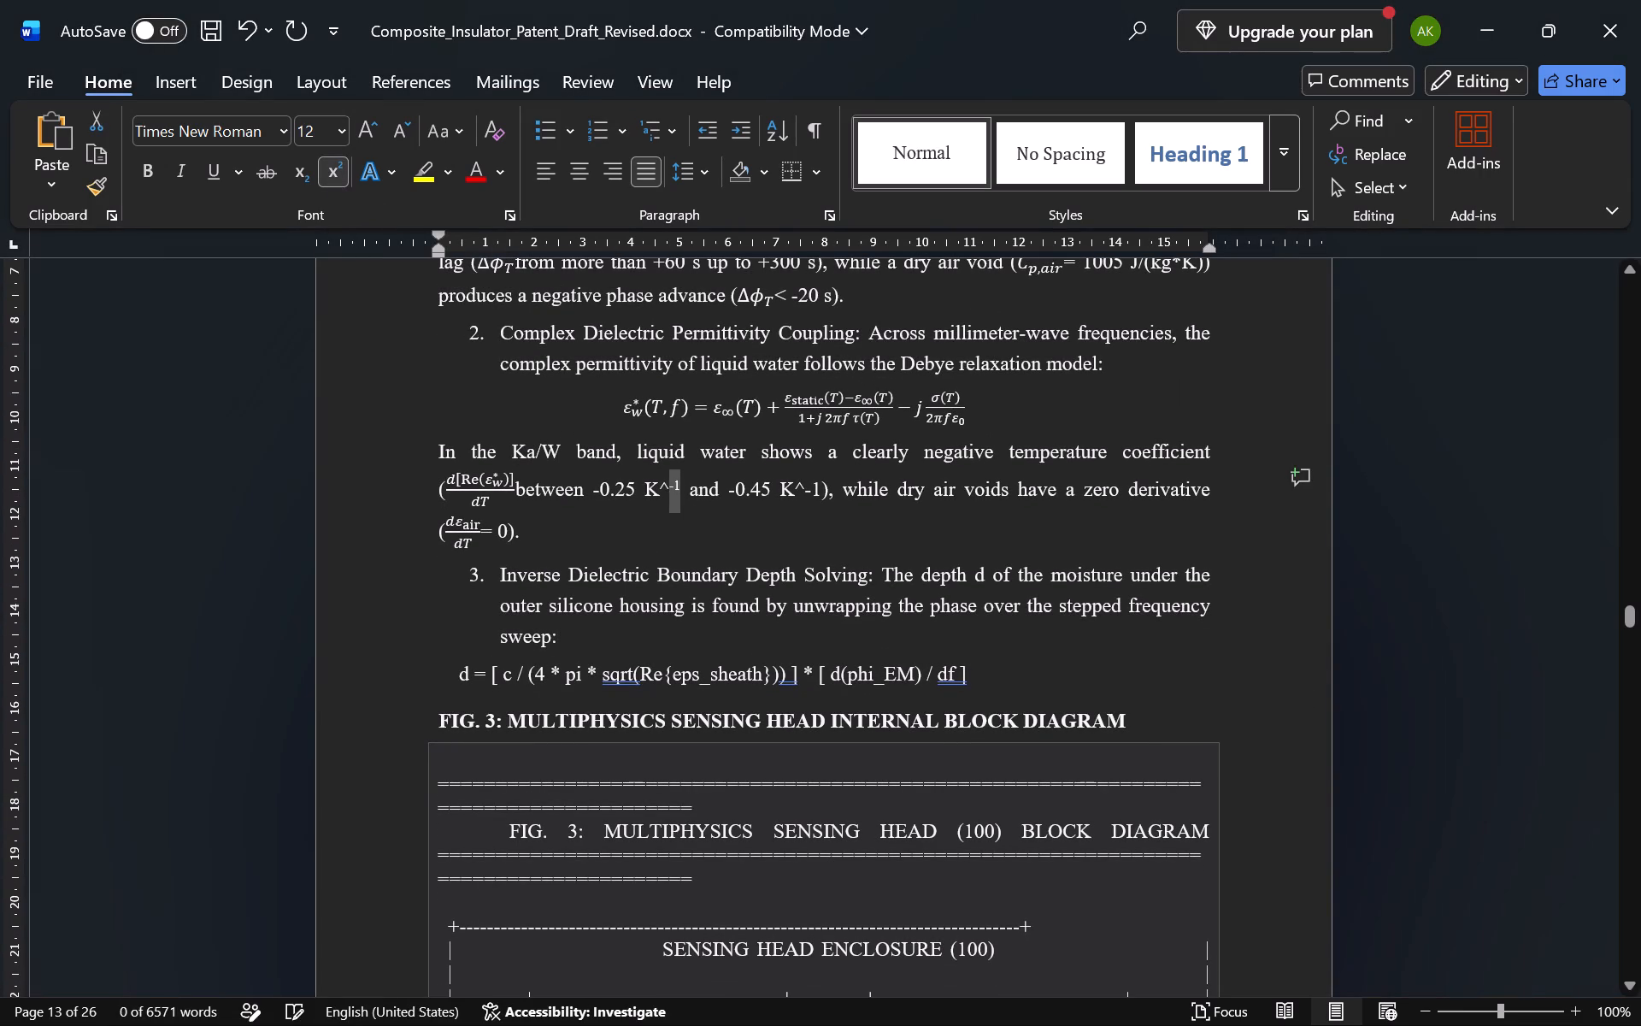
left_click(817, 486)
key("shift+Left")
key("shift+Left")
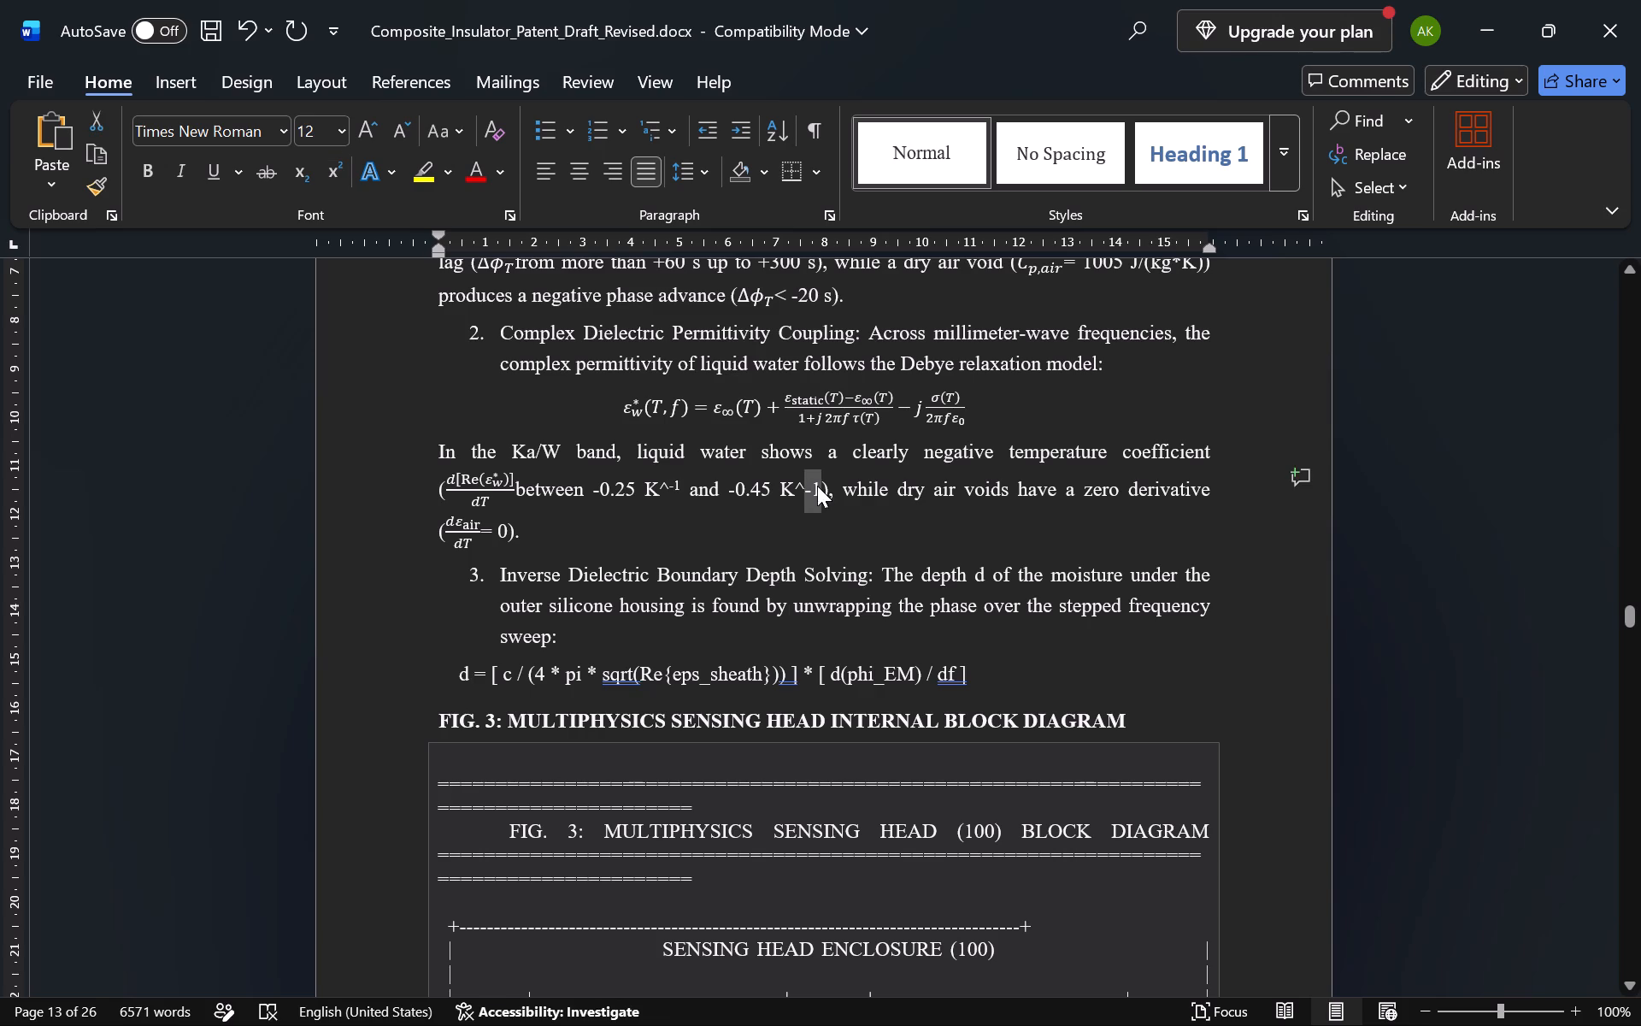
left_click(329, 179)
key("Left")
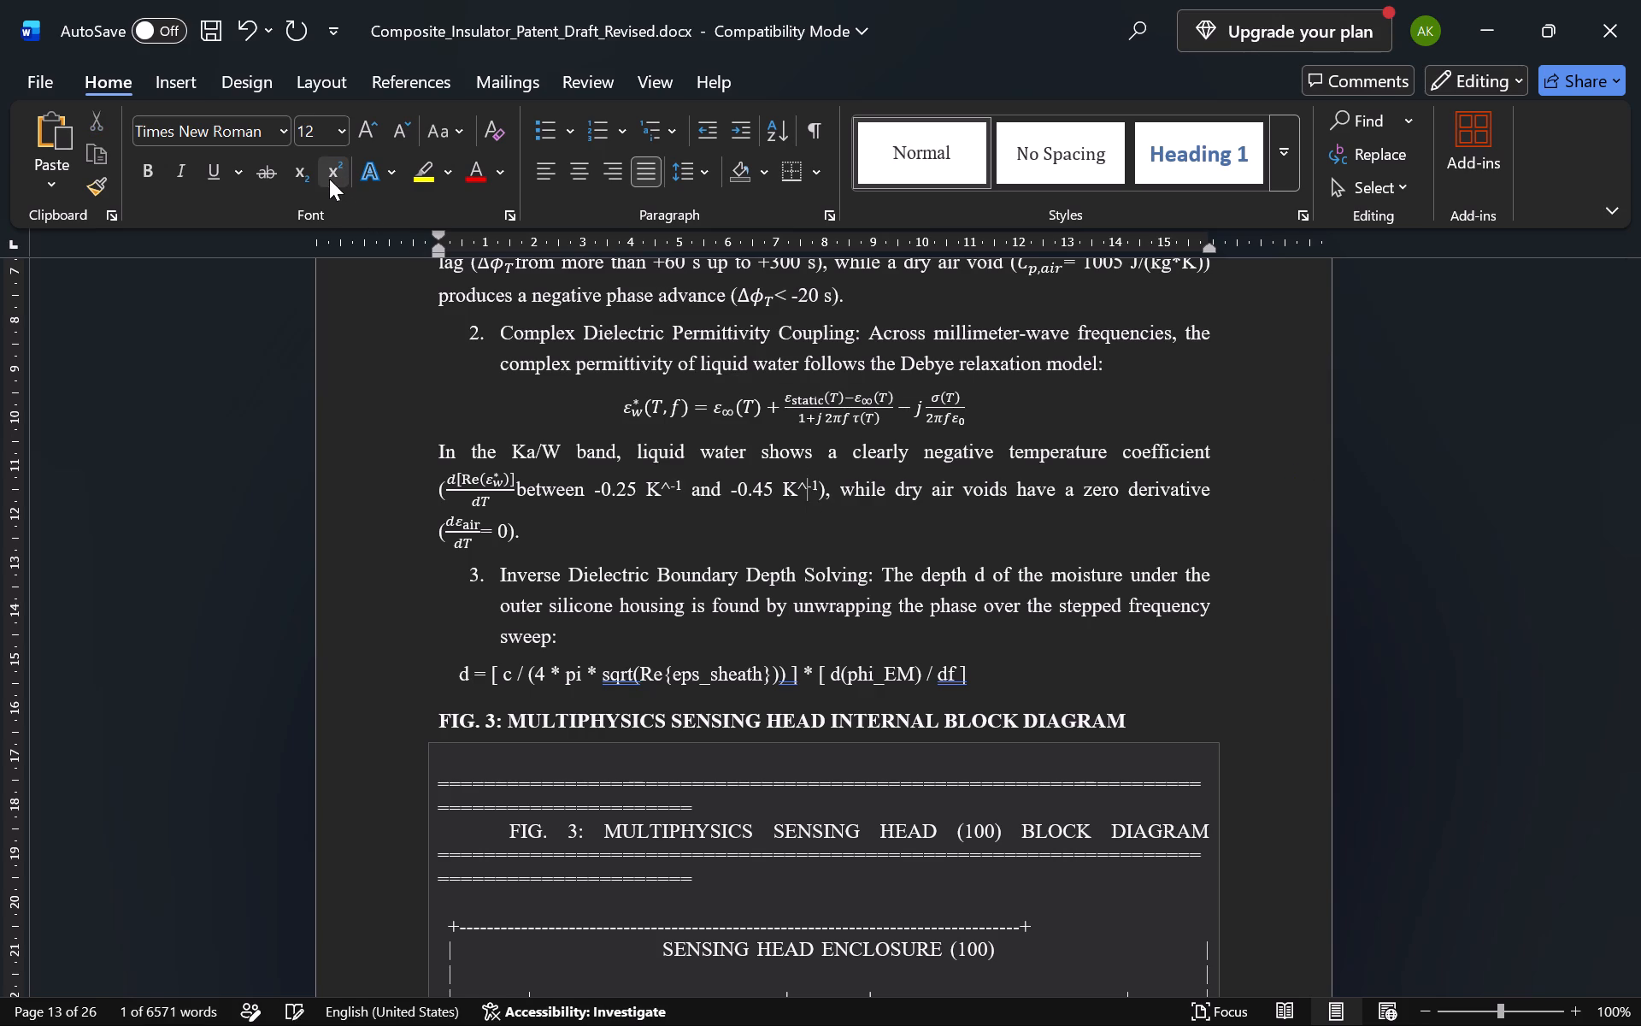
key("BackSpace")
left_click(661, 490)
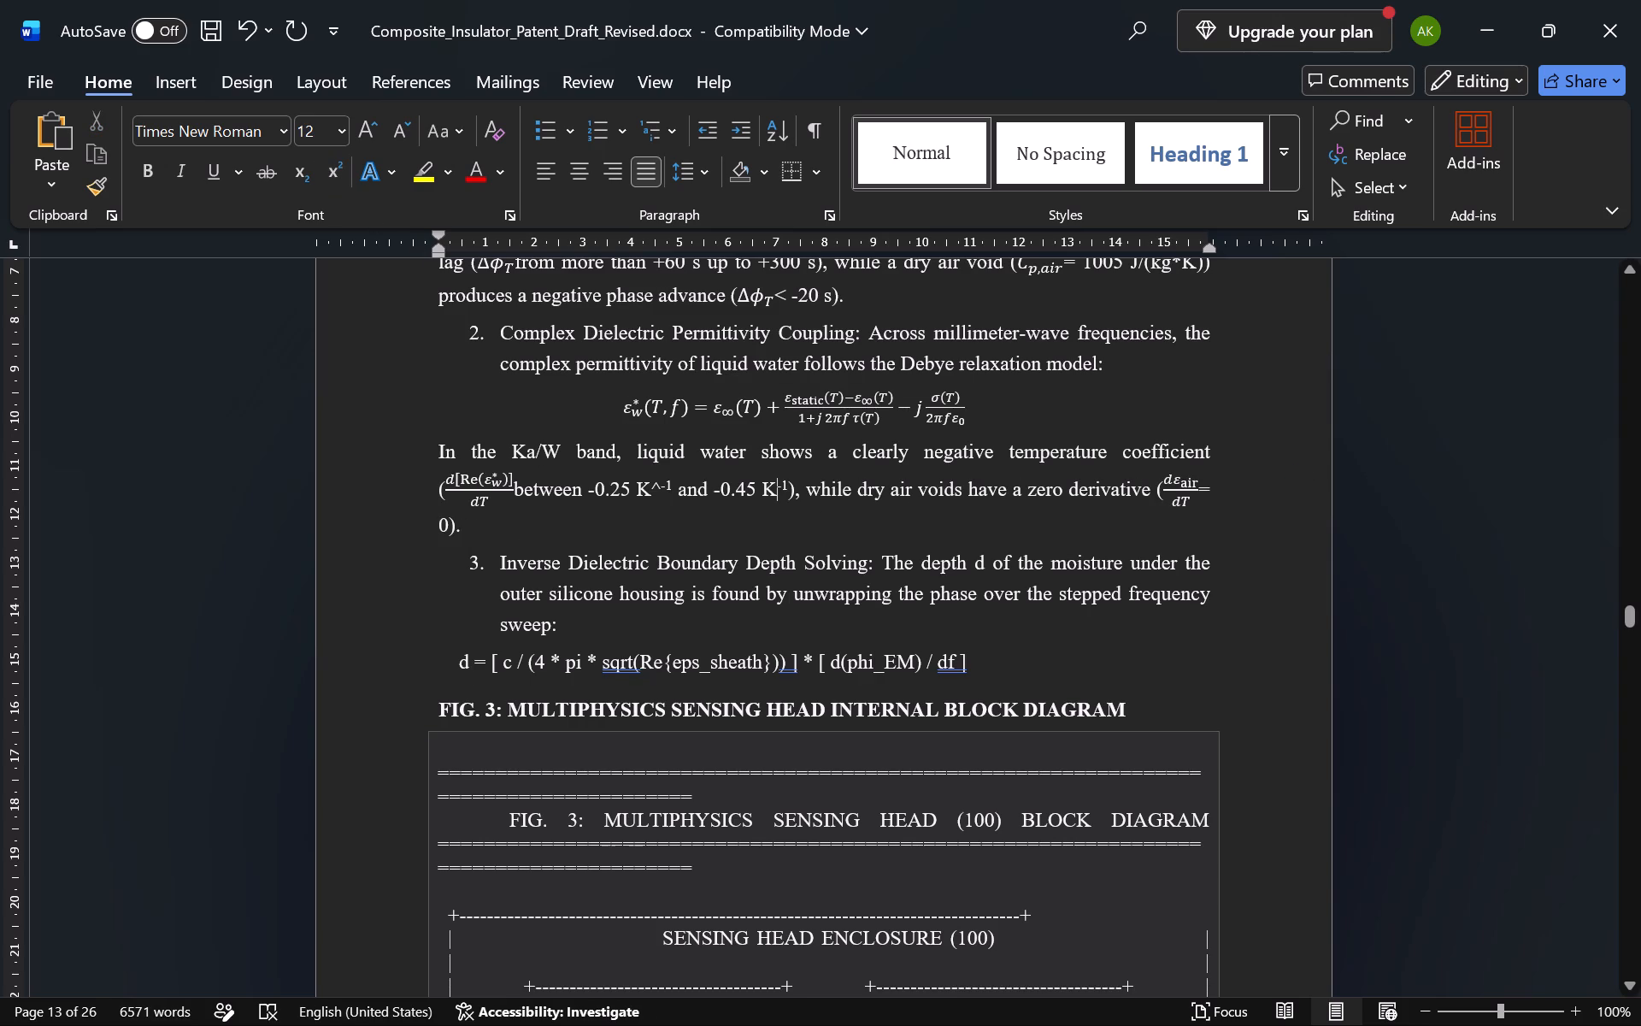
key("BackSpace")
left_click(812, 577)
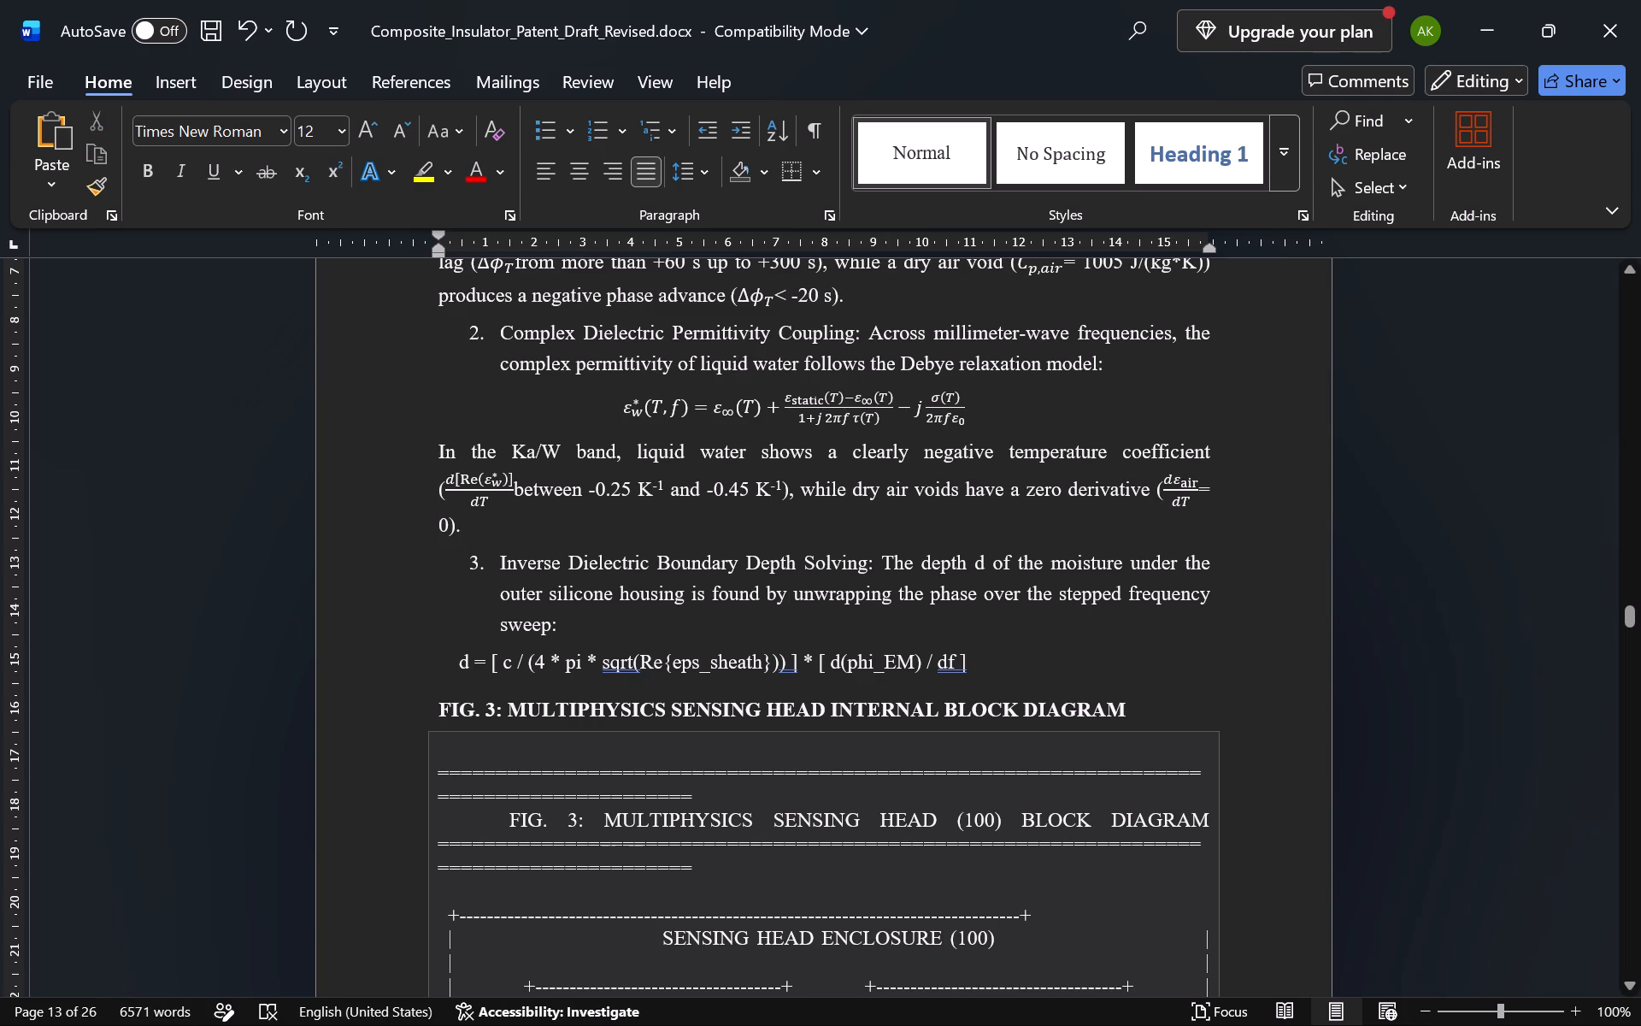
scroll(812, 577, "up", 1)
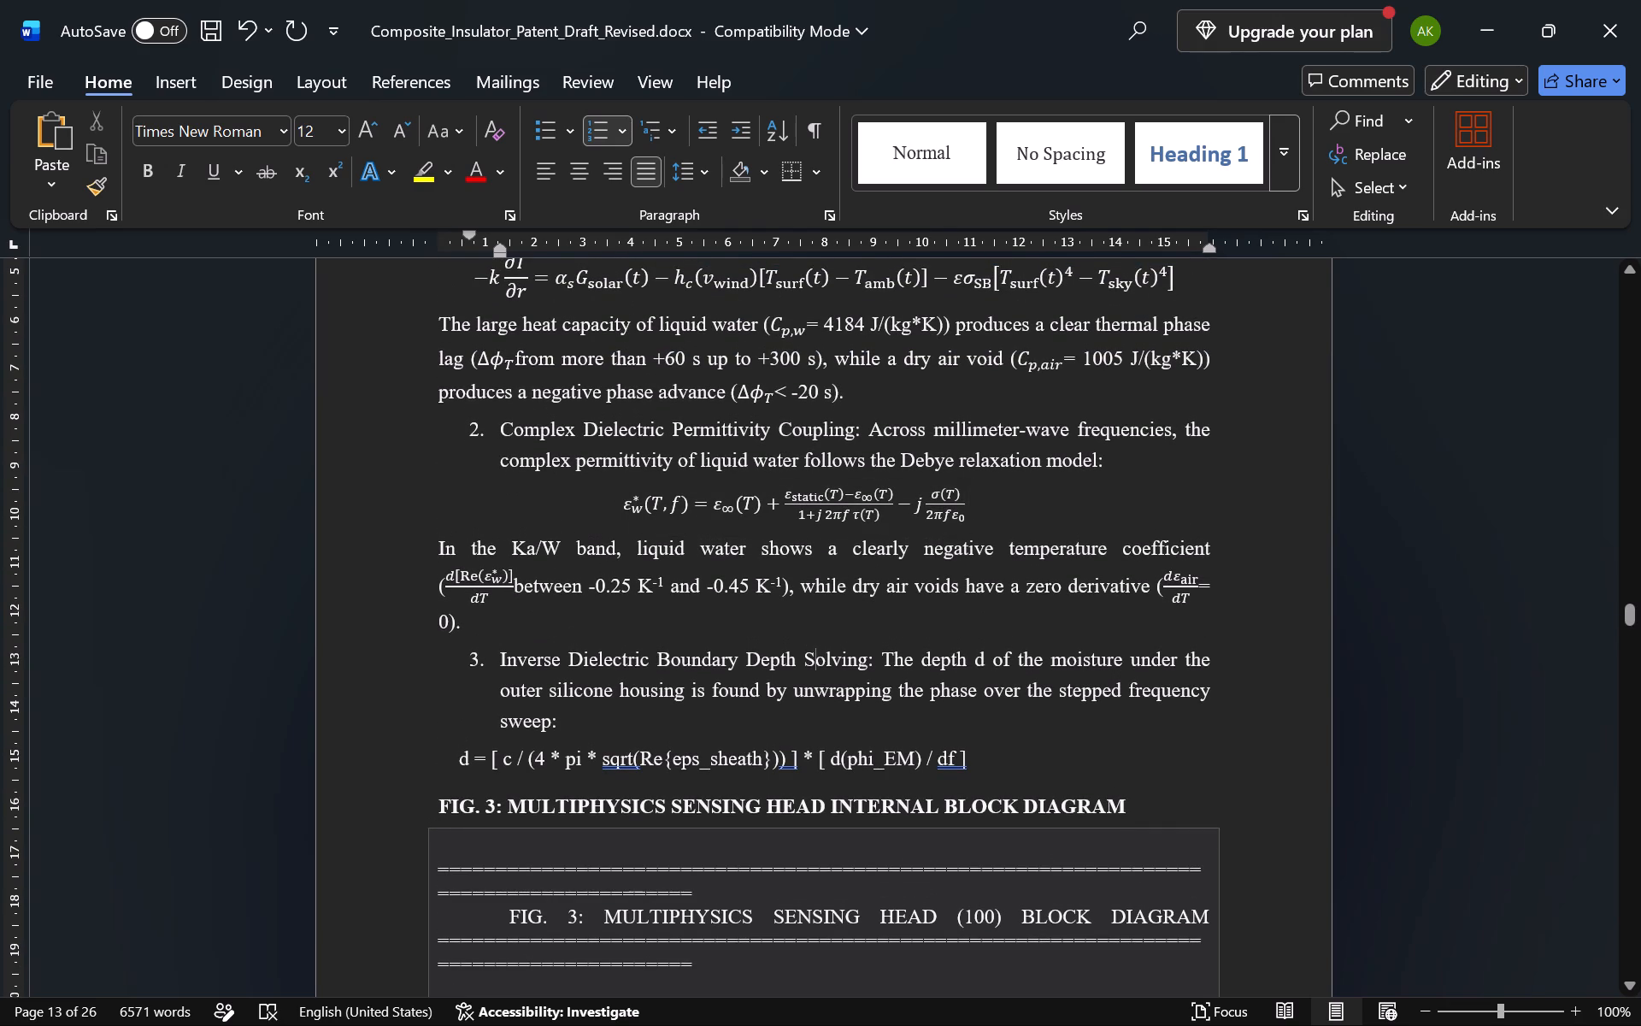
scroll(1009, 526, "down", 2)
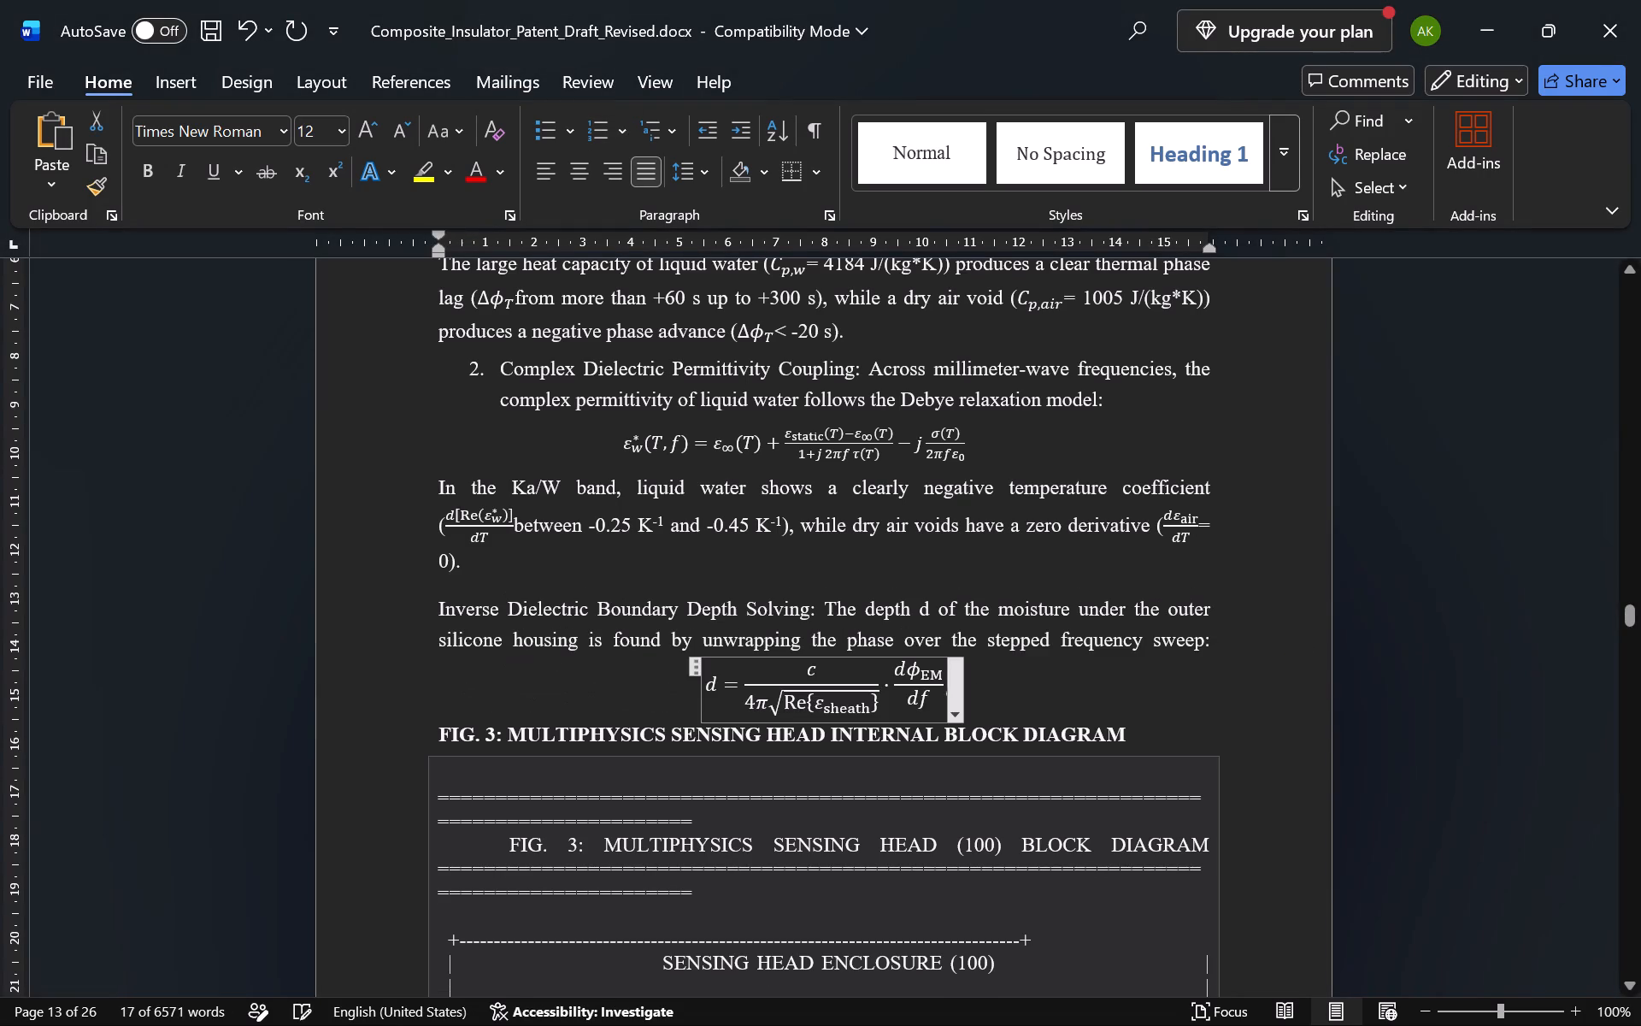
left_click(1101, 670)
Make the 3 in 0.01 cm^3/day a superscript in the Quantified Degradation Velocity item and remove its caret.
scroll(1101, 670, "down", 1)
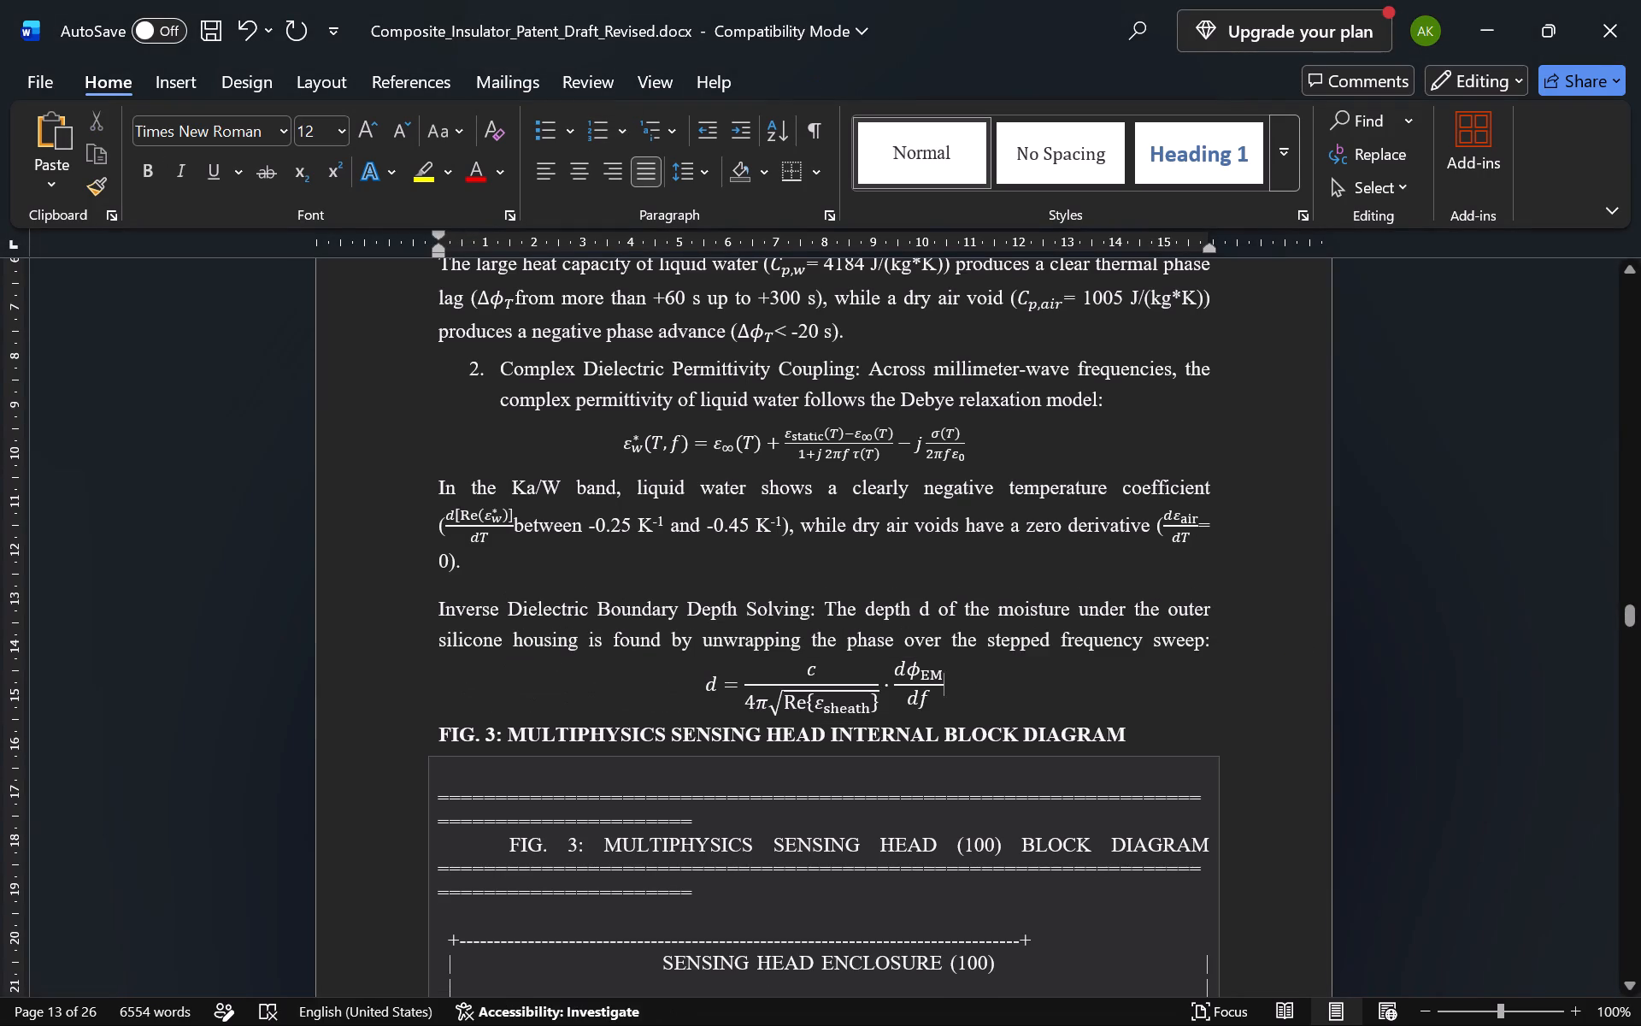
scroll(1101, 670, "down", 3)
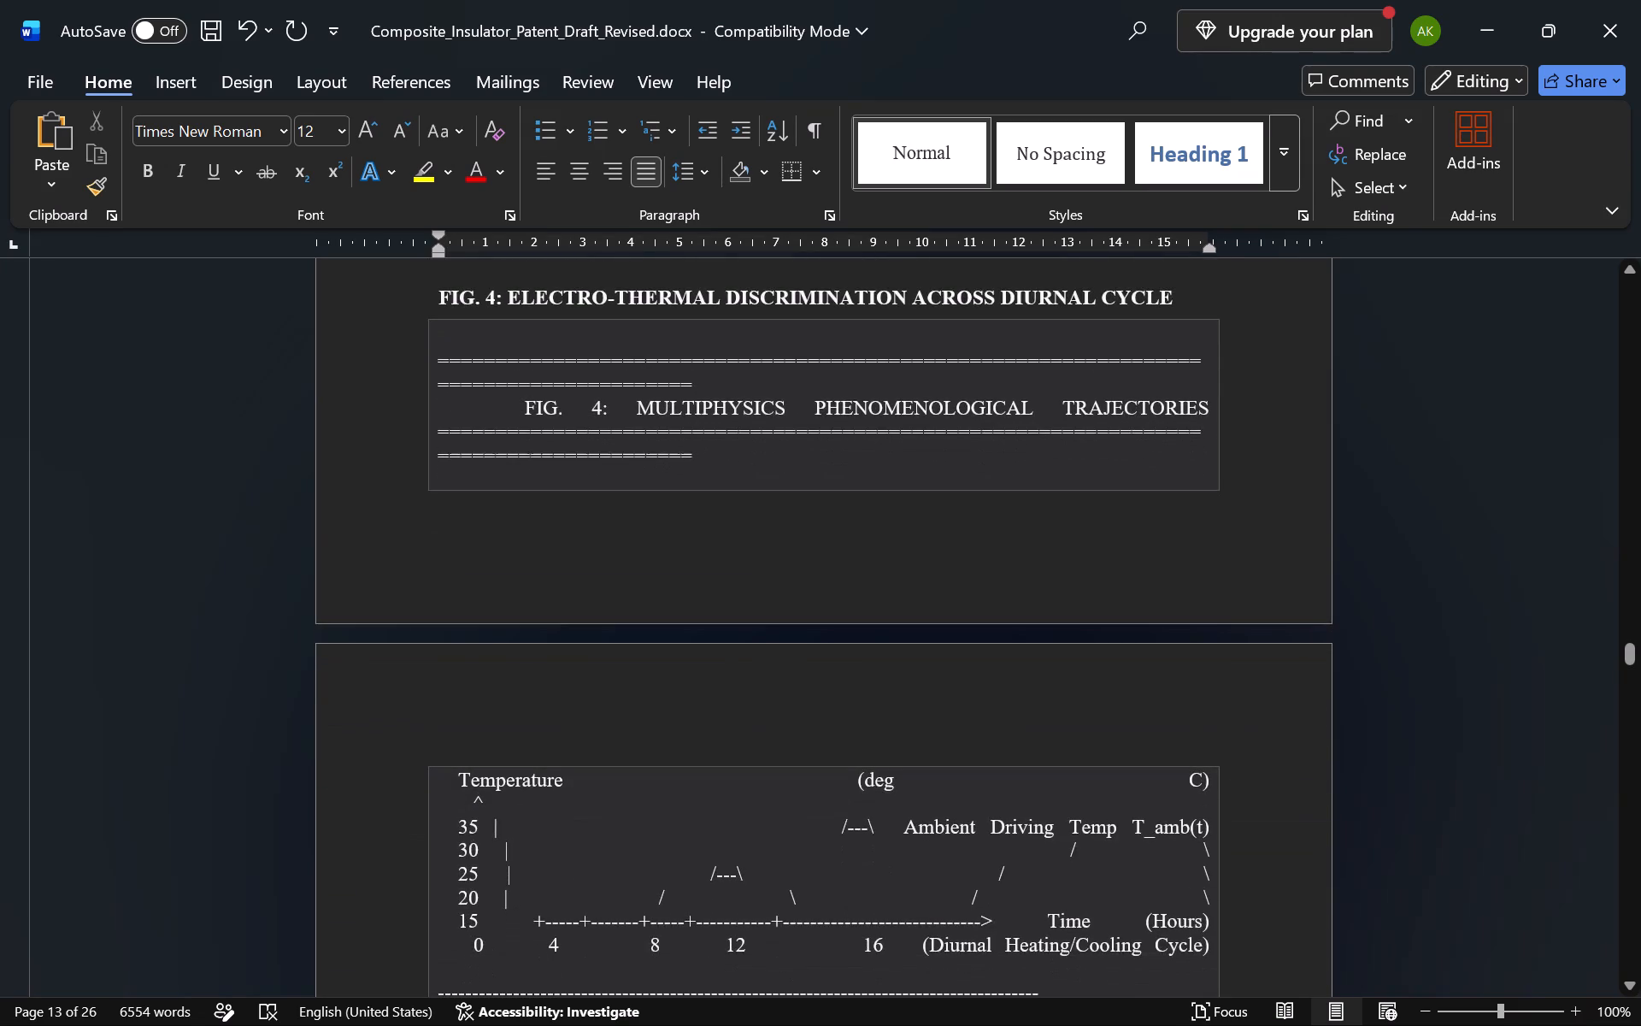
scroll(1101, 670, "down", 3)
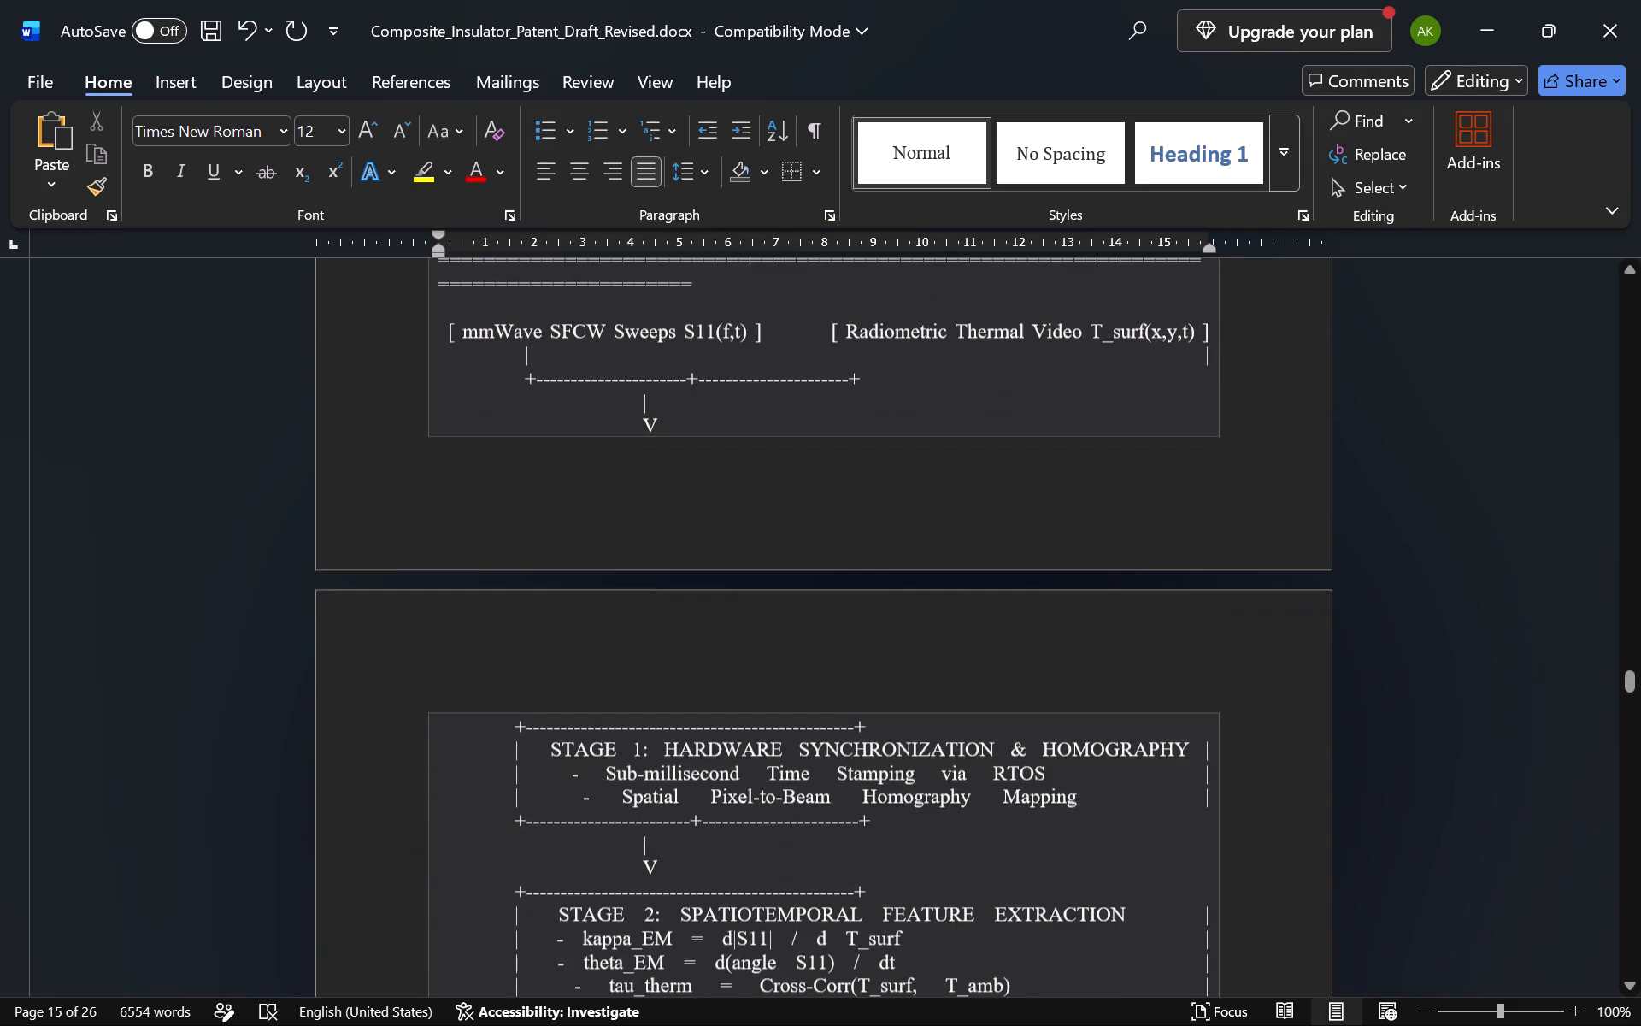
scroll(1101, 670, "down", 4)
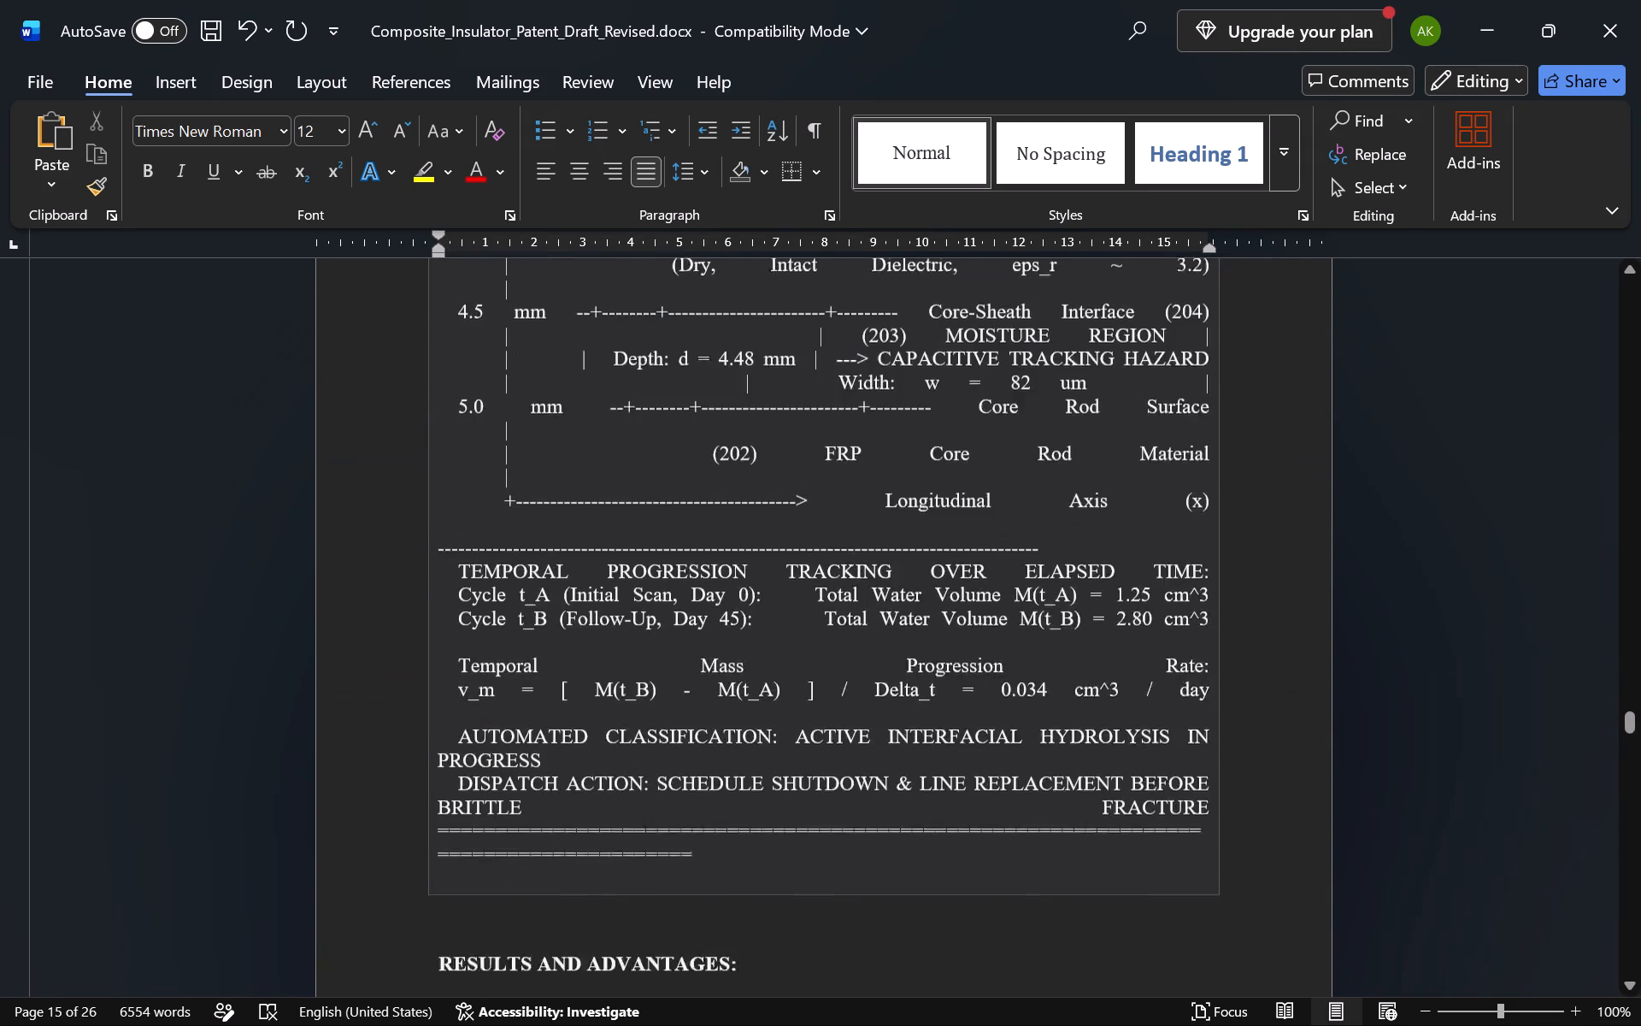
scroll(1101, 670, "down", 4)
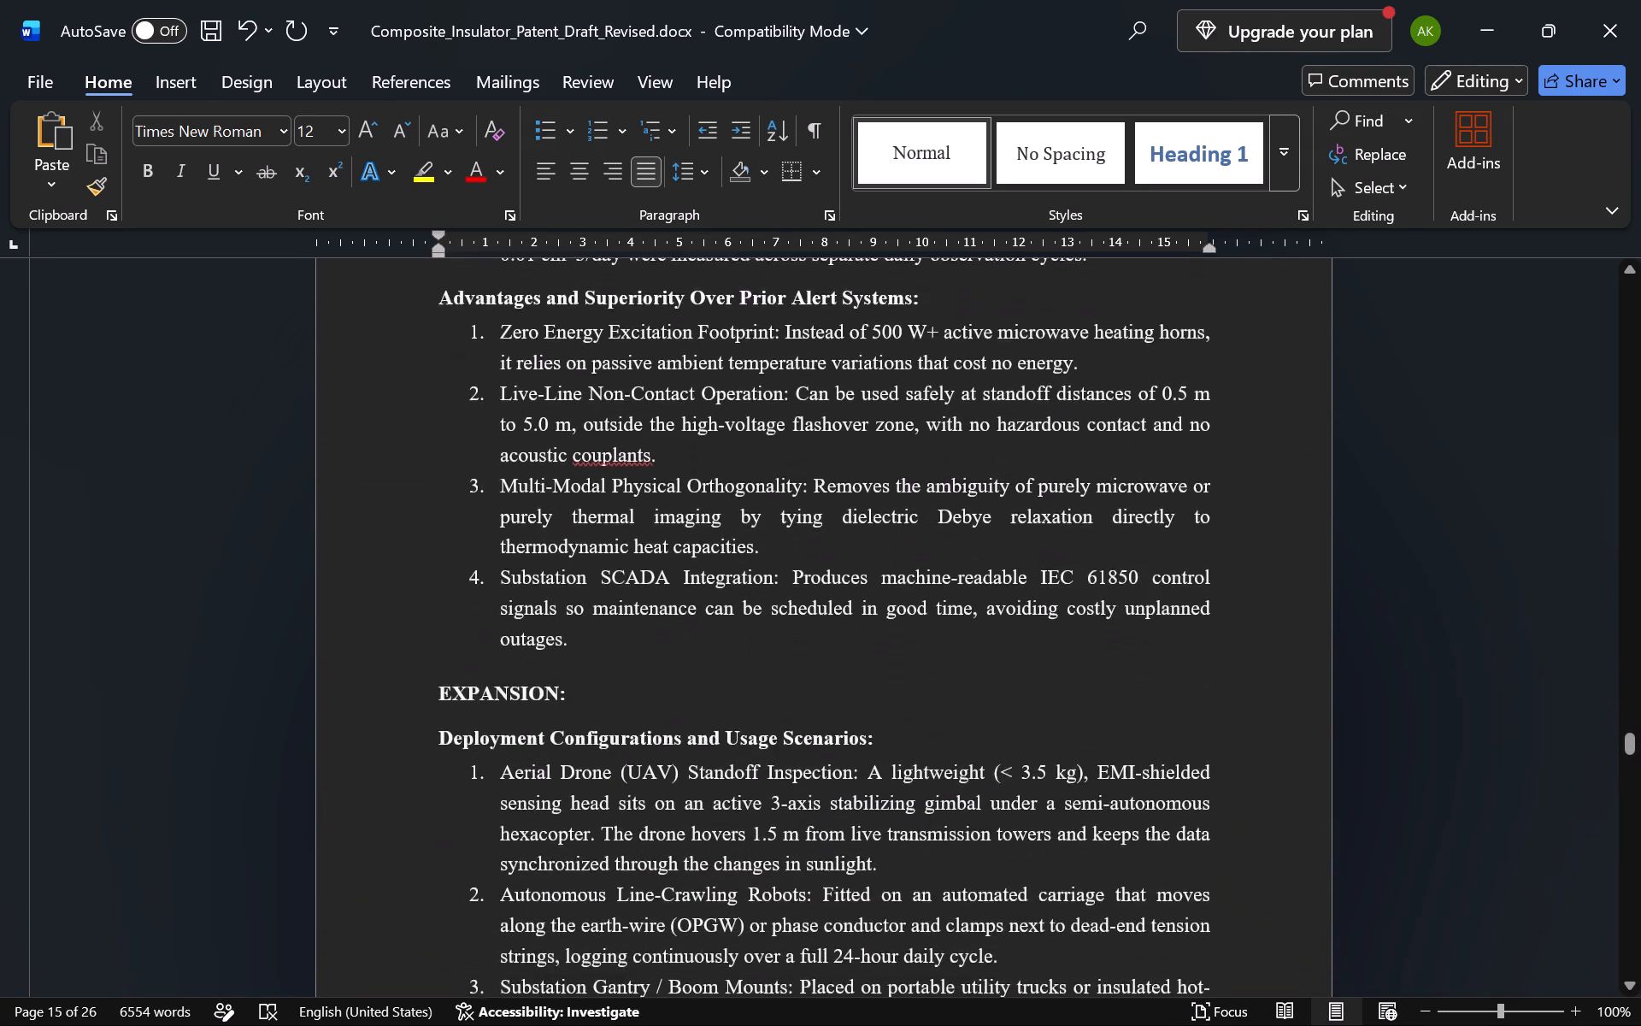
scroll(1101, 670, "up", 1)
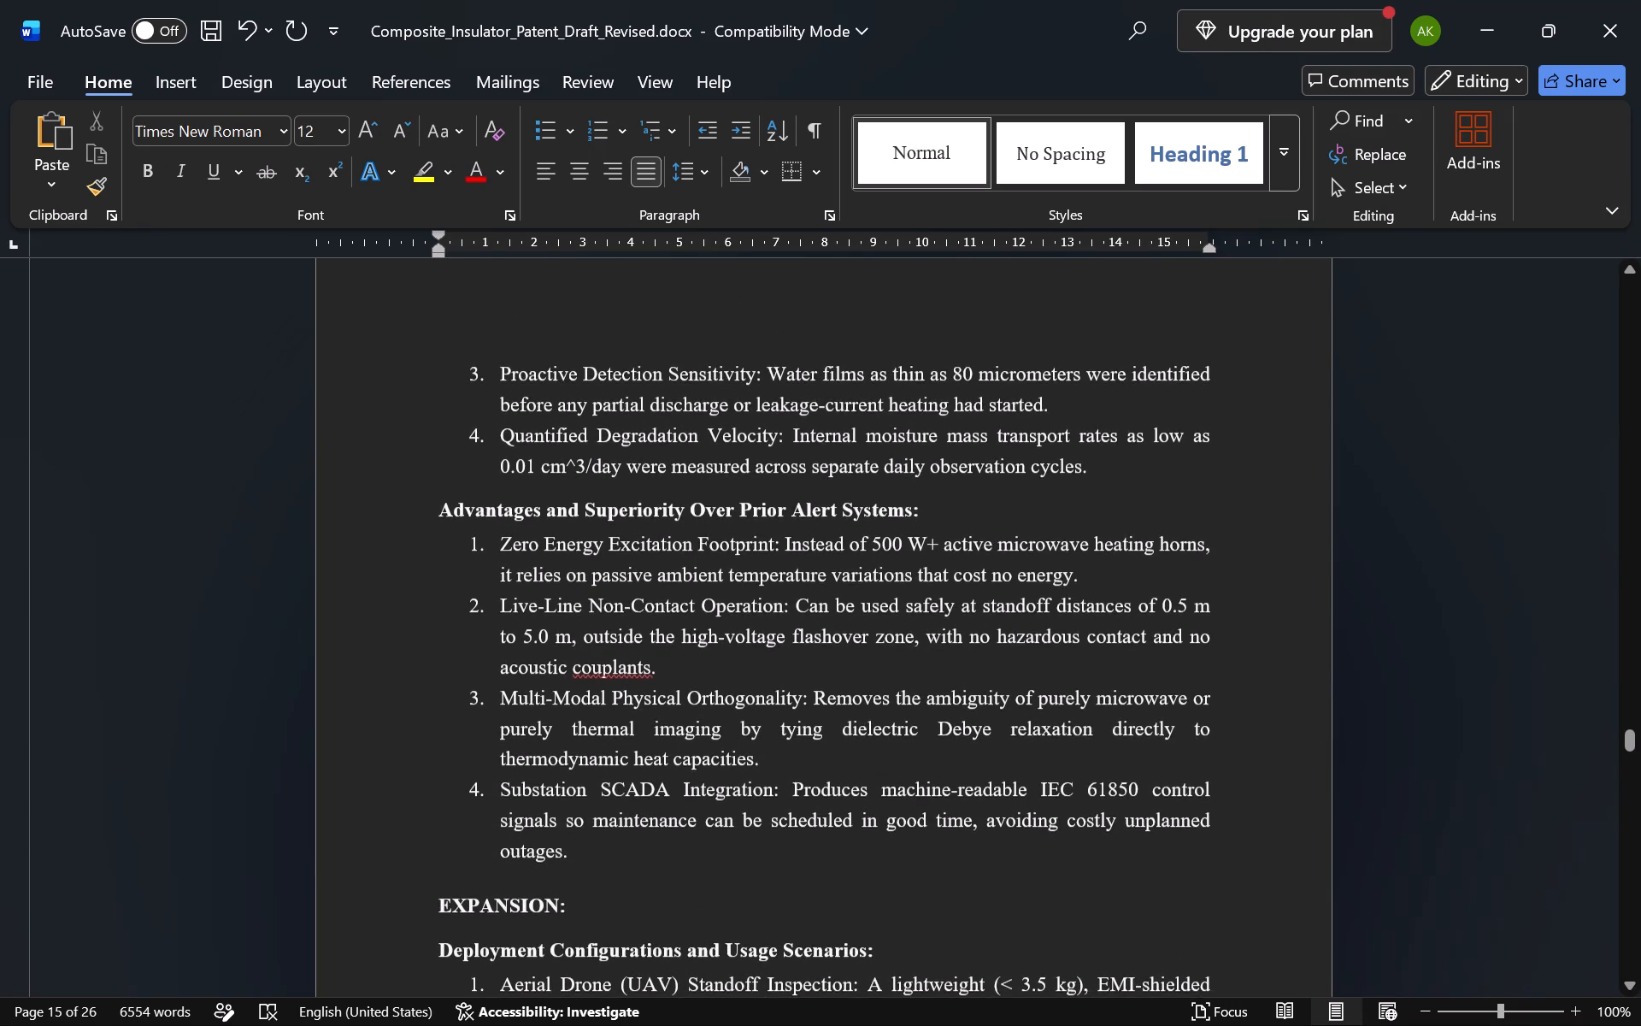
left_click(587, 457)
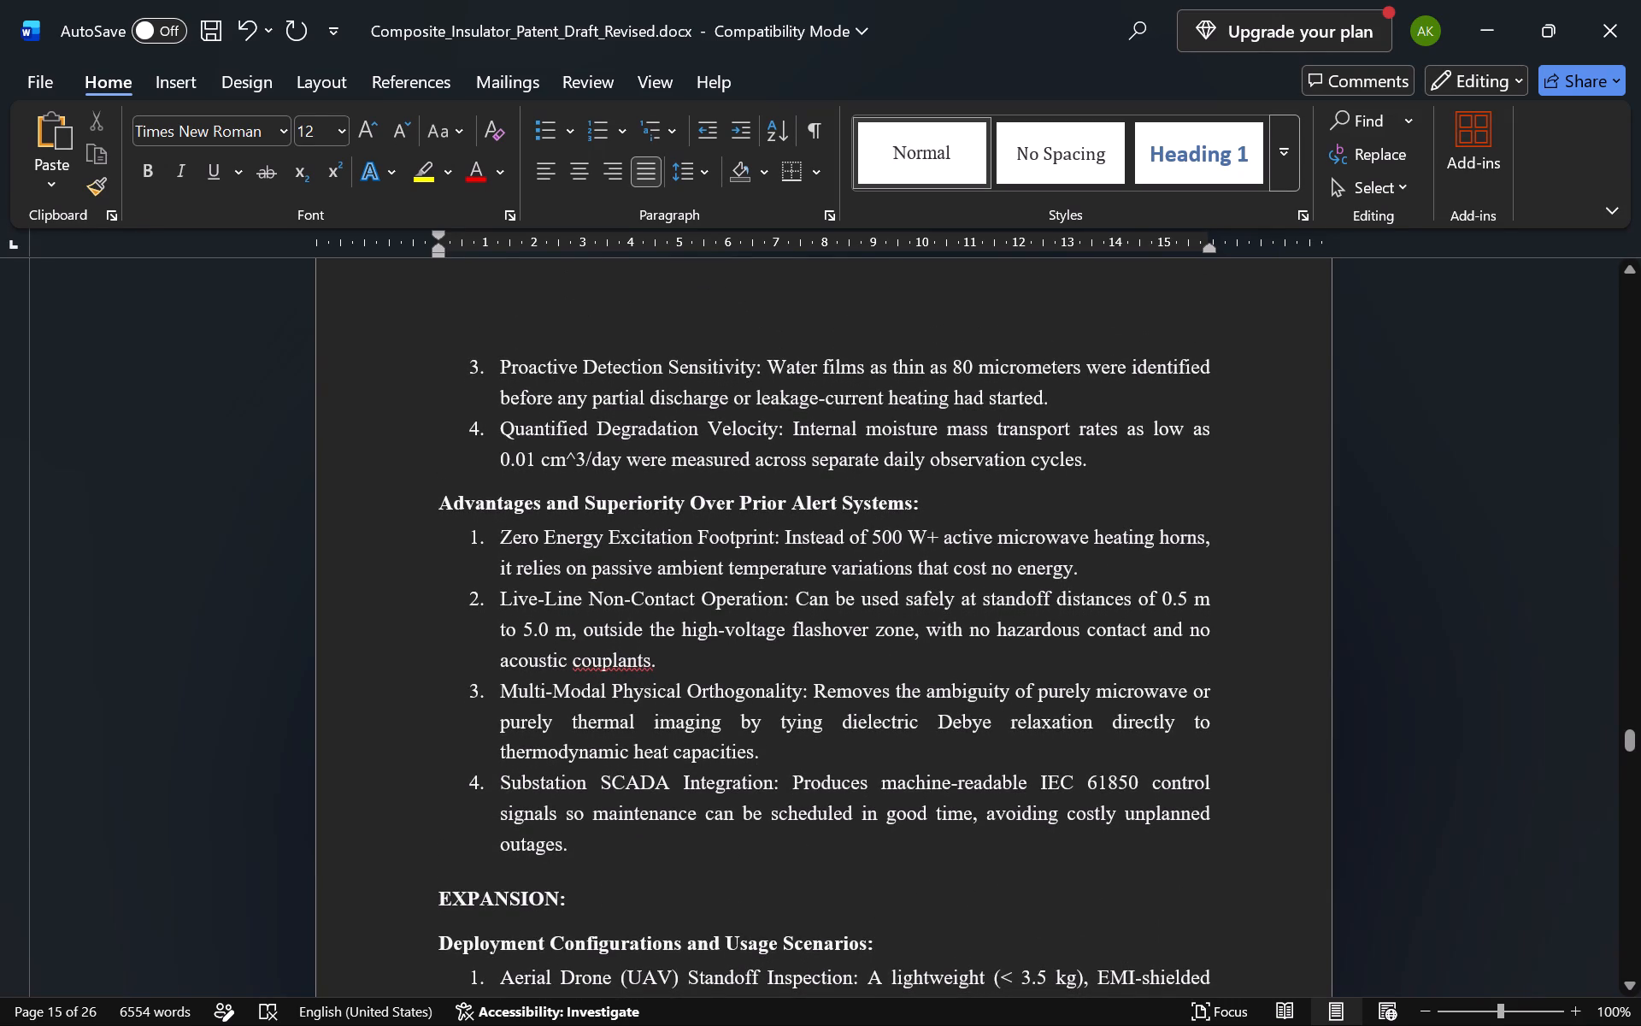
key("shift+Left")
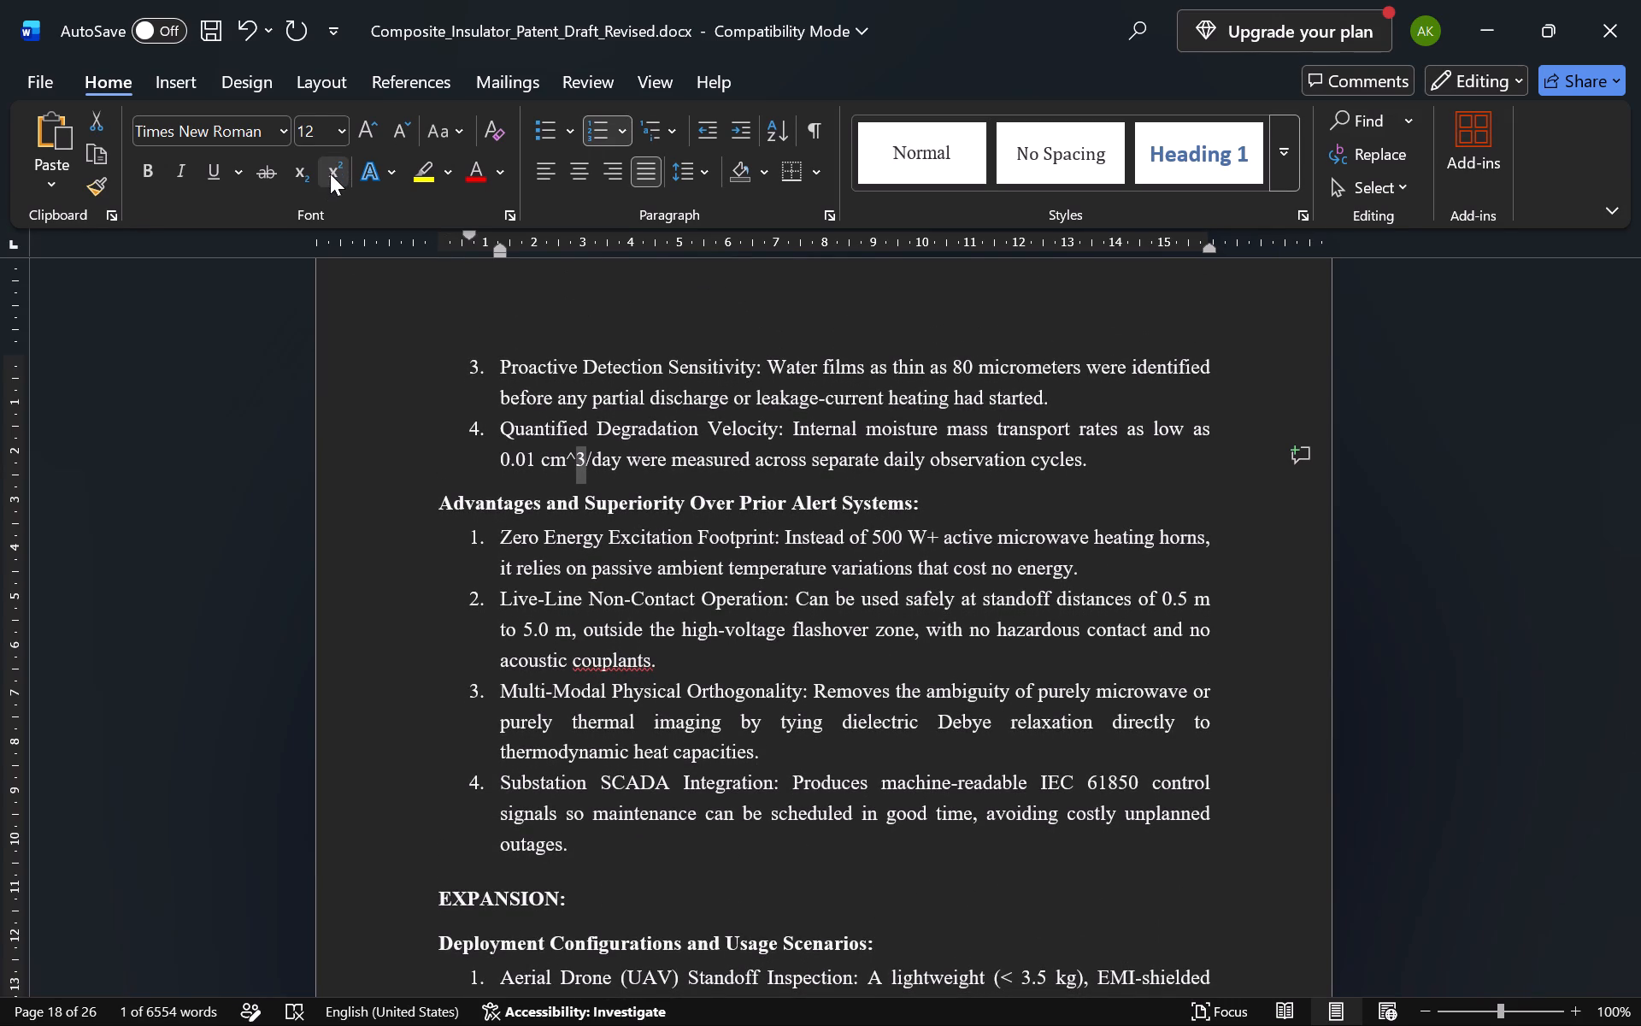
left_click(330, 174)
key("Left")
key("BackSpace")
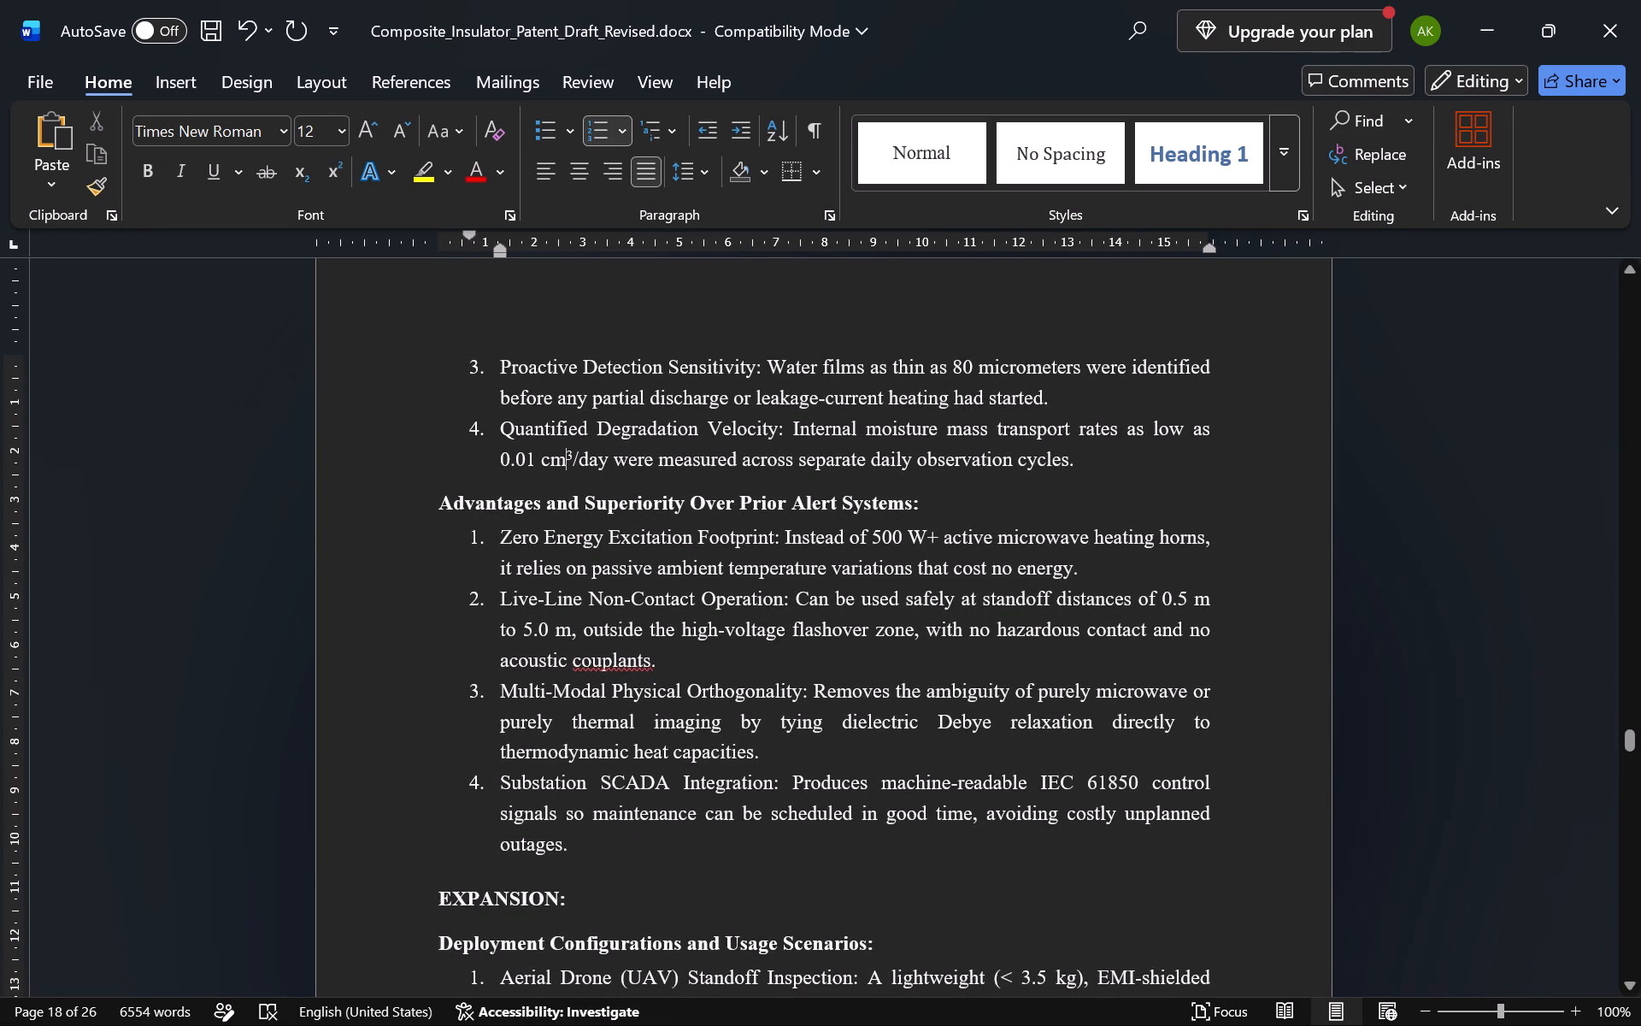
In section G's Optical ToF Range Profiling item, remove the underscore from R_standoff and make "standoff" a subscript.
scroll(650, 453, "down", 4)
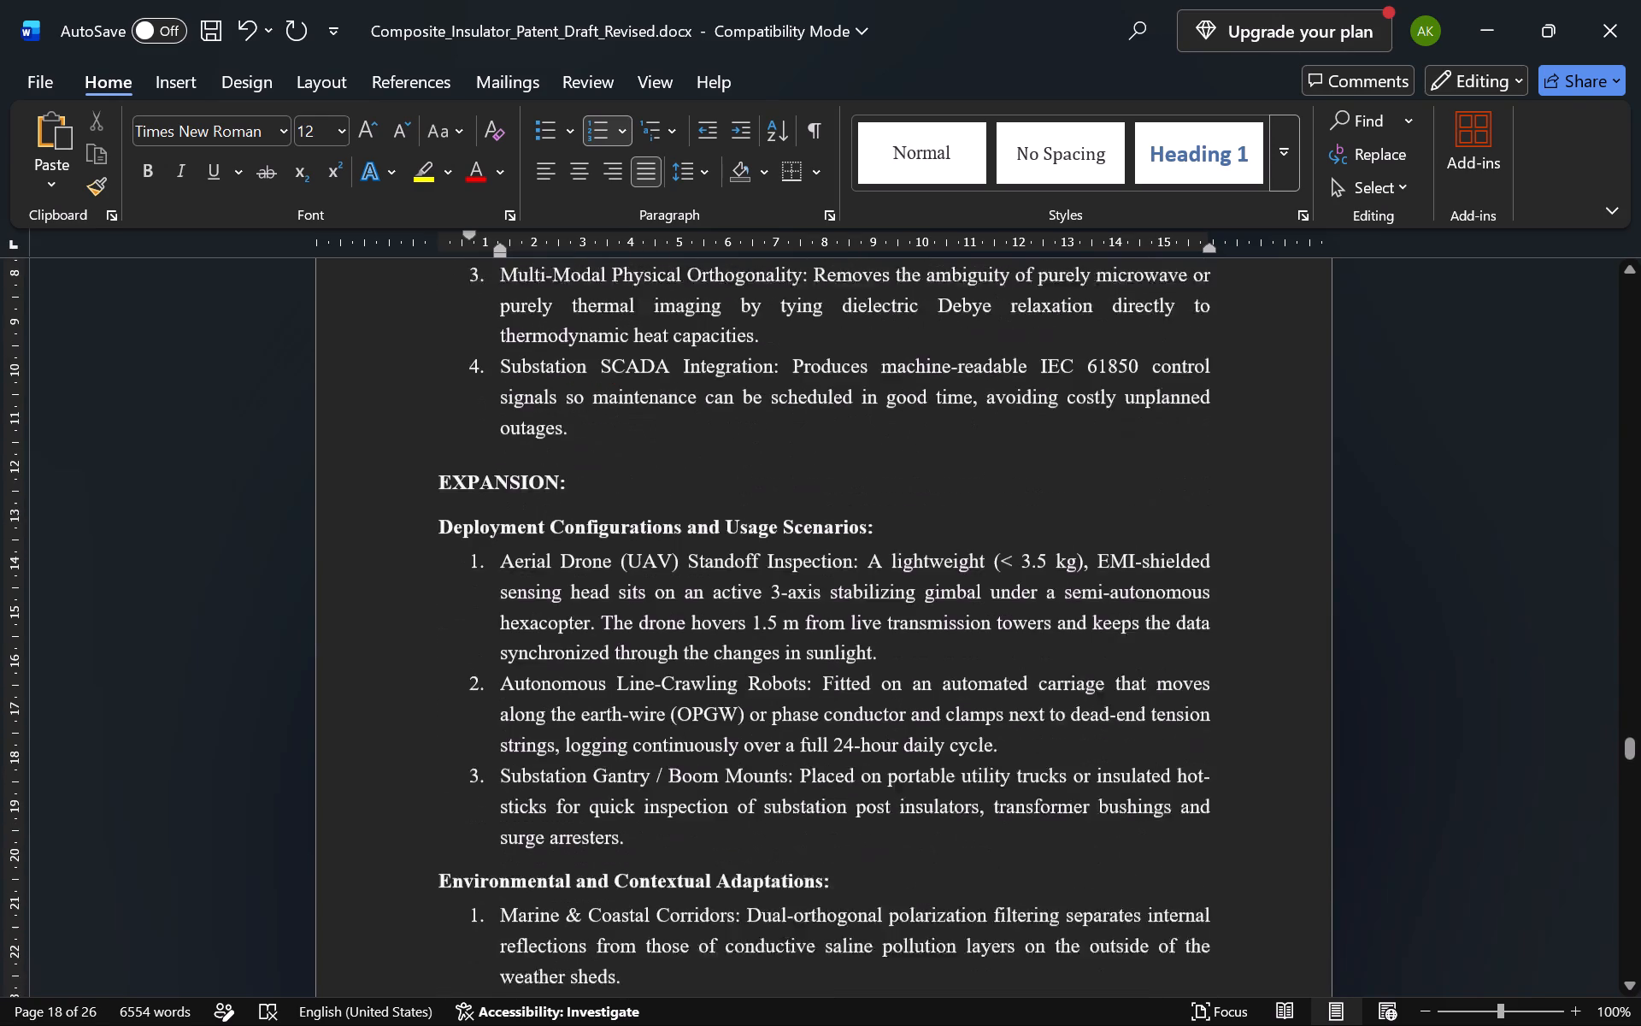
scroll(650, 453, "down", 3)
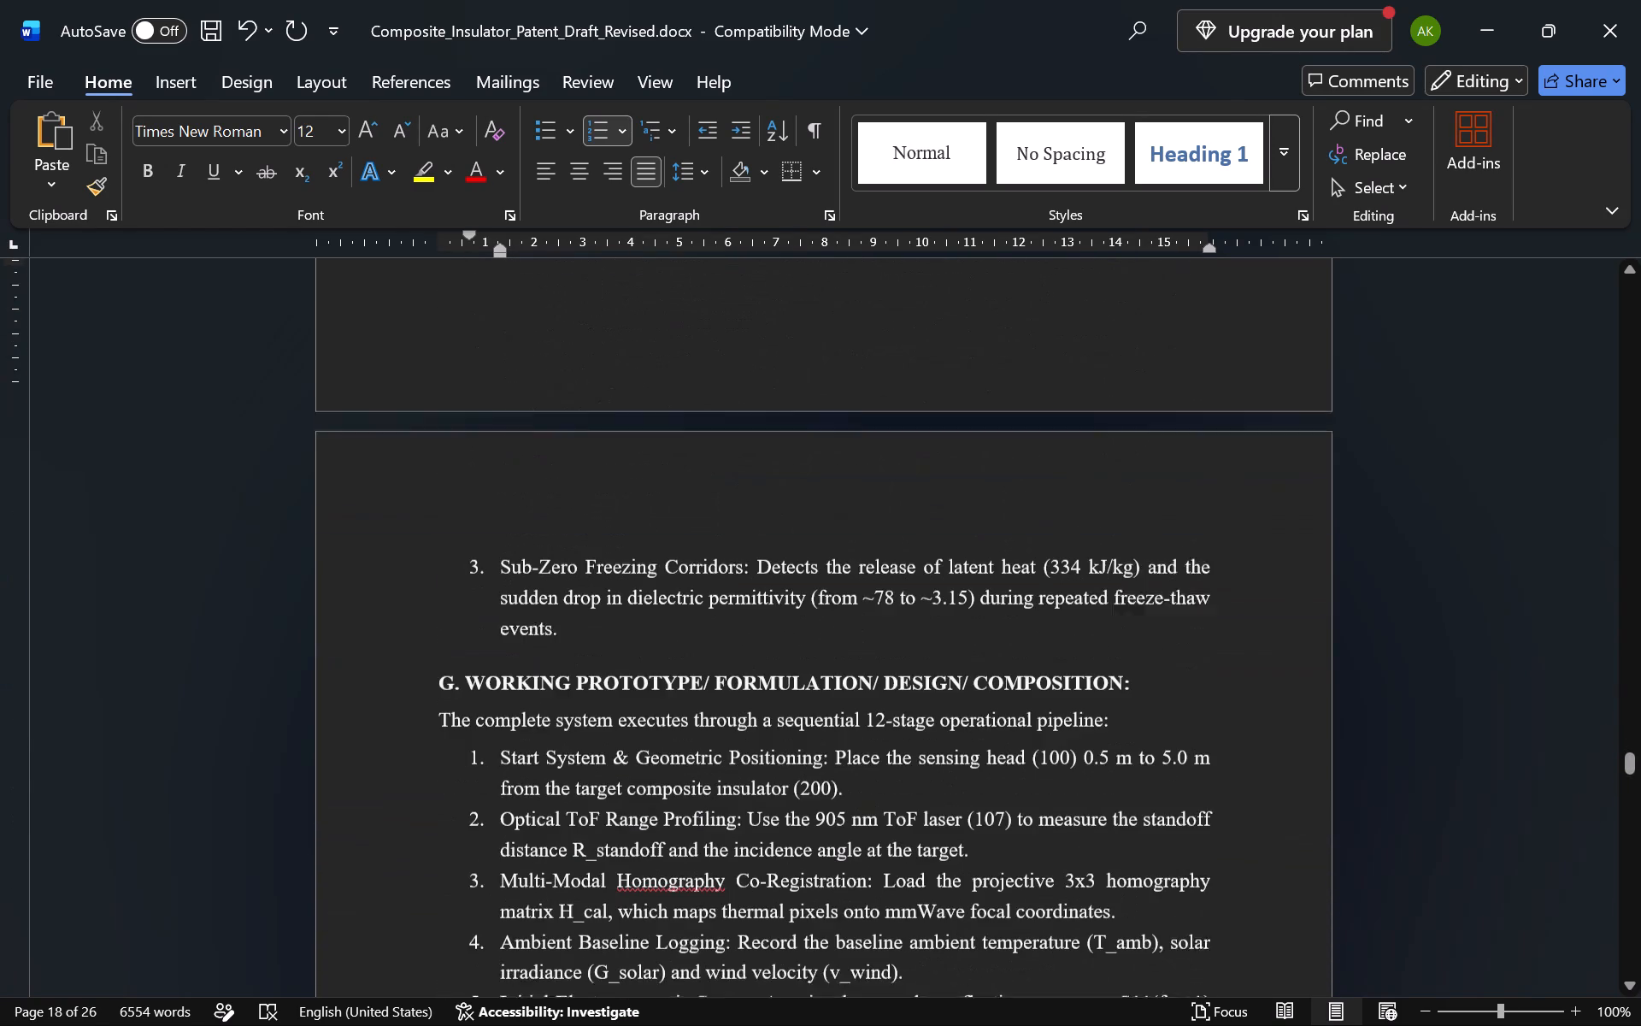
scroll(650, 453, "down", 3)
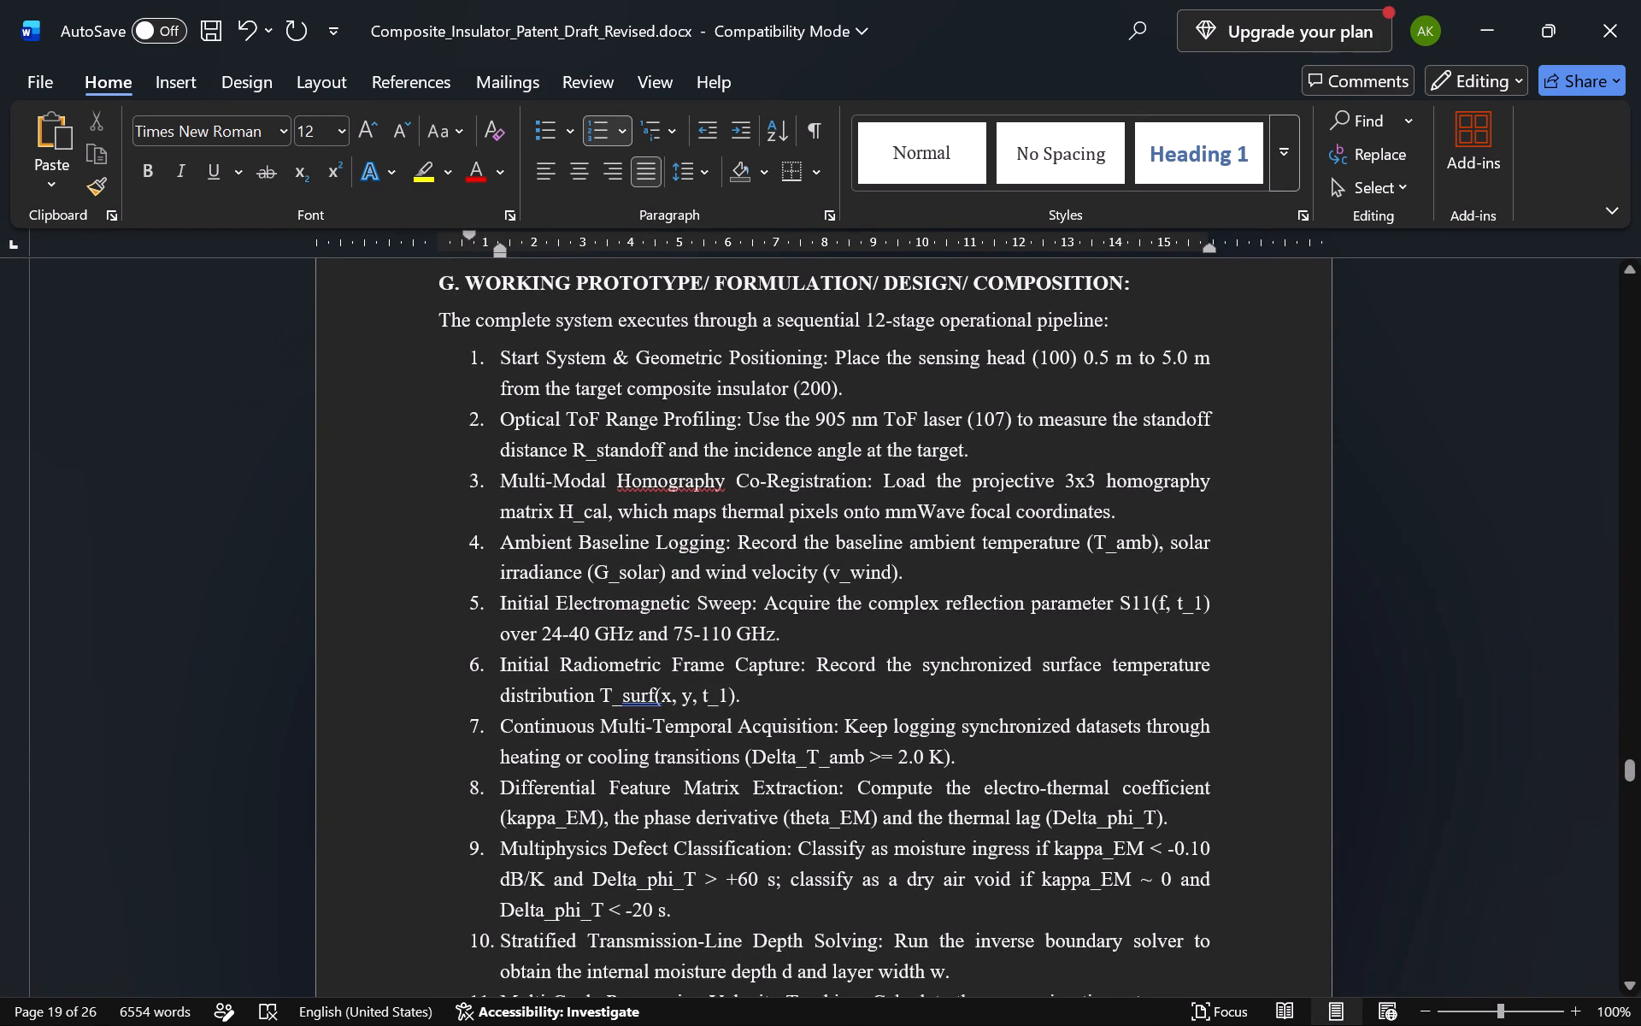
left_click(596, 455)
key("BackSpace")
key("shift+Right")
key("shift+Right")
key("shift+Right")
key("shift+Right")
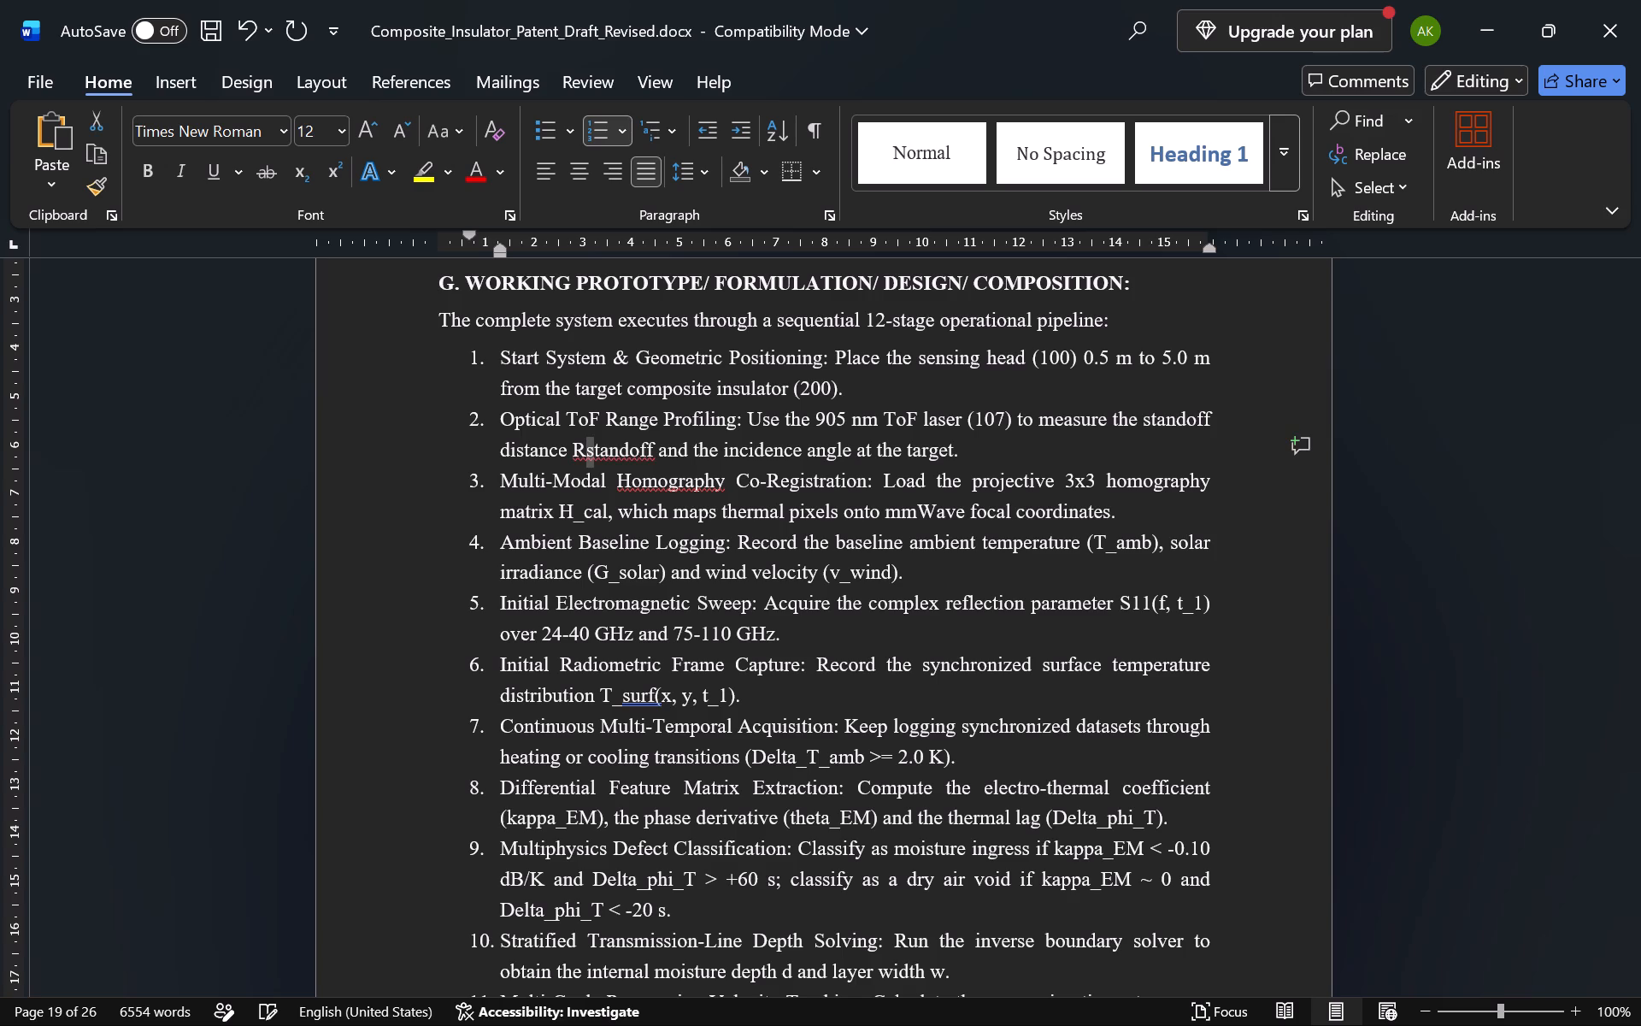
key("shift+Right")
key("shift+Right")
key("shift+Right")
key("shift+Right")
key("shift+Right")
key("shift+Left")
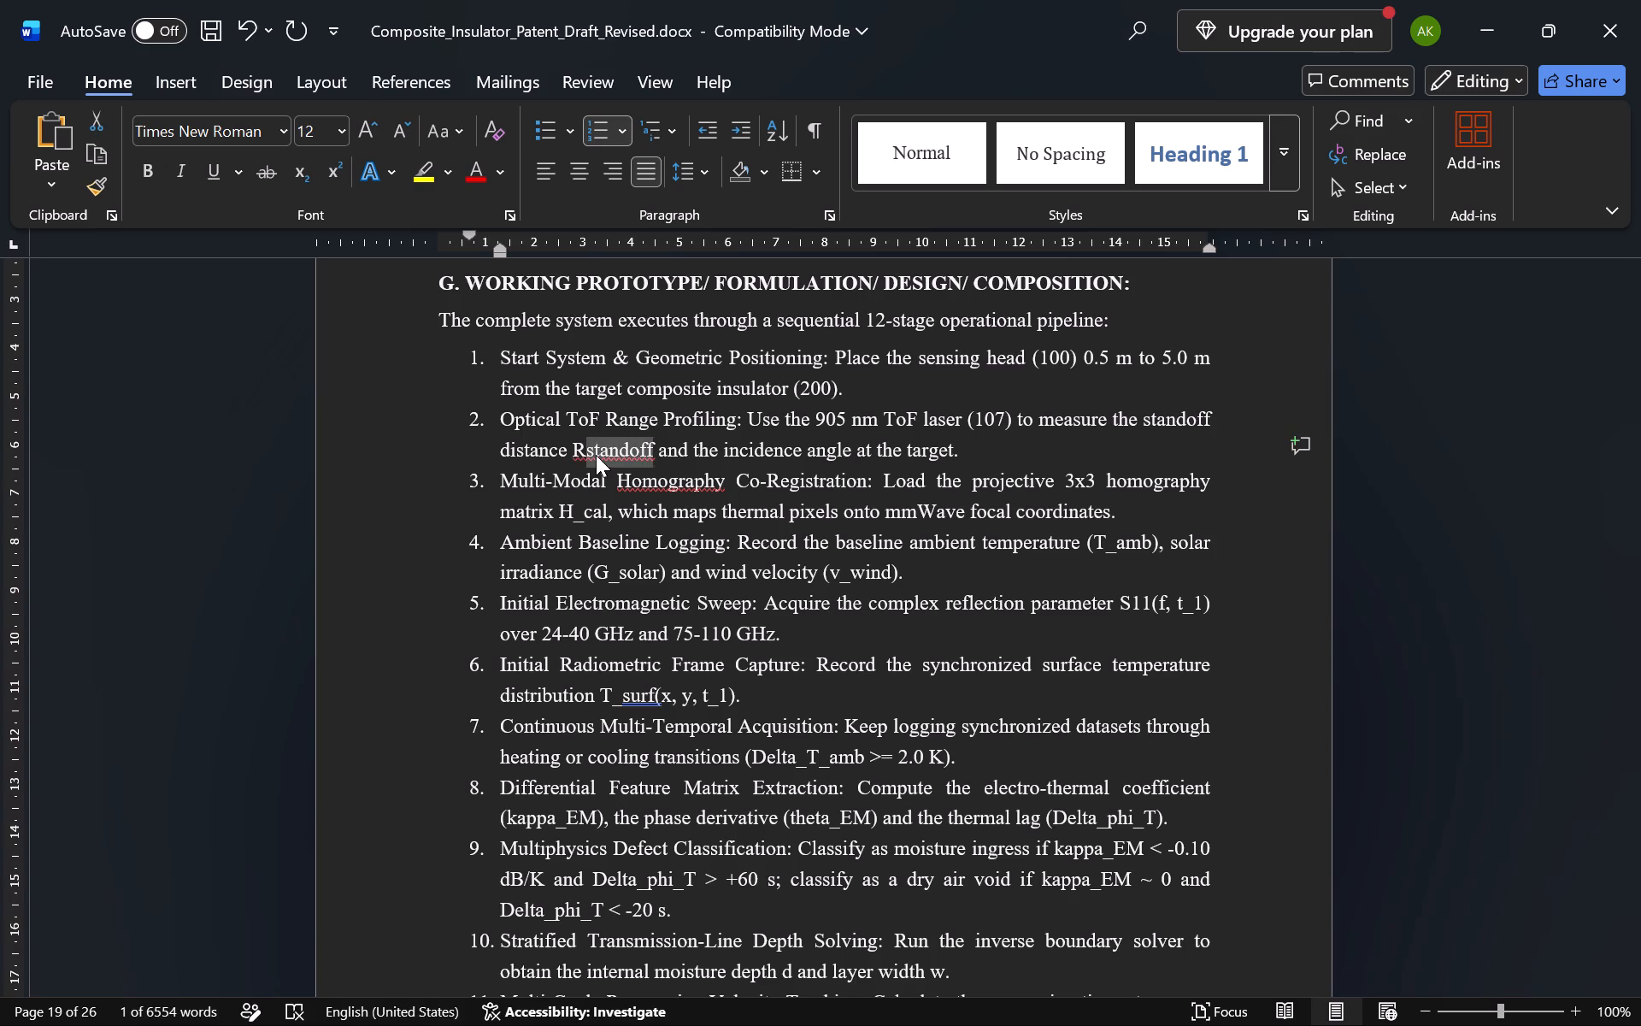
left_click(298, 166)
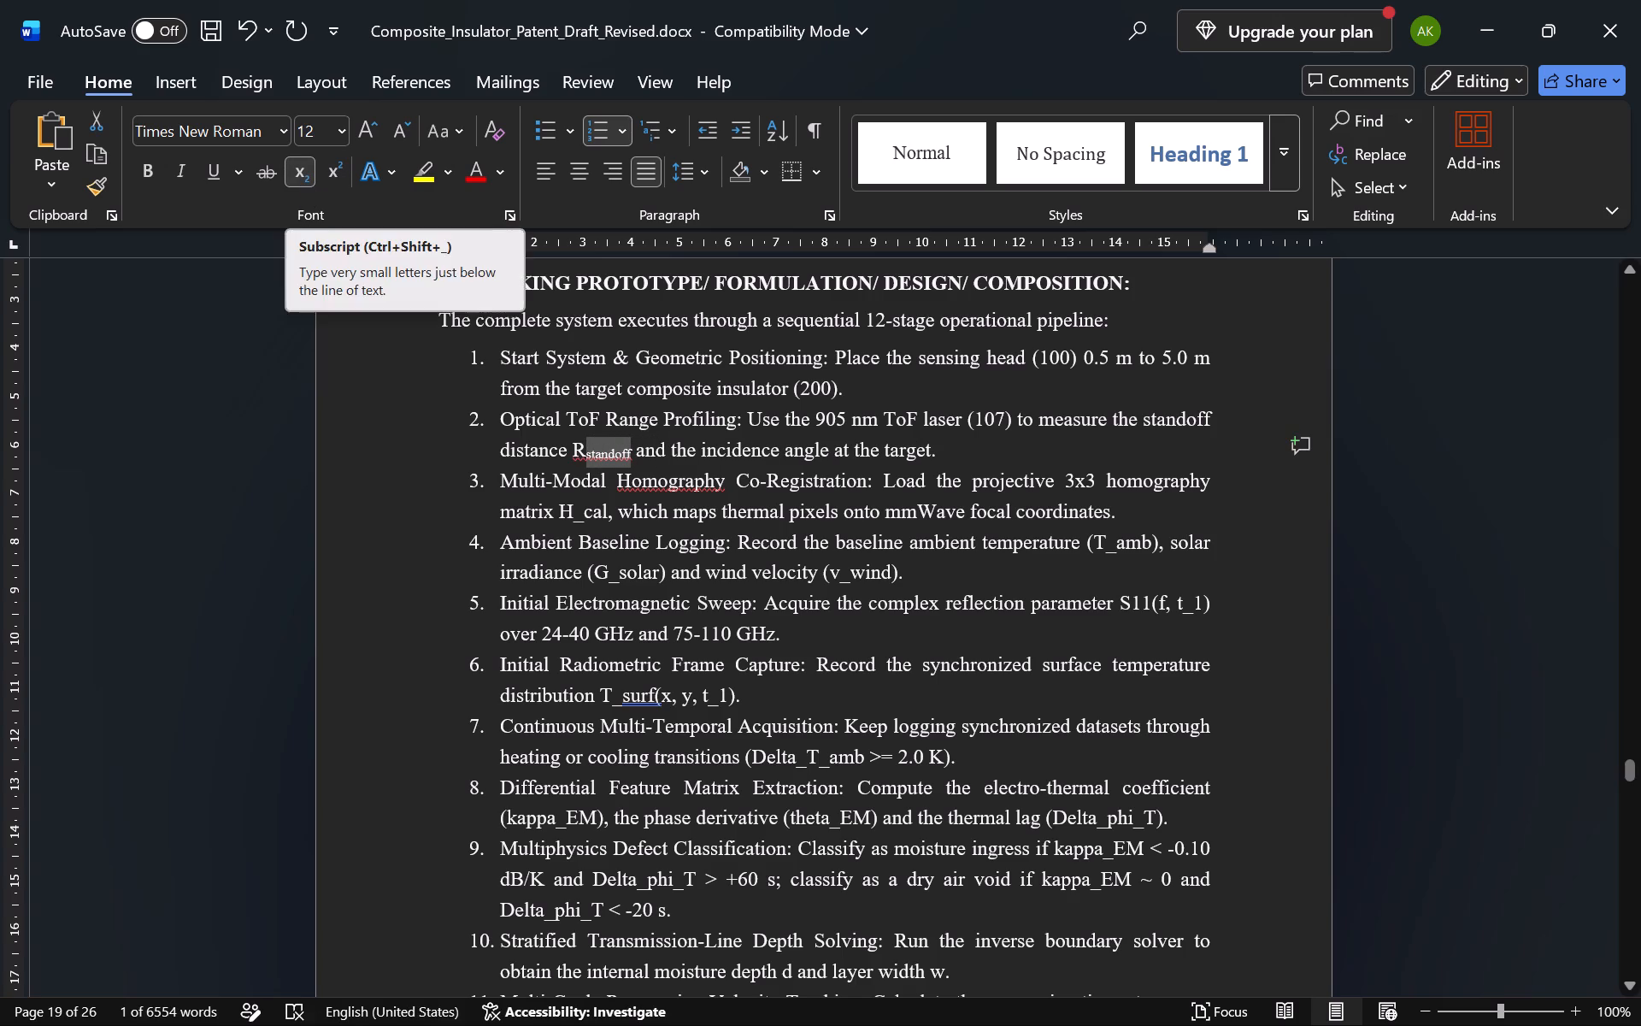
Make "solar" in G_solar a subscript in the Ambient Baseline Logging item and remove the underscore.
left_click_drag(618, 574, 659, 574)
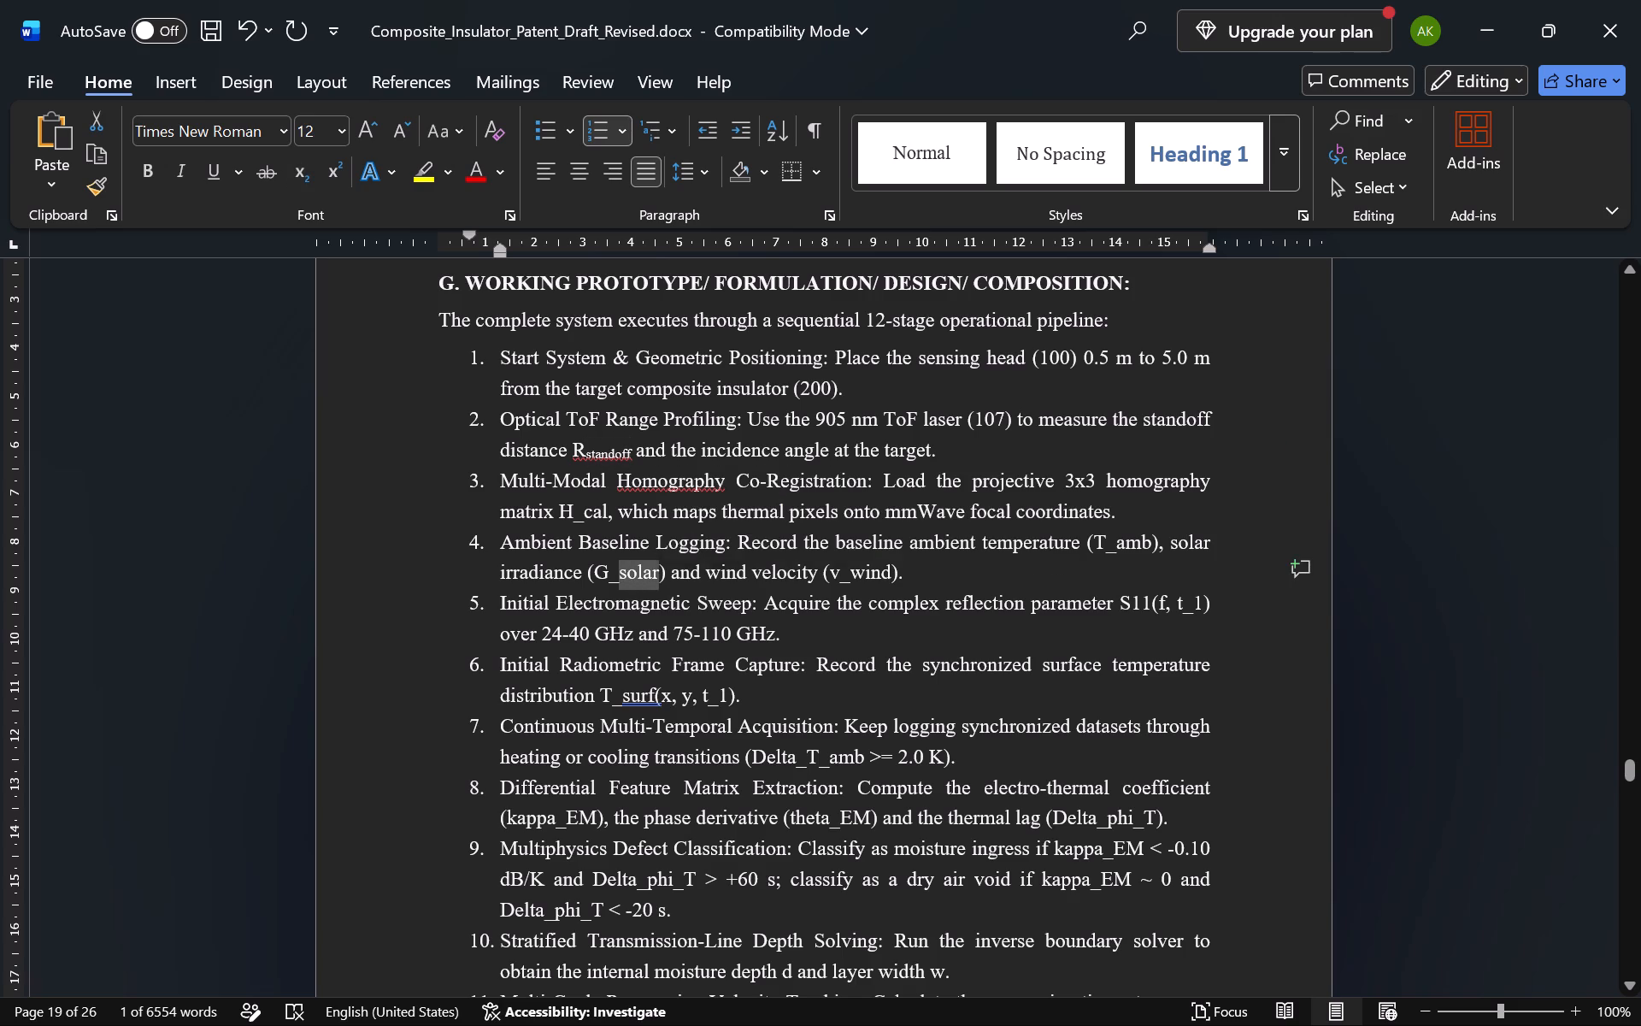
key("ctrl+shift+minus")
key("Left")
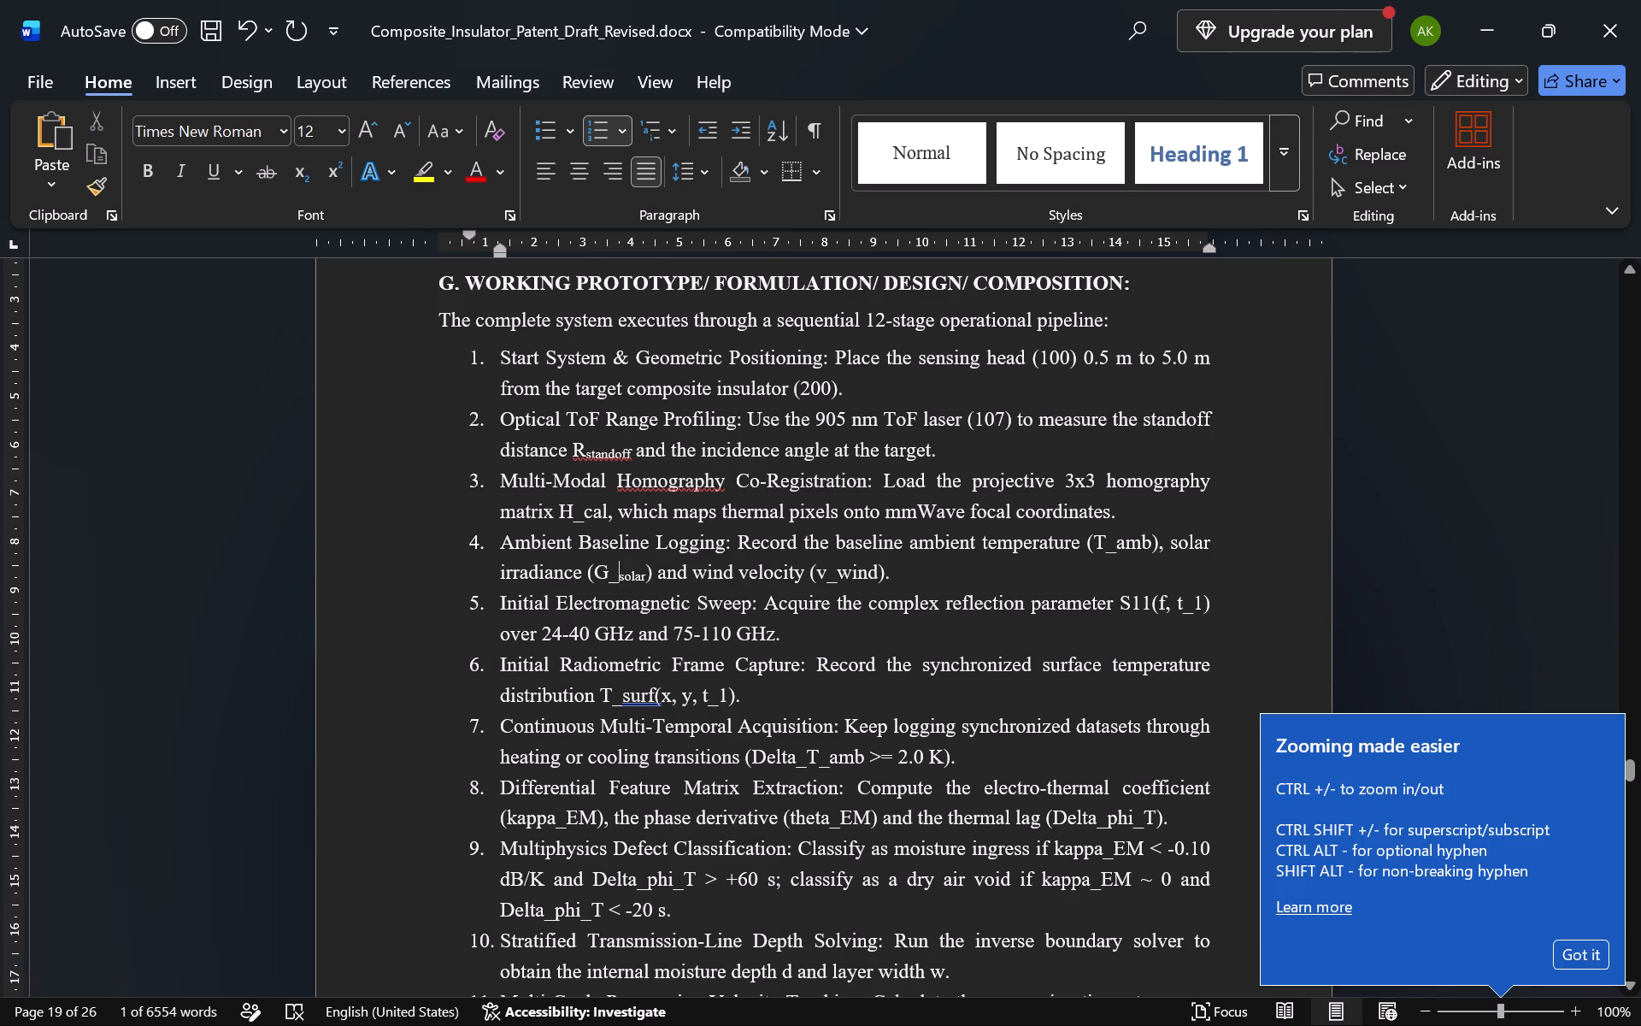
key("BackSpace")
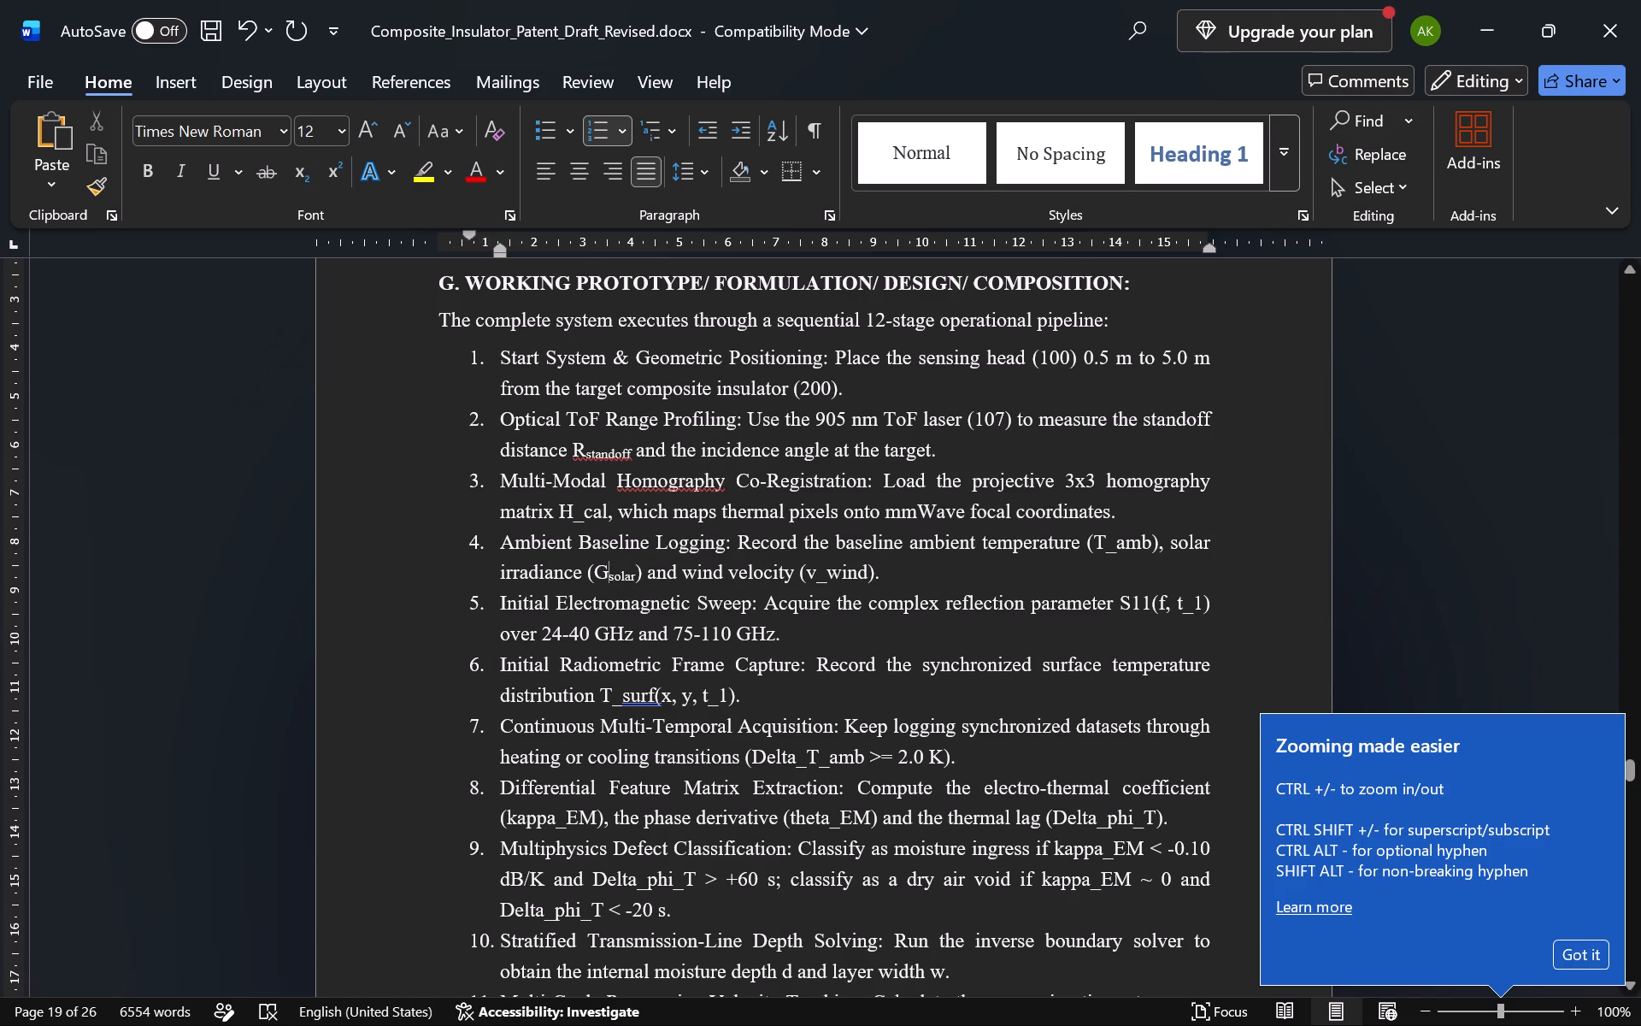
Make "cal" in H_cal a subscript in the Multi-Modal Homography Co-Registration item and remove the underscore.
left_click_drag(584, 513, 609, 515)
key("ctrl+shift+minus")
key("Left")
key("BackSpace")
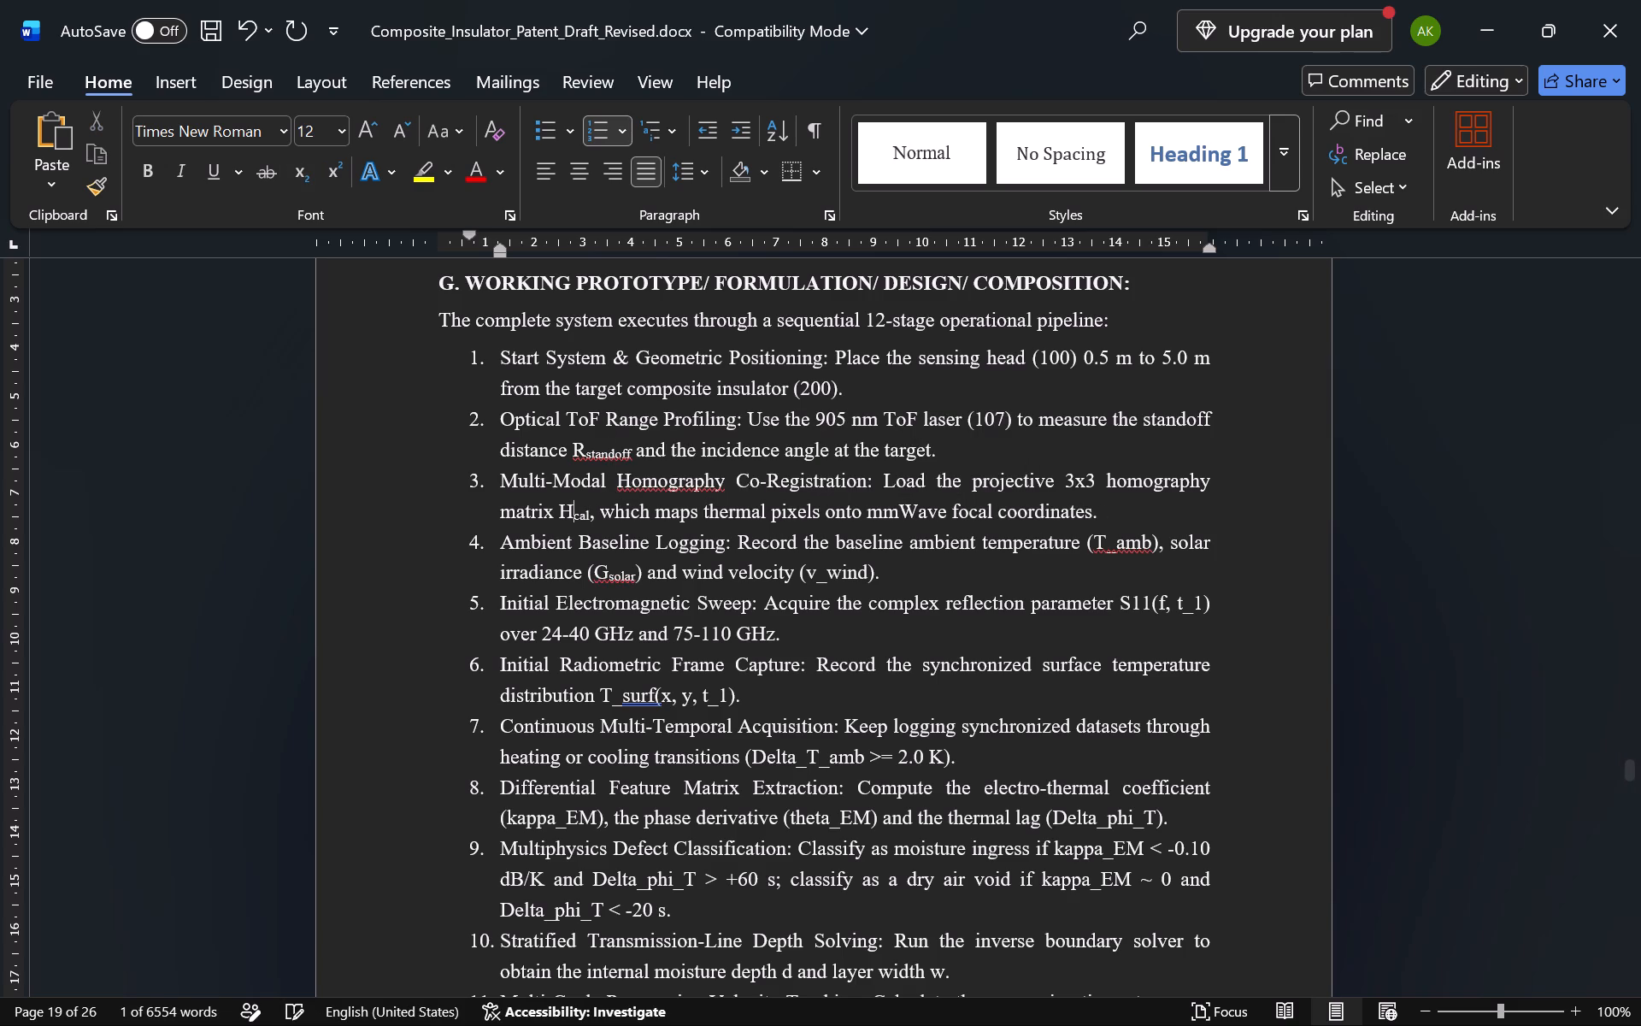
In the Ambient Baseline Logging item, make "wind" in v_wind and "amb" in T_amb subscripts and remove their underscores.
double_click(843, 574)
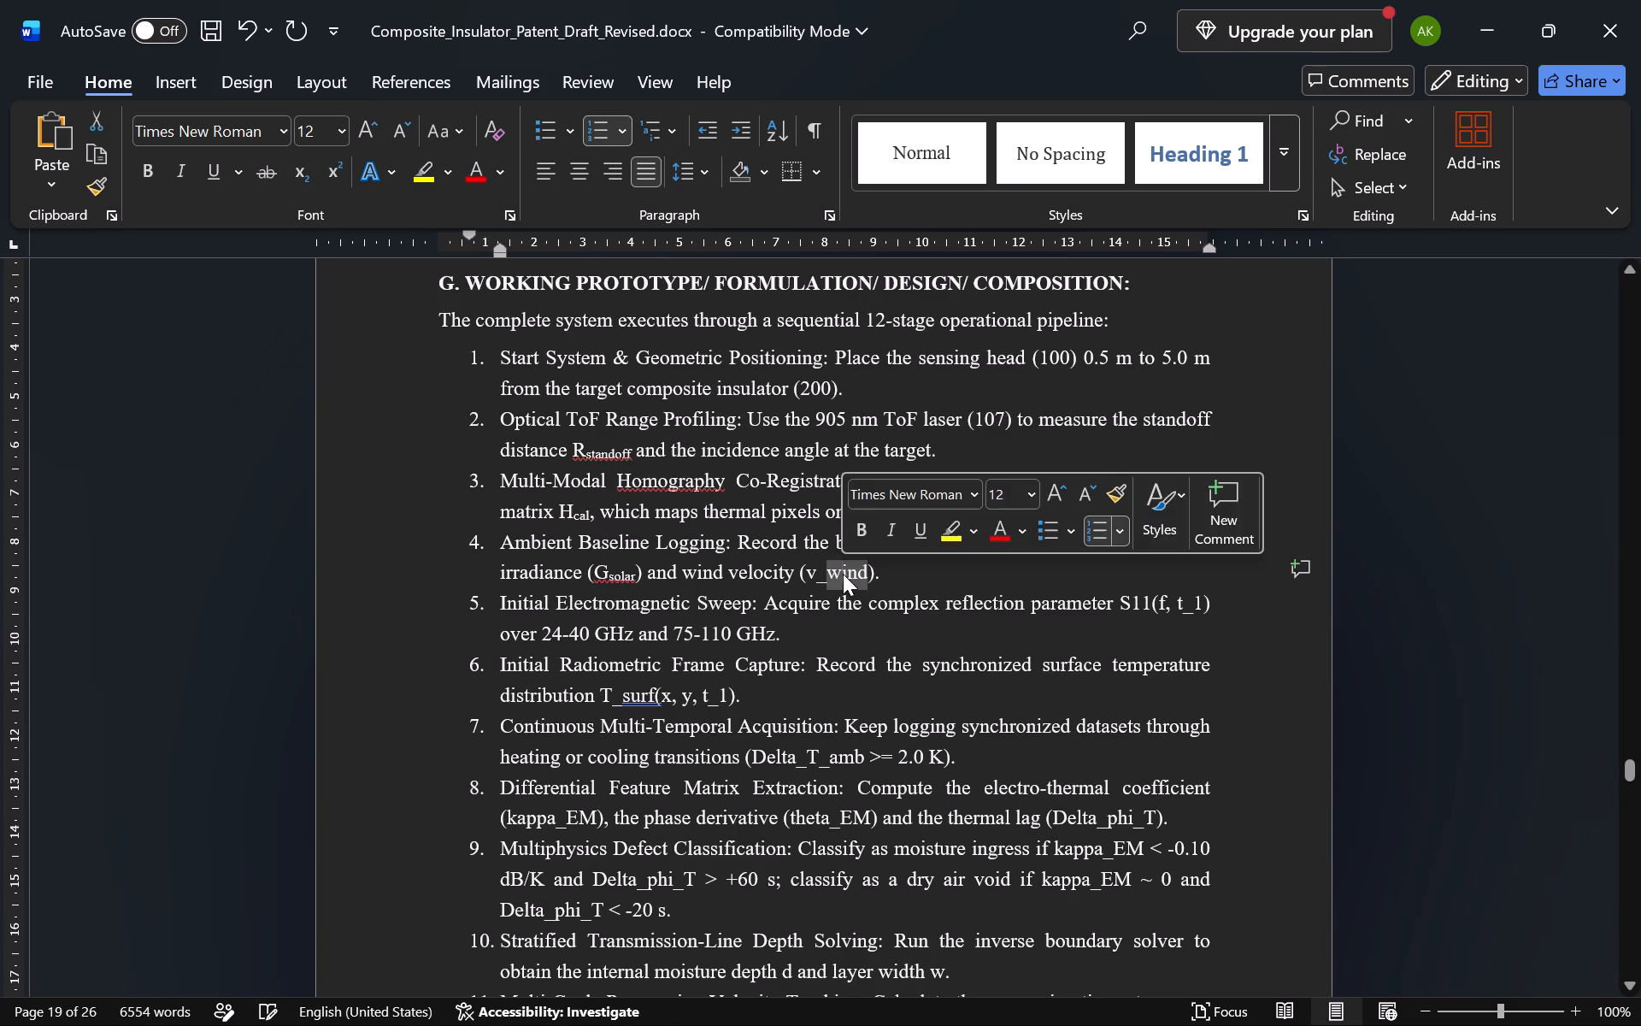
key("ctrl+shift+minus")
key("Left")
key("BackSpace")
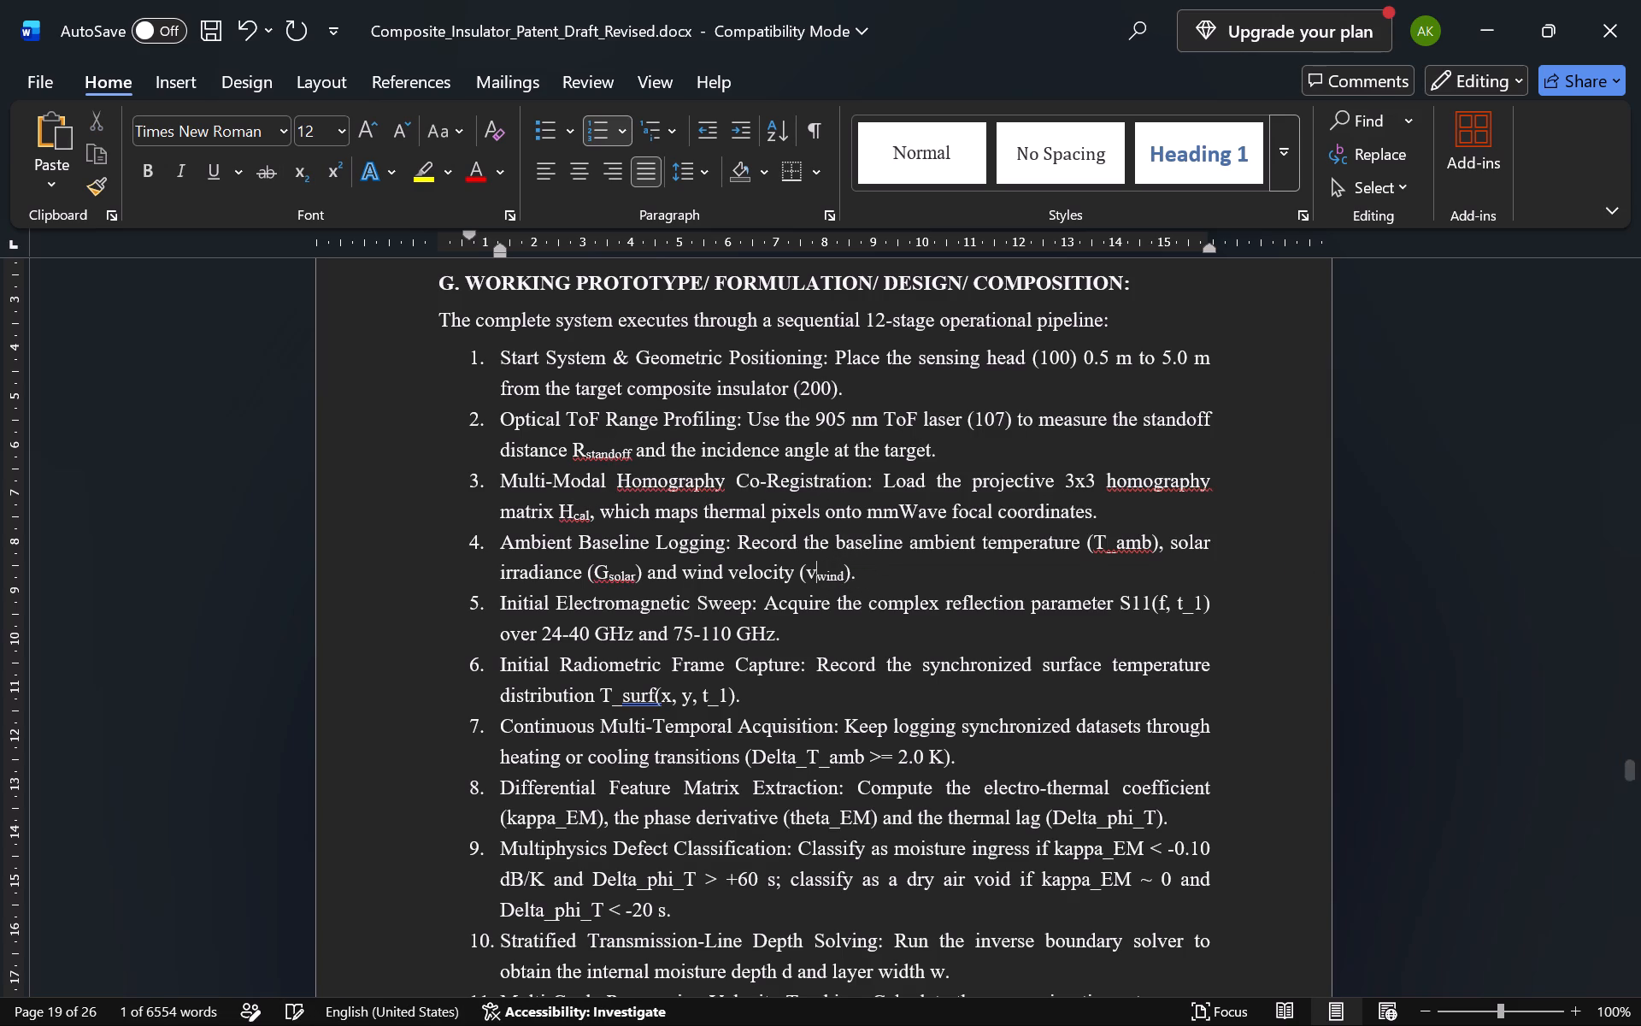
double_click(1137, 545)
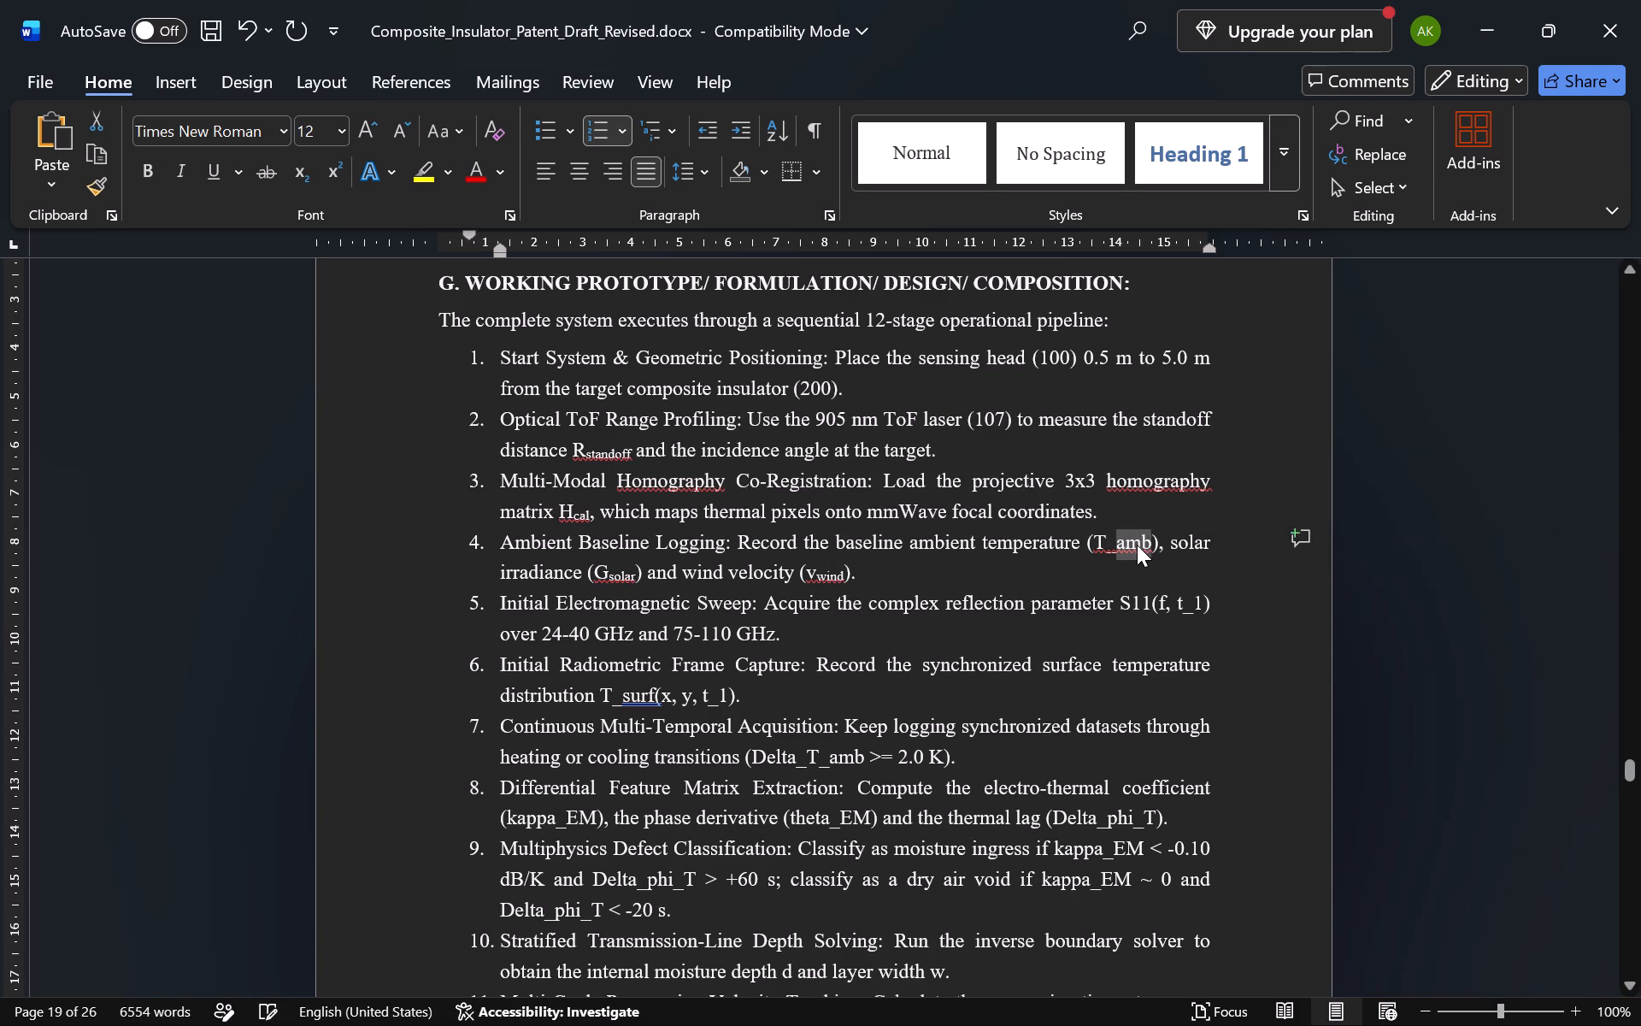
key("ctrl+shift+minus")
key("Left")
key("BackSpace")
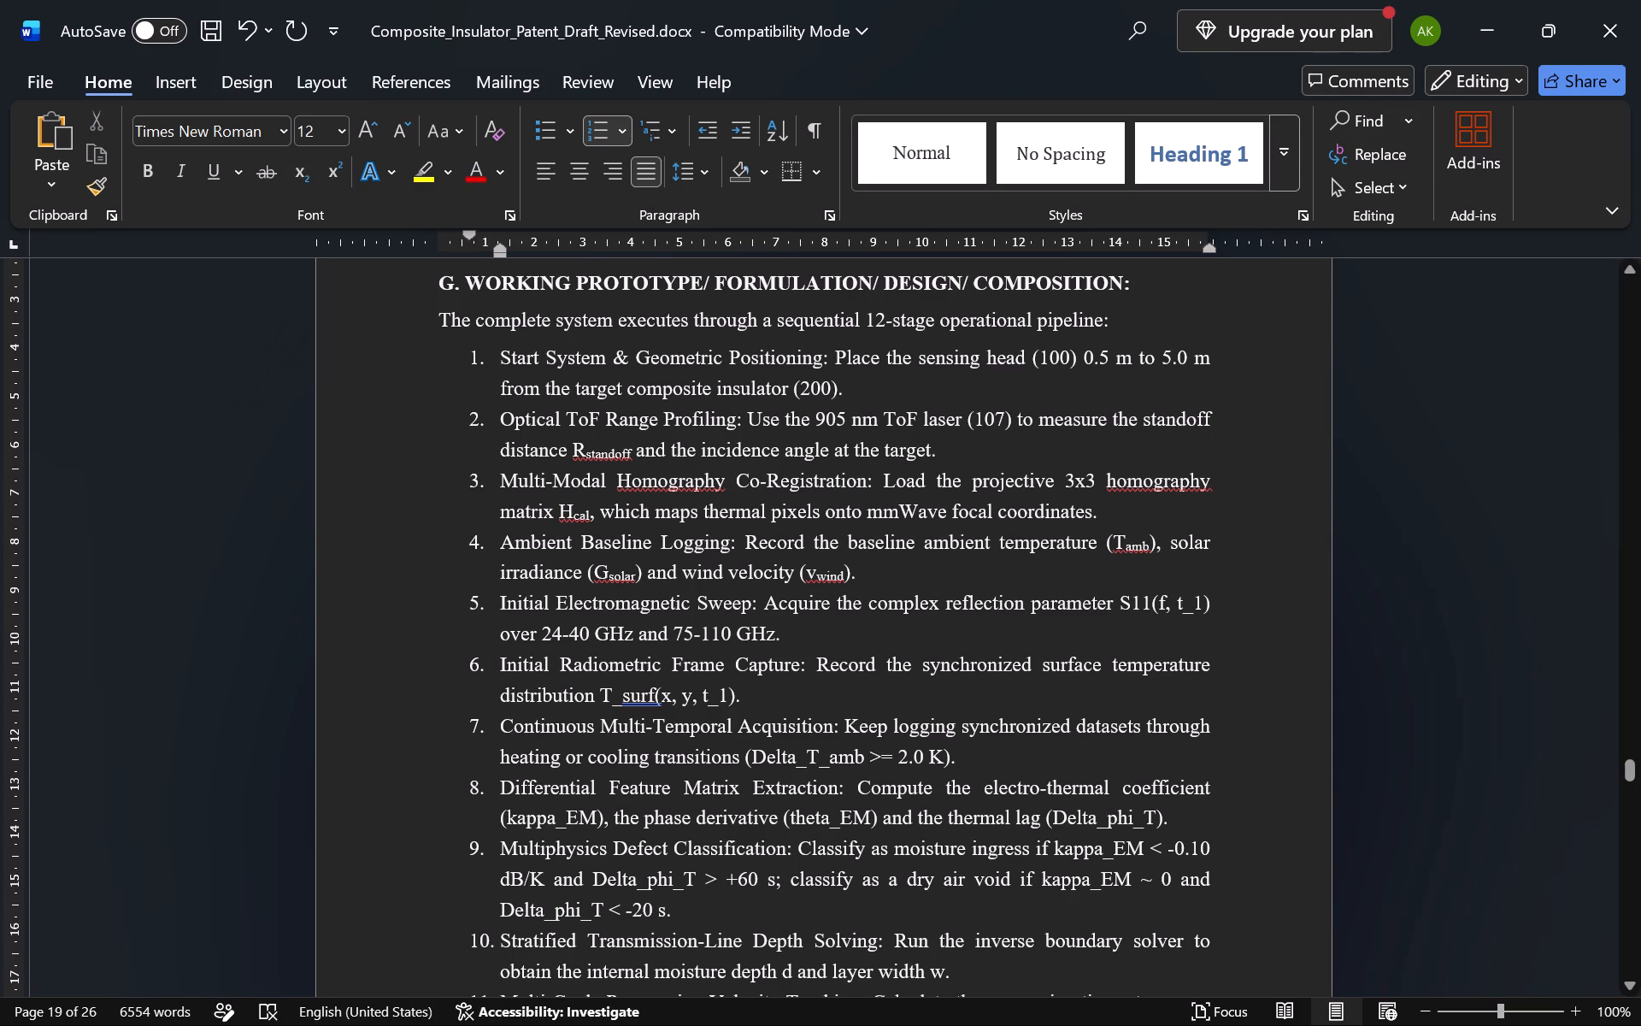
Make the 1 in t_1 a subscript in the Initial Electromagnetic Sweep item and remove its underscore.
left_click(1203, 610)
key("shift+Left")
key("ctrl+shift+equal")
key("ctrl+shift+minus")
key("Left")
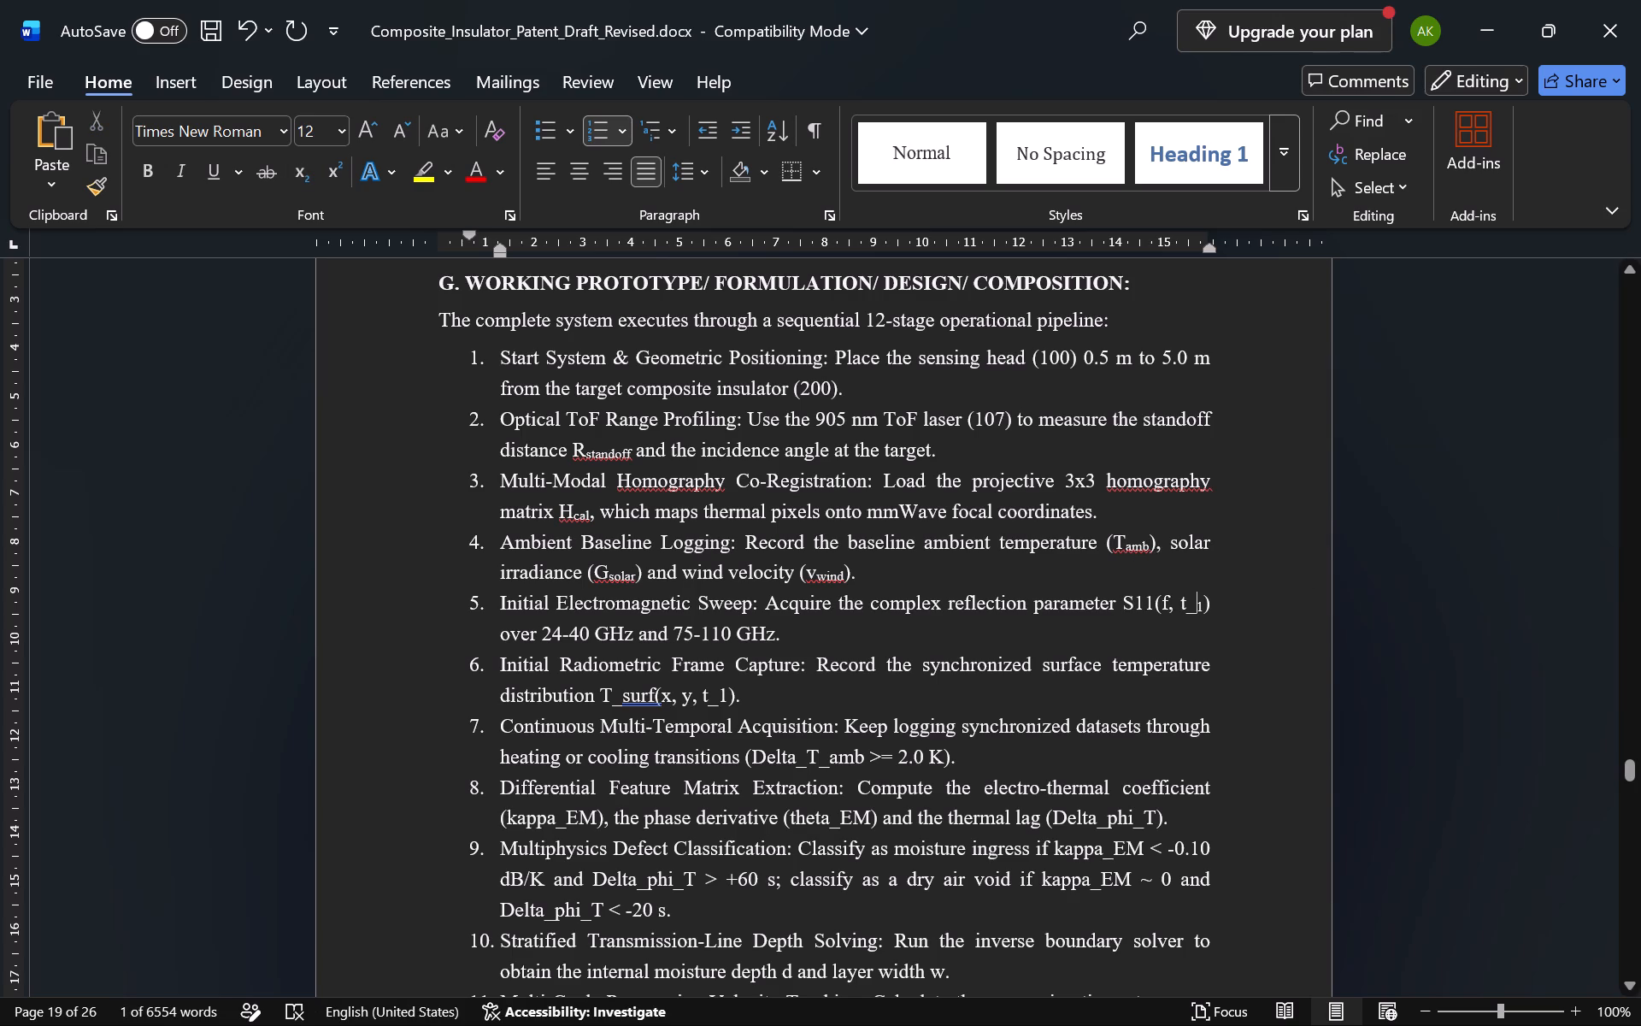
key("BackSpace")
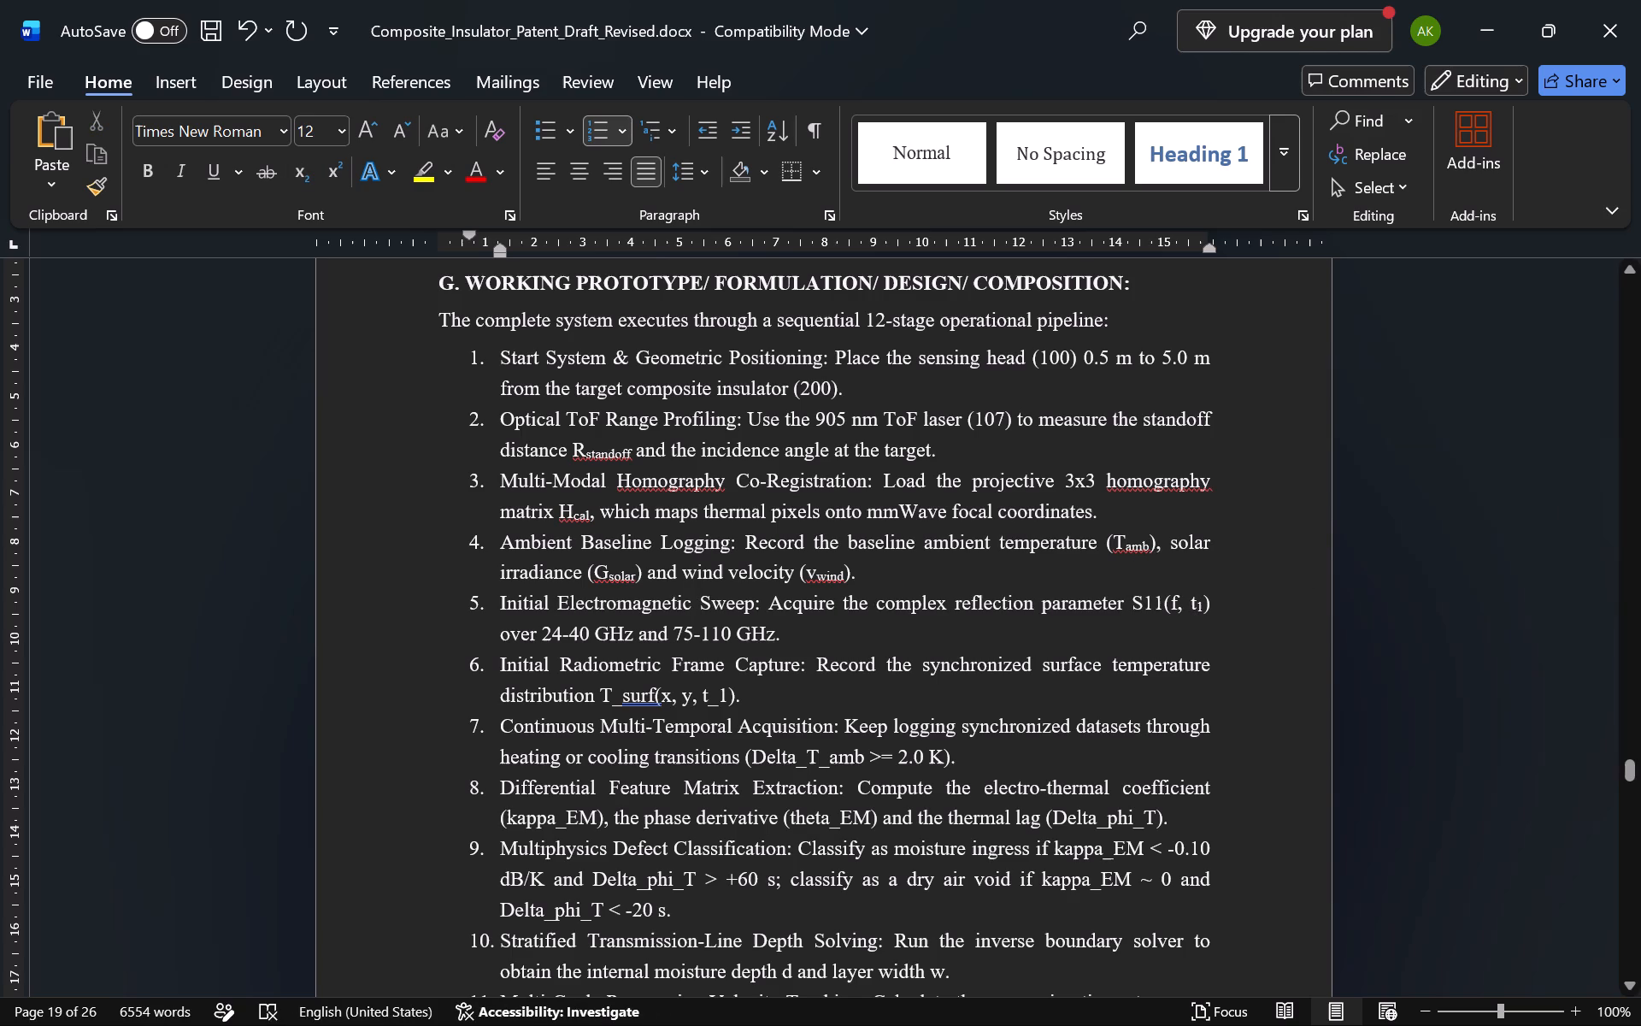
In the Initial Radiometric Frame Capture item, make "surf" in T_surf and the 1 in t_1 subscripts and remove both underscores.
double_click(636, 693)
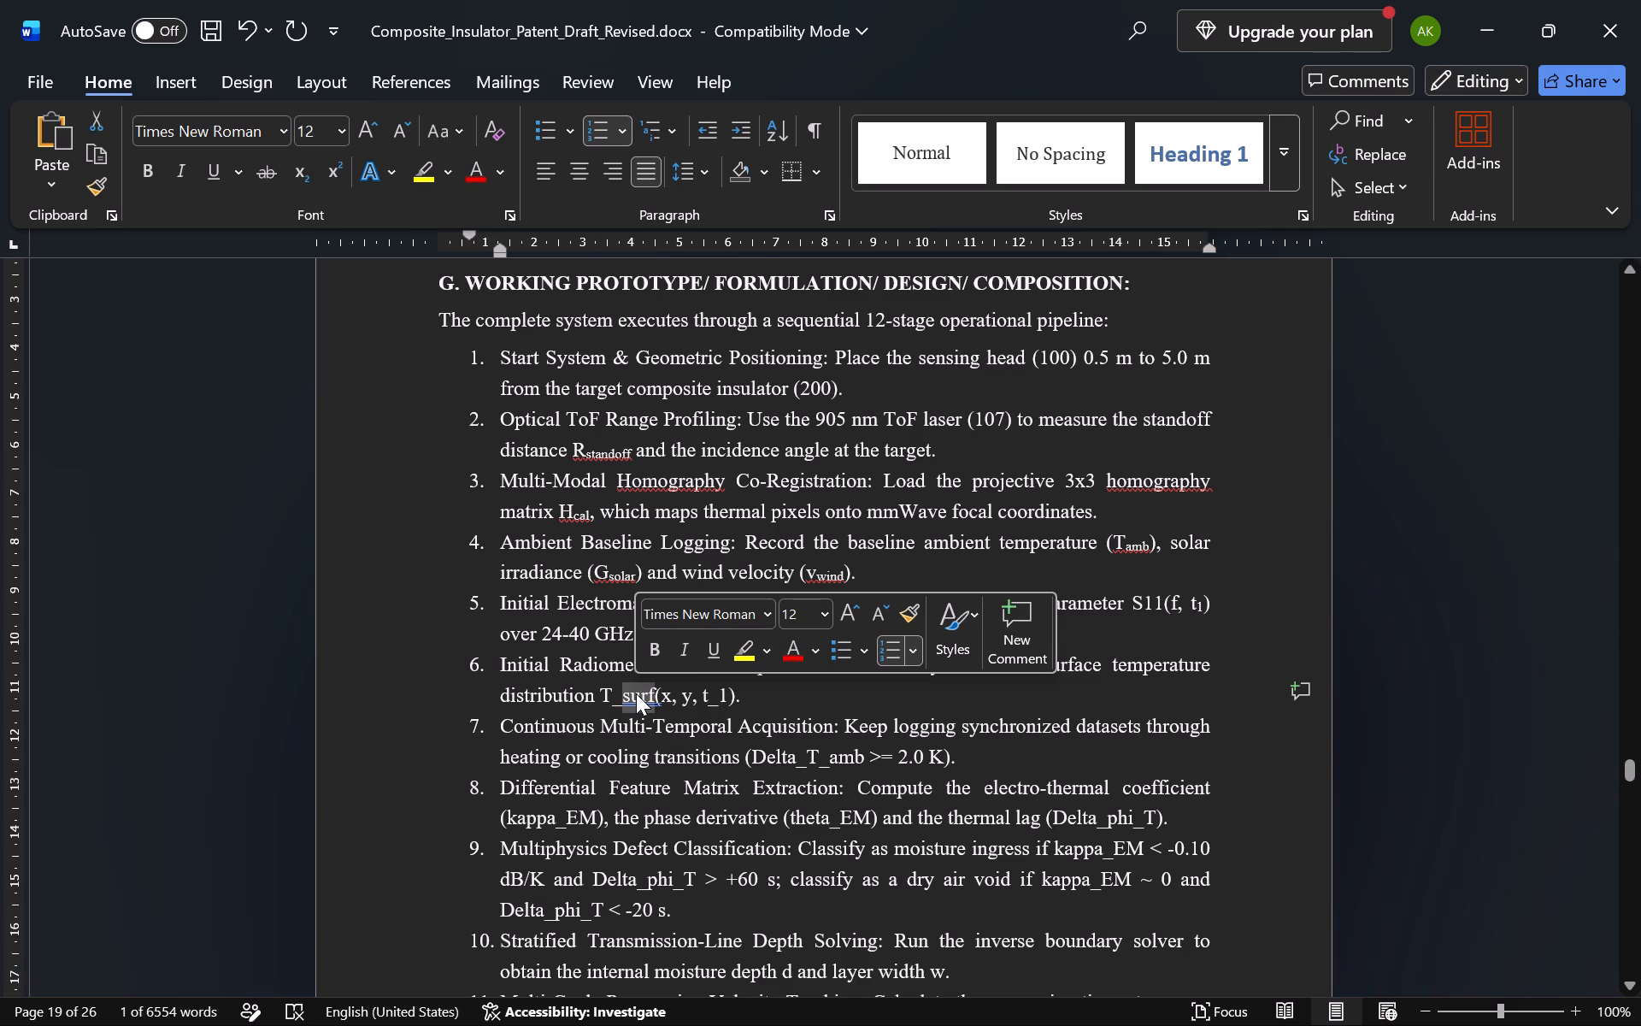
left_click(648, 693)
double_click(648, 693)
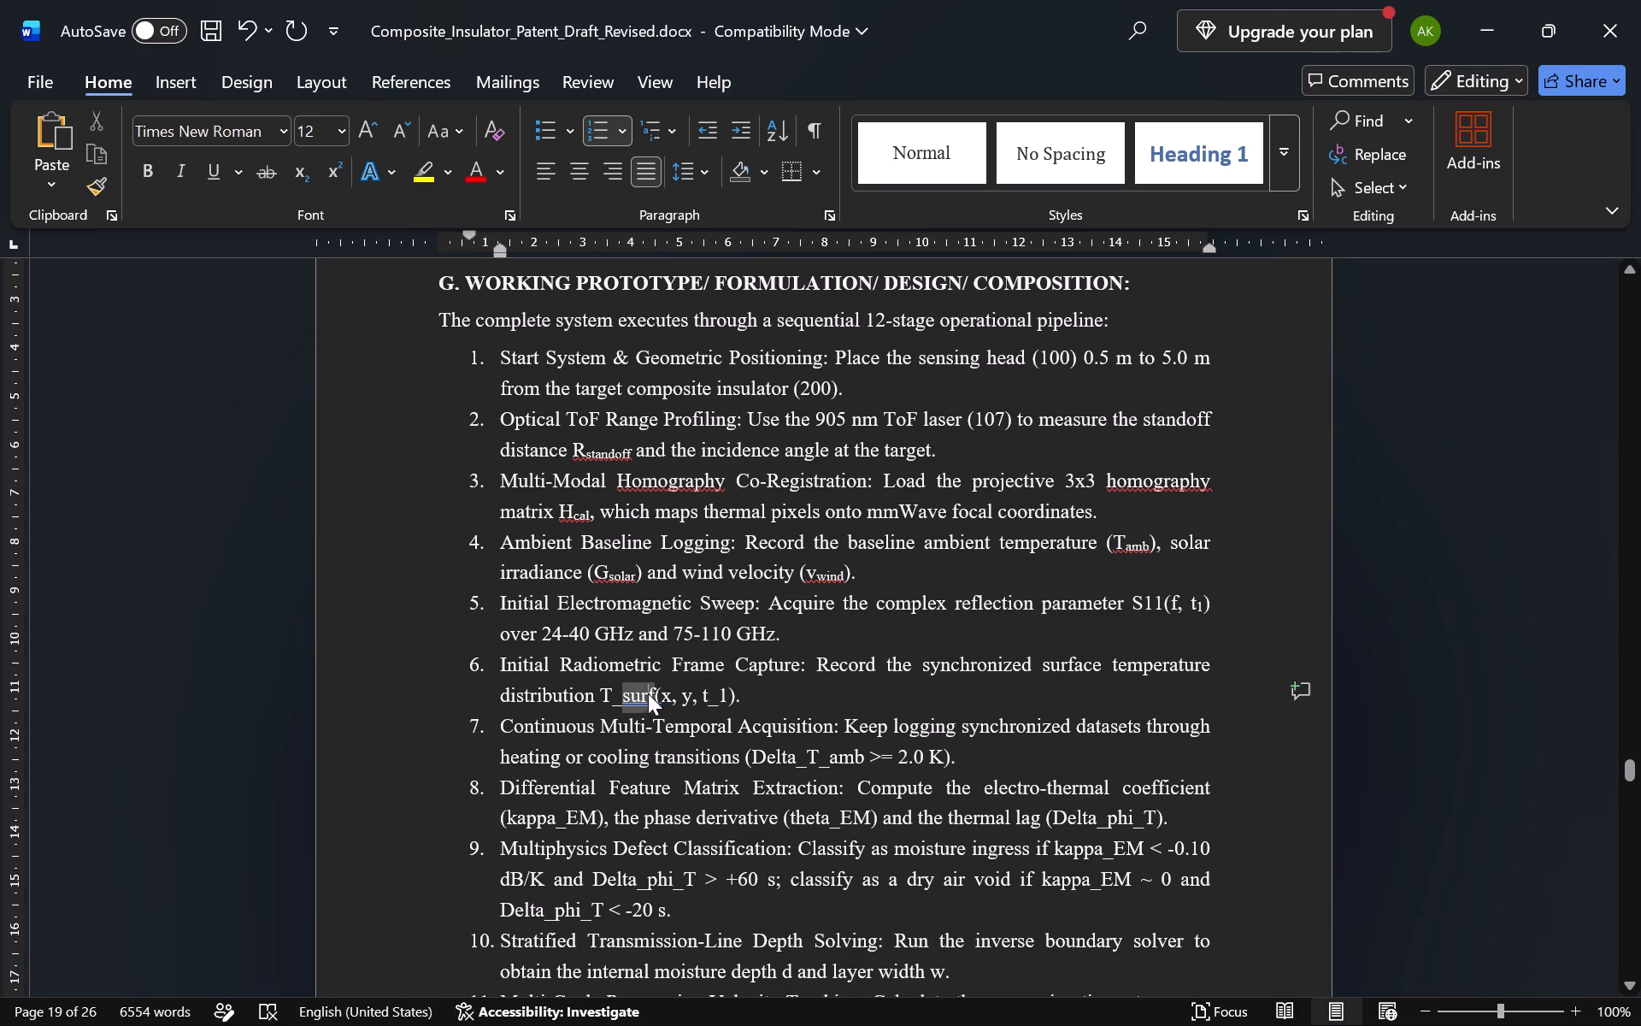
key("ctrl+shift+minus")
key("Left")
key("BackSpace")
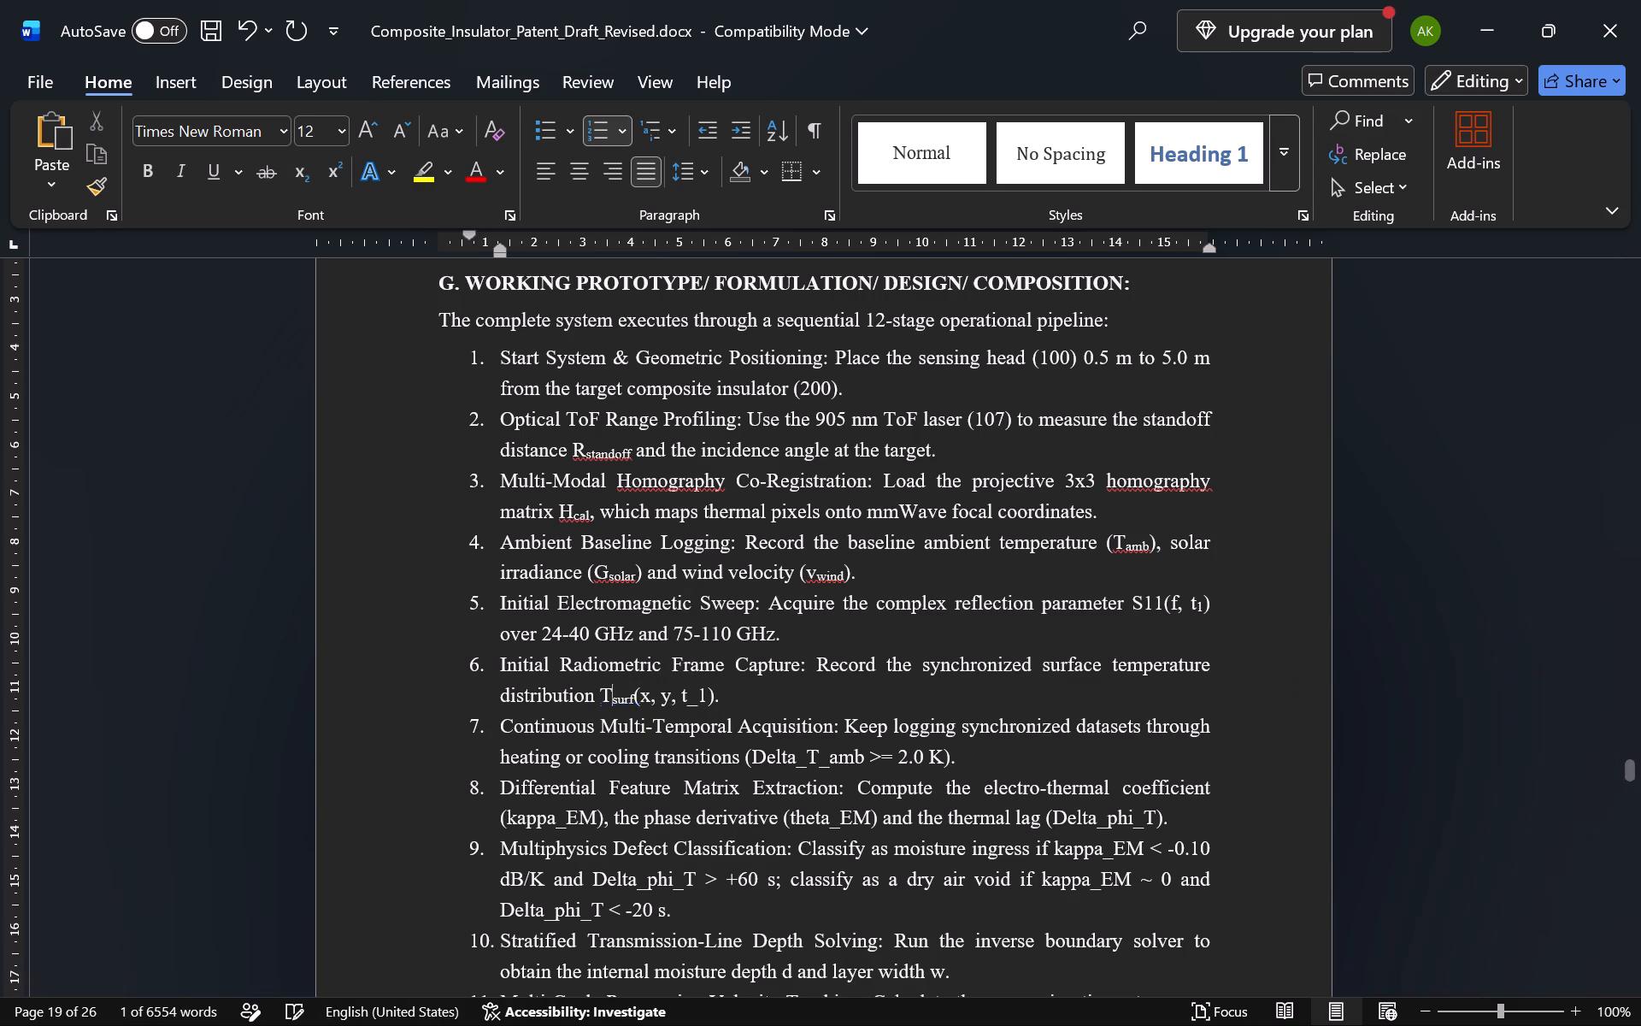
left_click(702, 696)
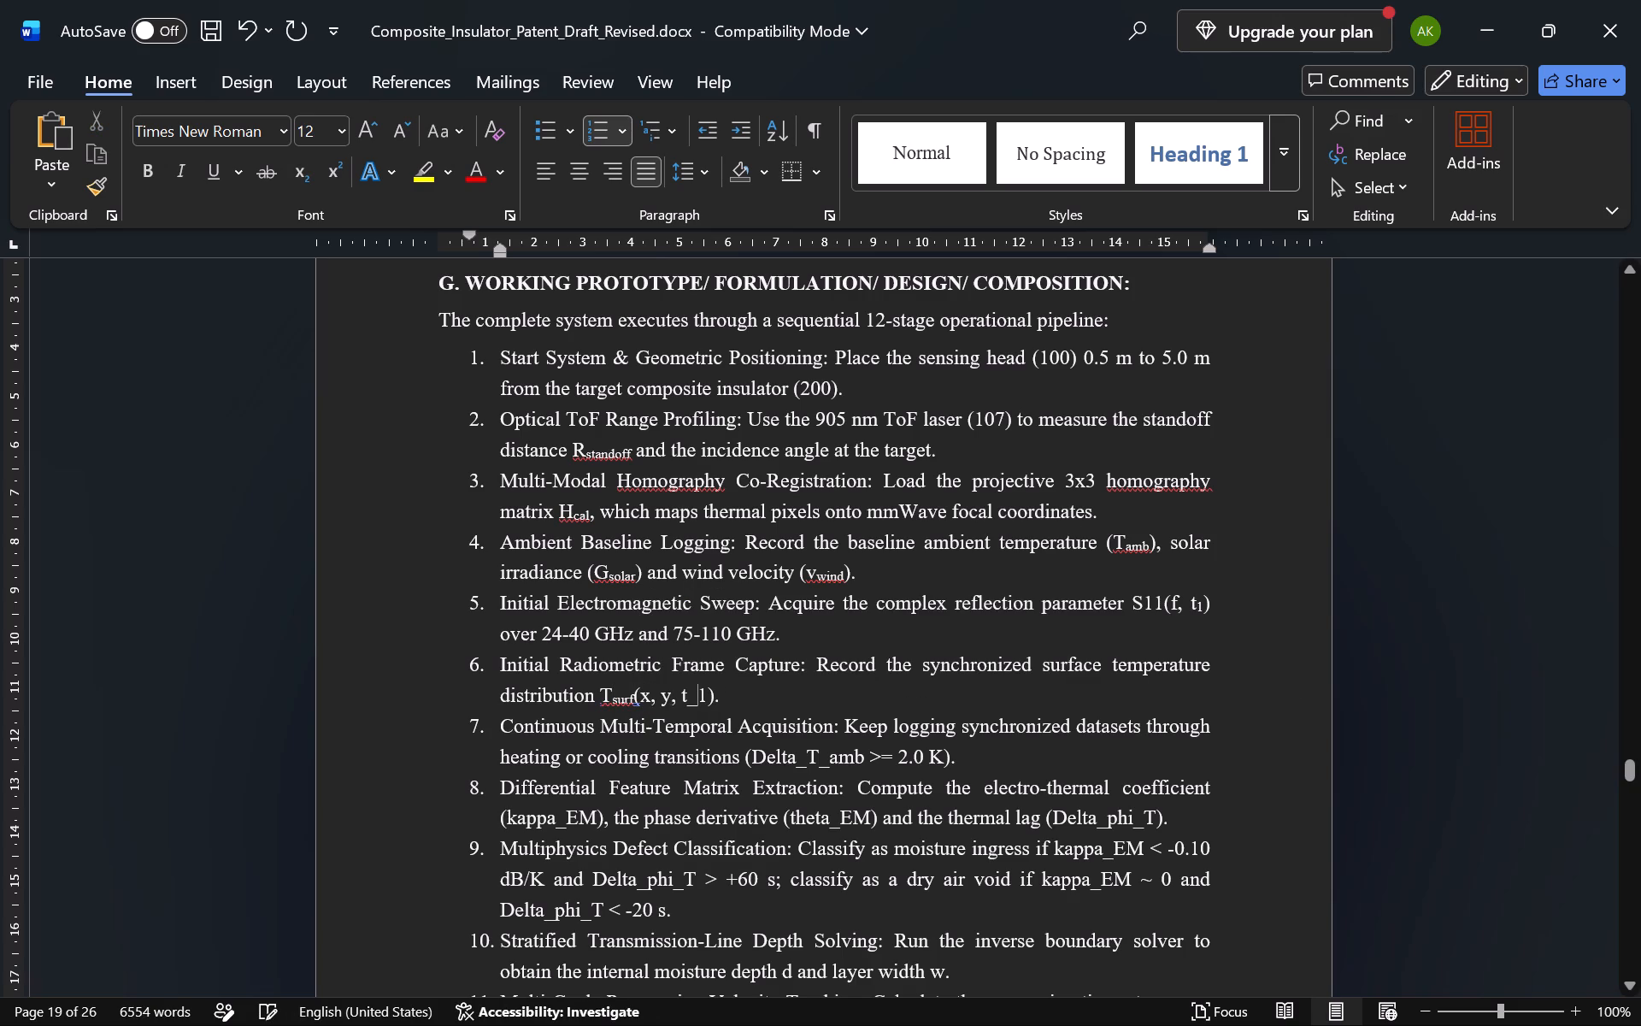
key("shift+Right")
key("ctrl+shift+minus")
key("Left")
key("BackSpace")
key("alt+Tab")
scroll(970, 711, "up", 3)
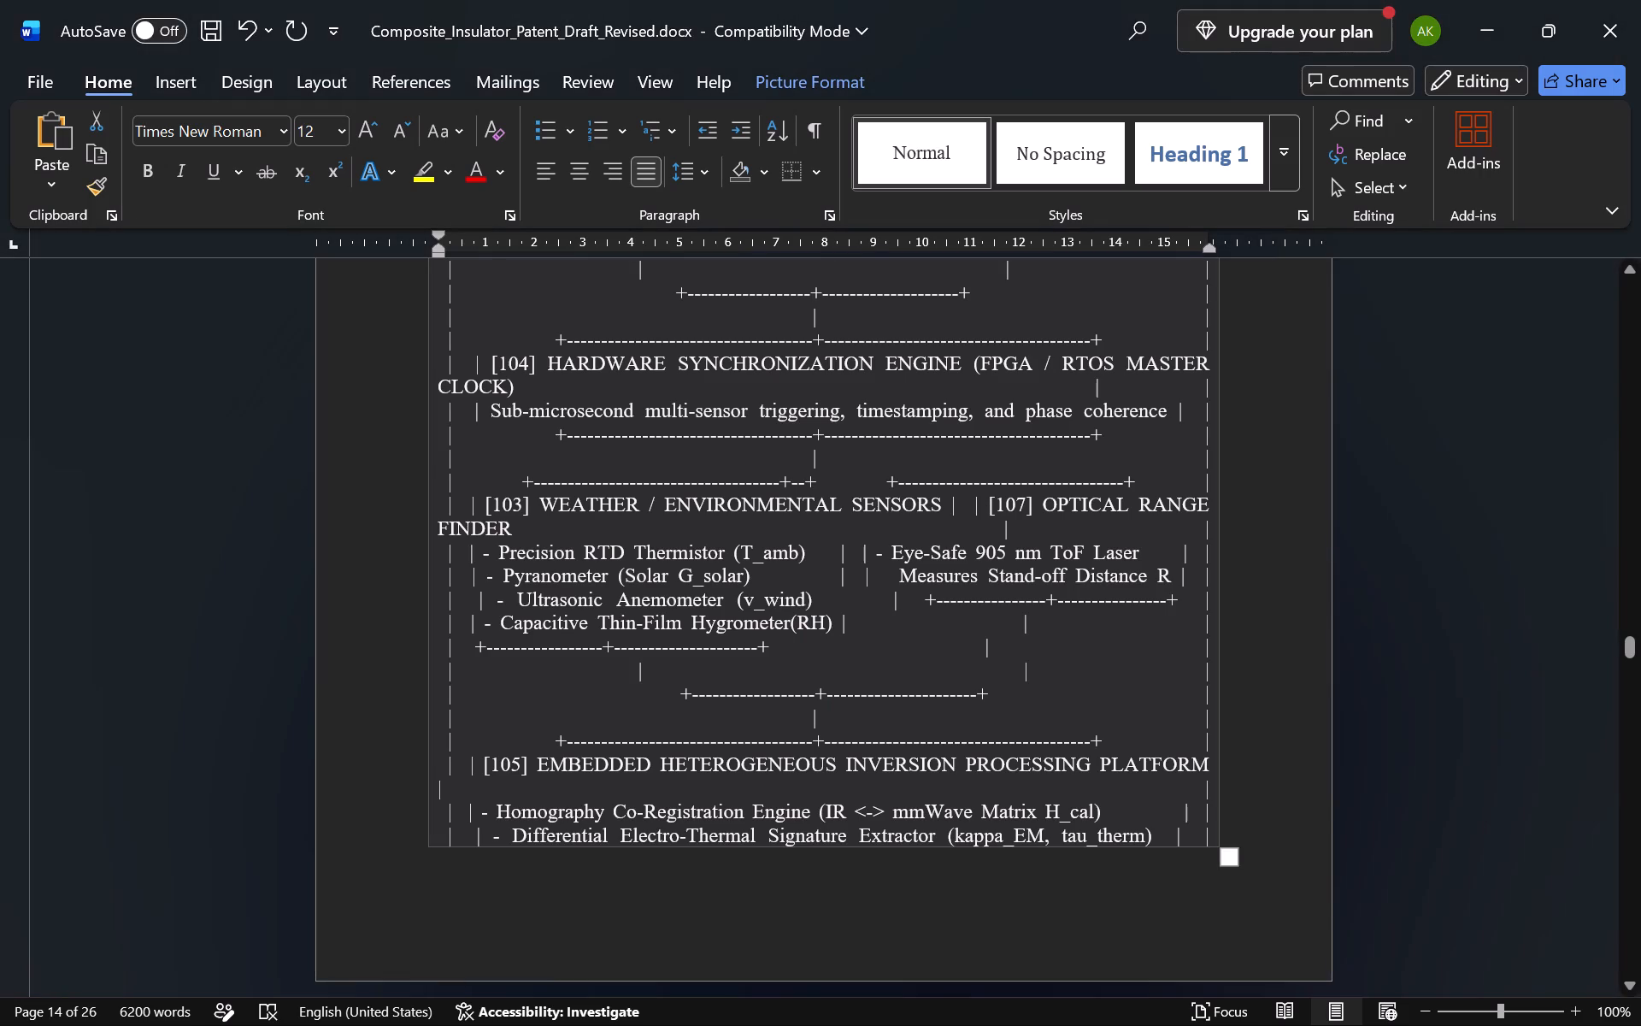
scroll(975, 492, "up", 2)
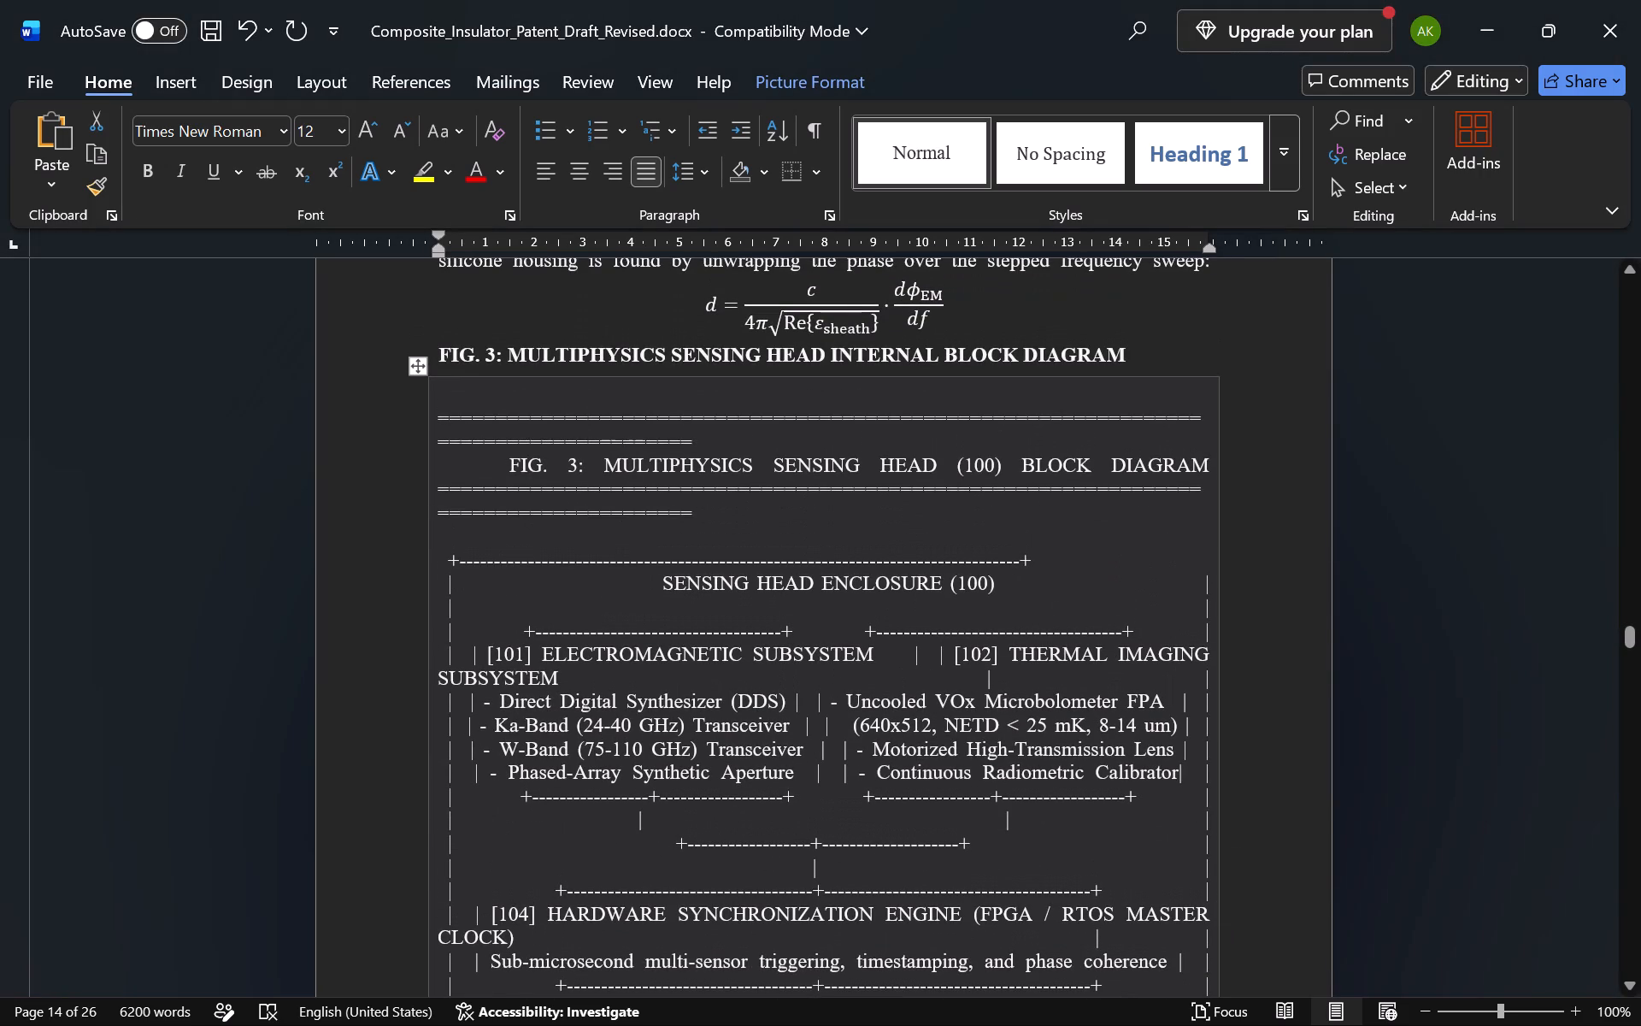
left_click(419, 364)
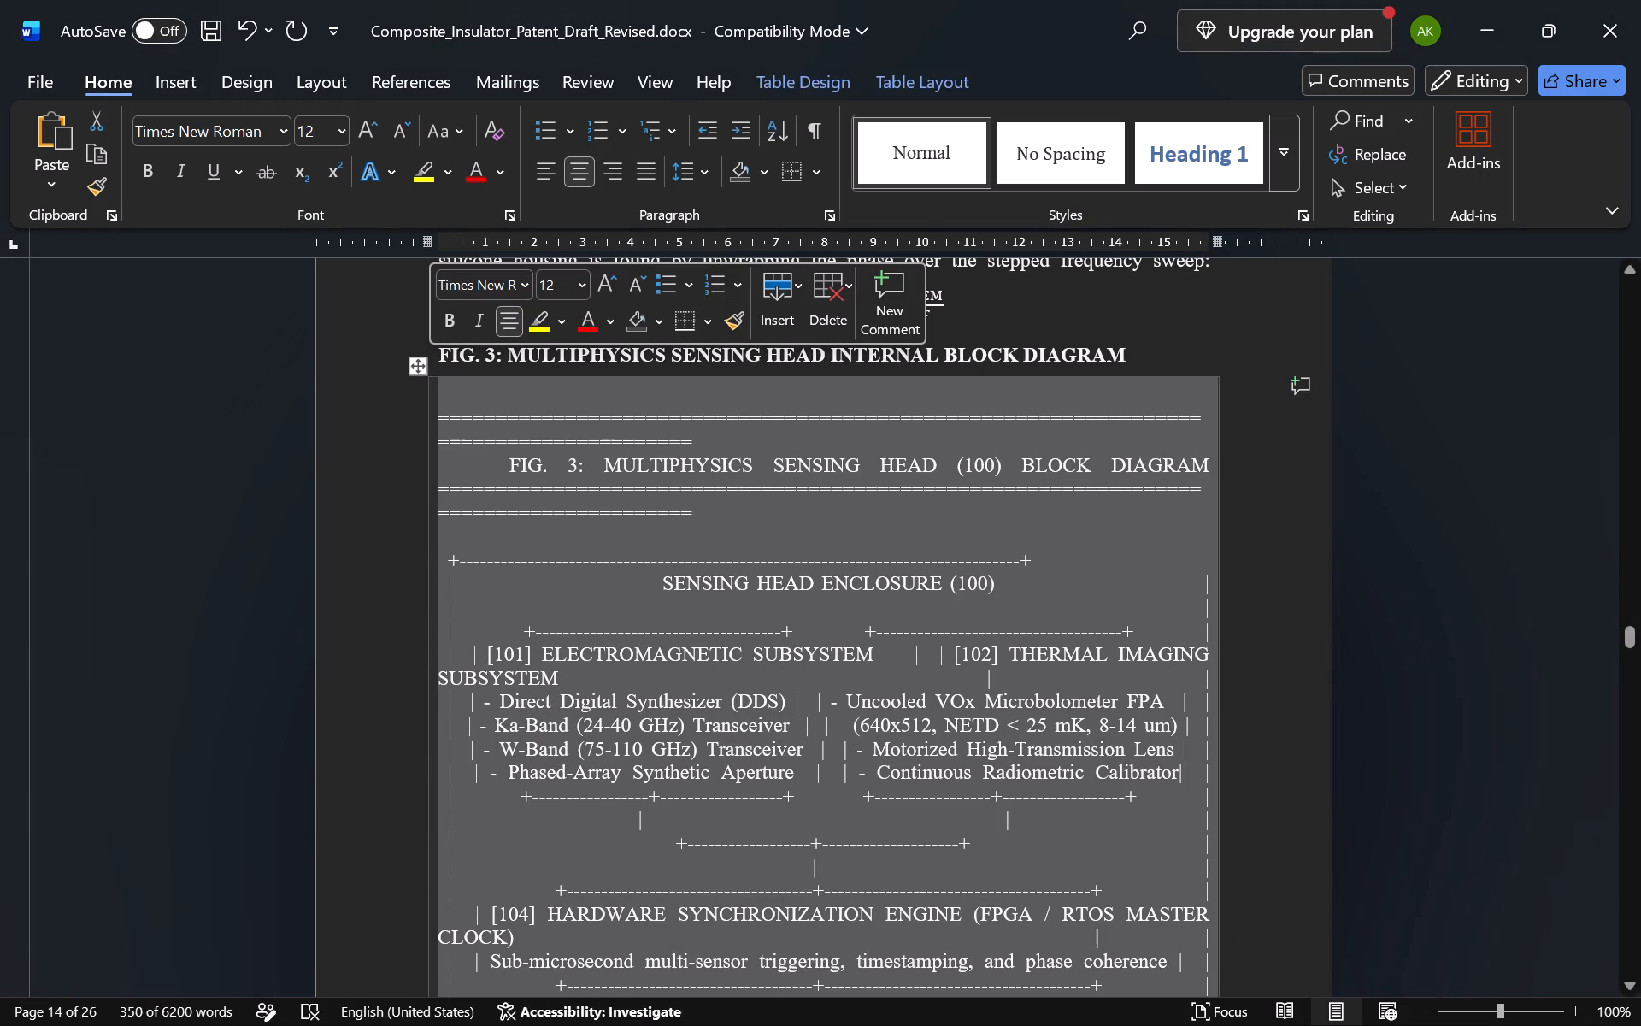
key("BackSpace")
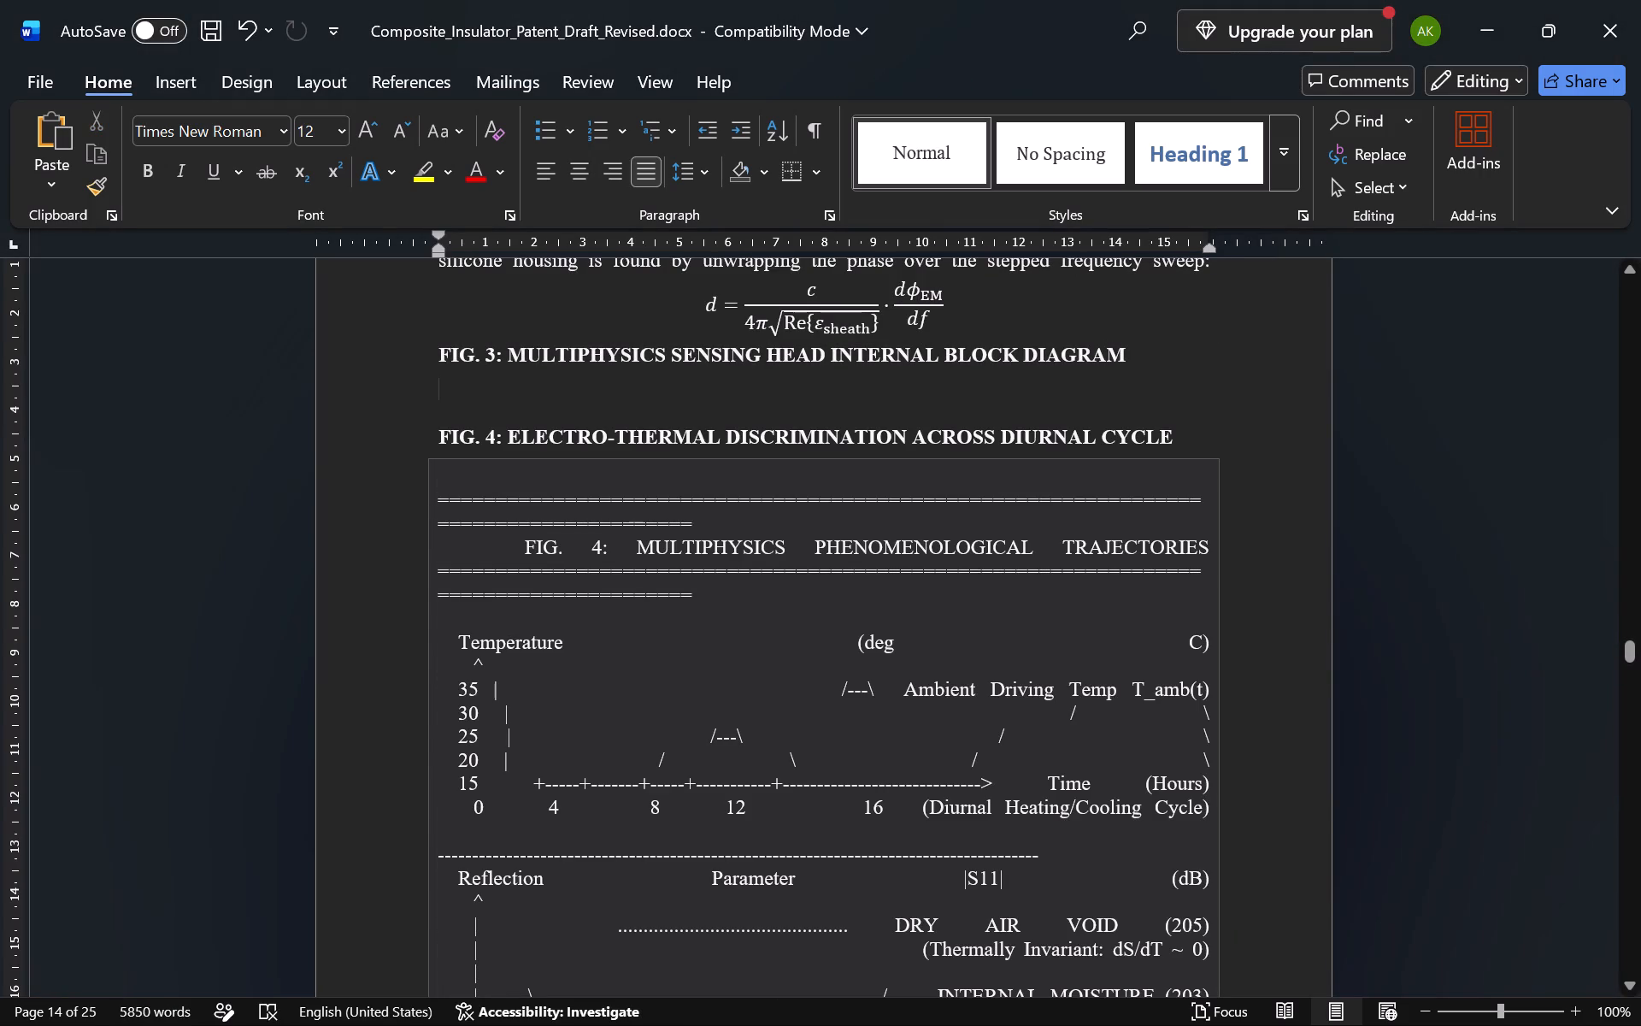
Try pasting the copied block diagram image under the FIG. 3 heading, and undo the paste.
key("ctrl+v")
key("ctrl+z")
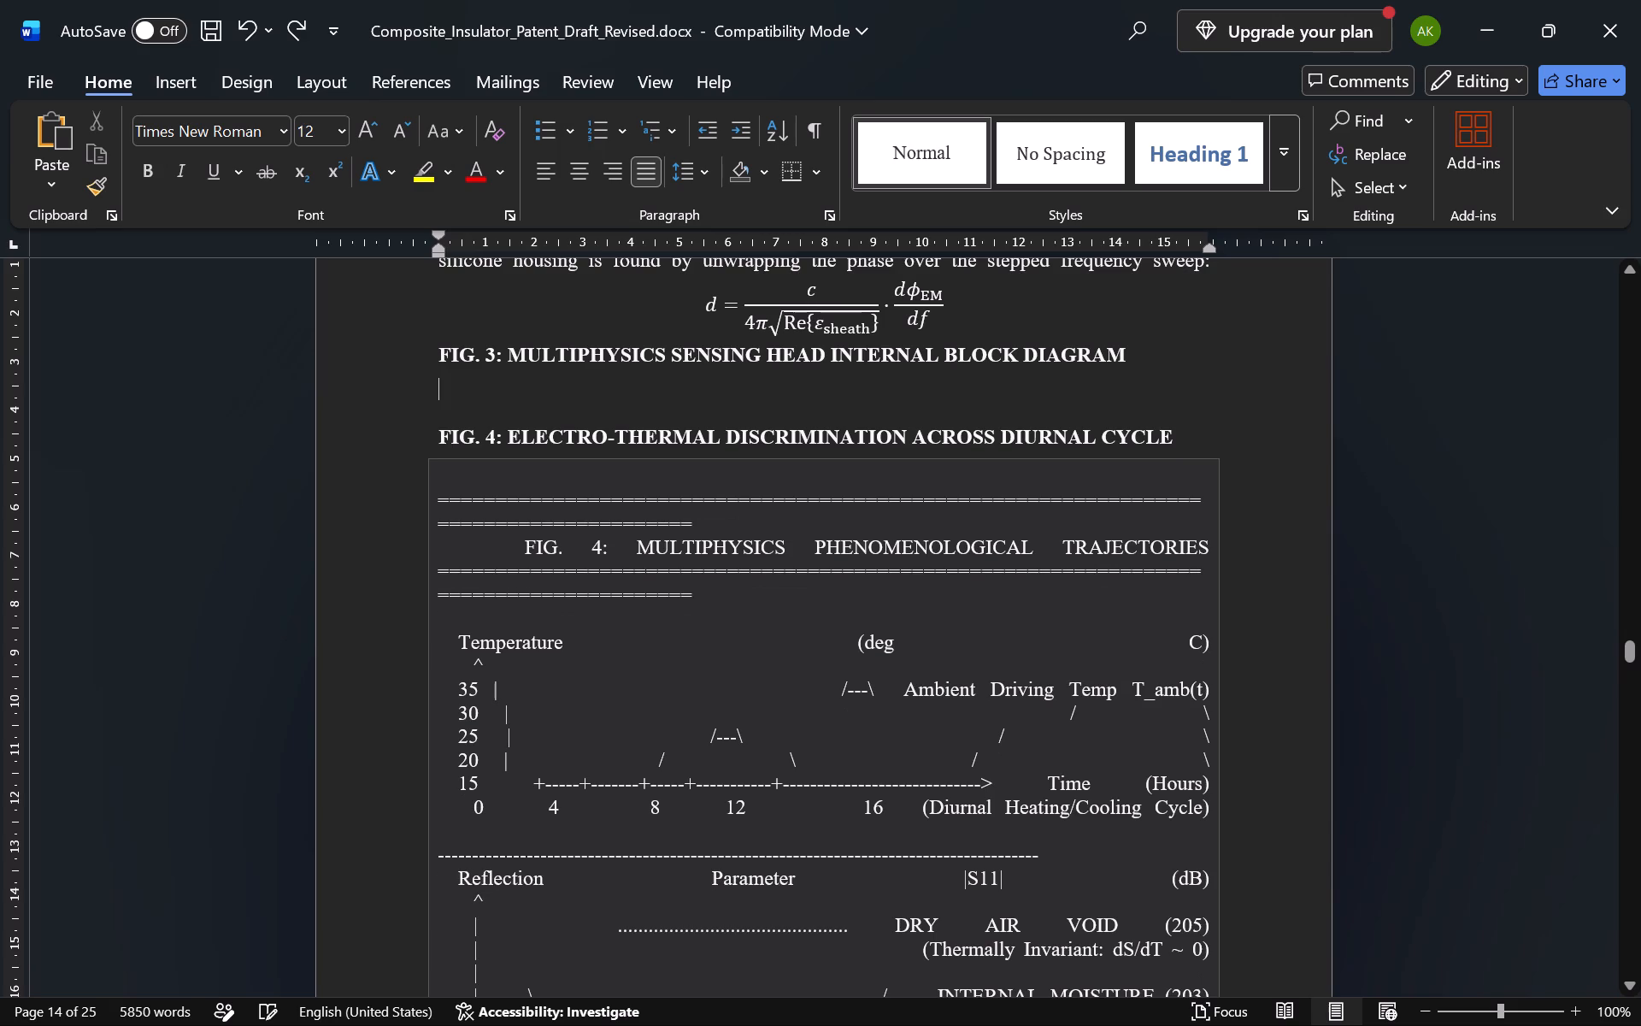
Paste the copied block diagram as a picture on the empty line under the FIG. 3 heading.
right_click(475, 379)
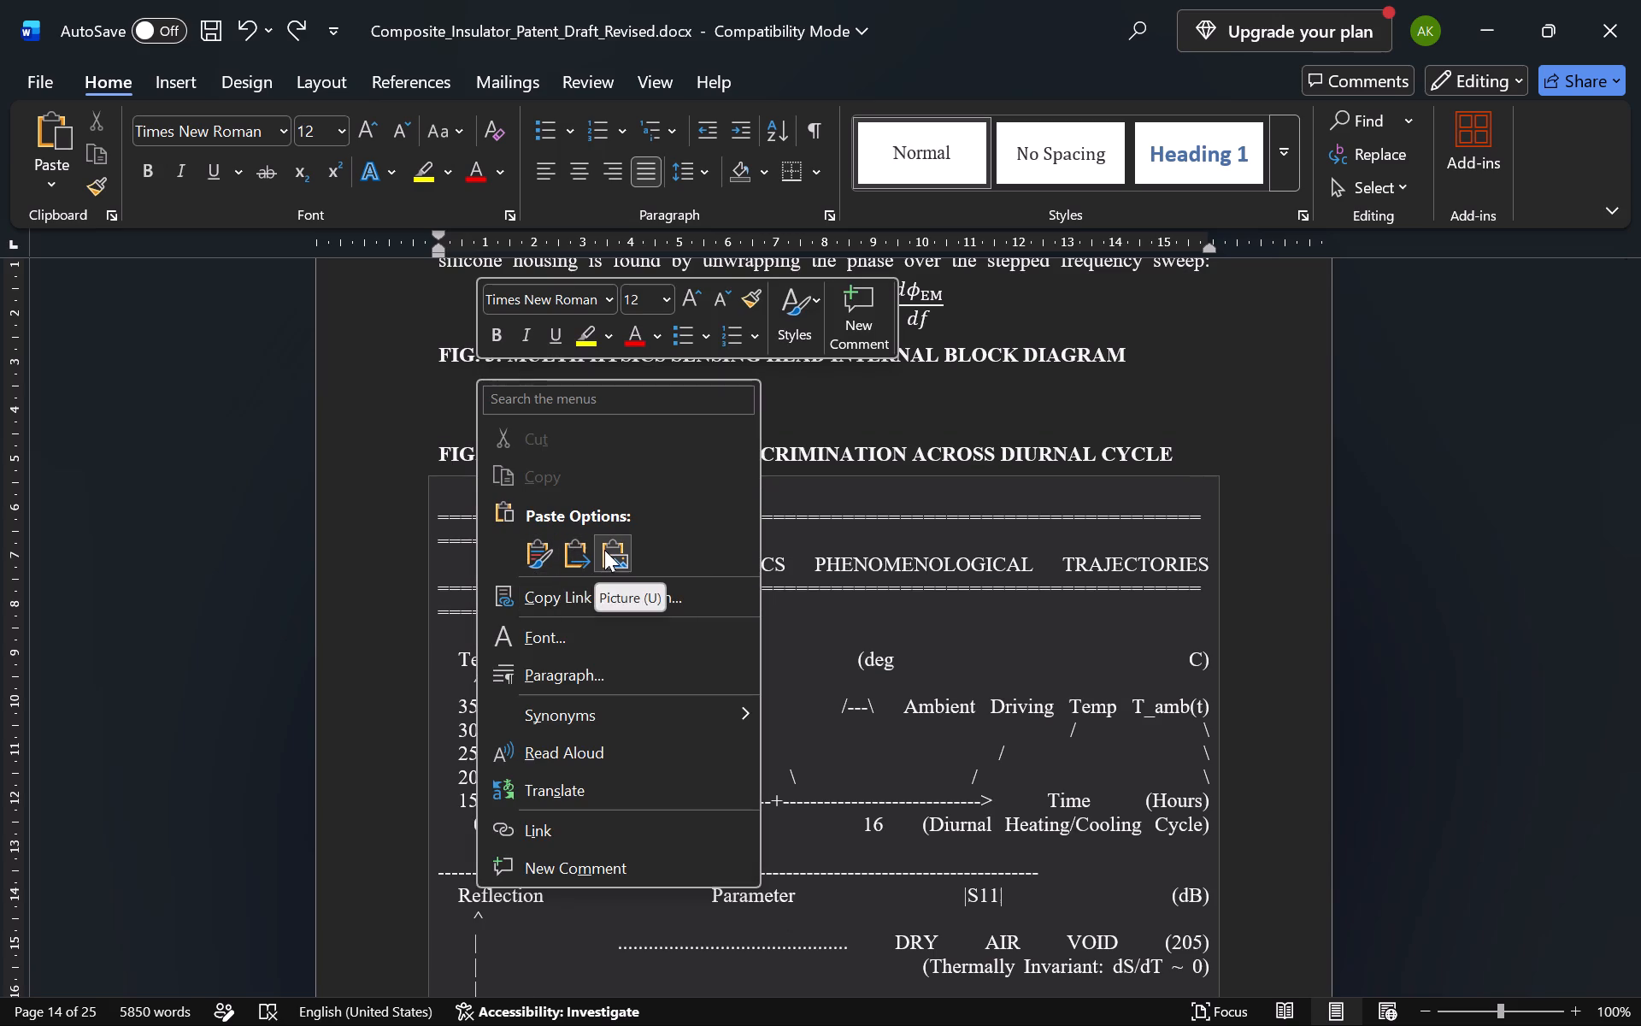
left_click(604, 550)
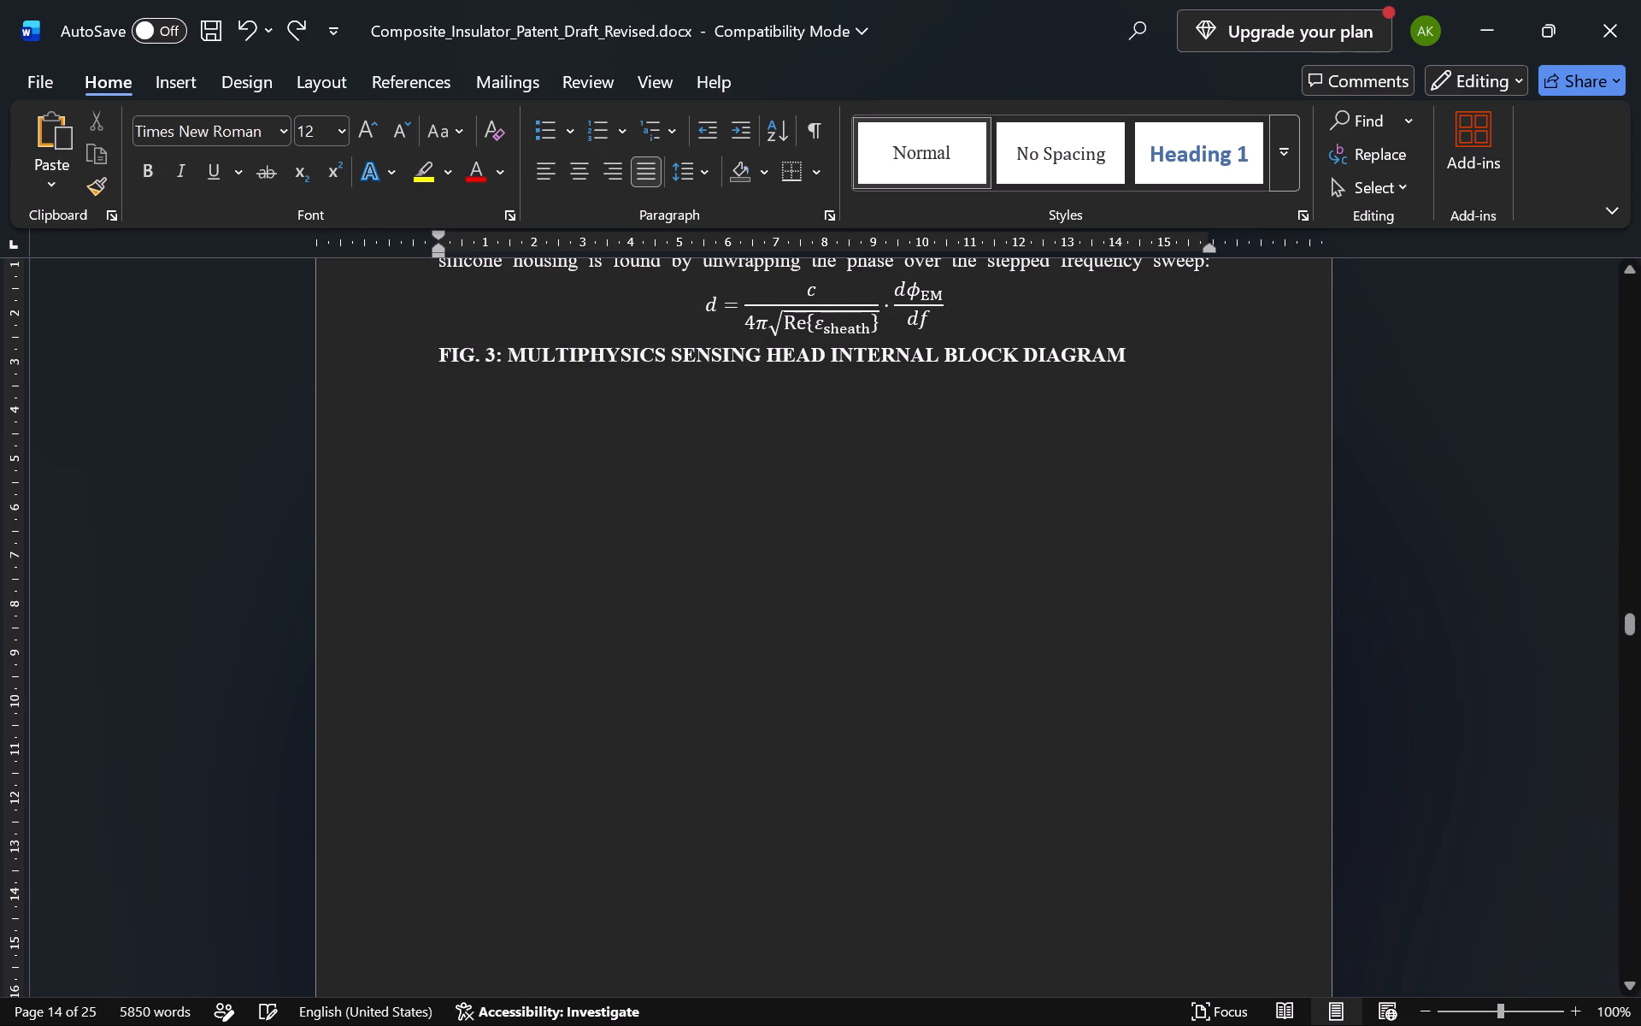
Shrink the pasted FIG. 3 block diagram picture proportionally to about 17.46 cm high by 17.24 cm wide, directly under its heading.
scroll(604, 550, "down", 2)
double_click(604, 550)
scroll(604, 550, "up", 2)
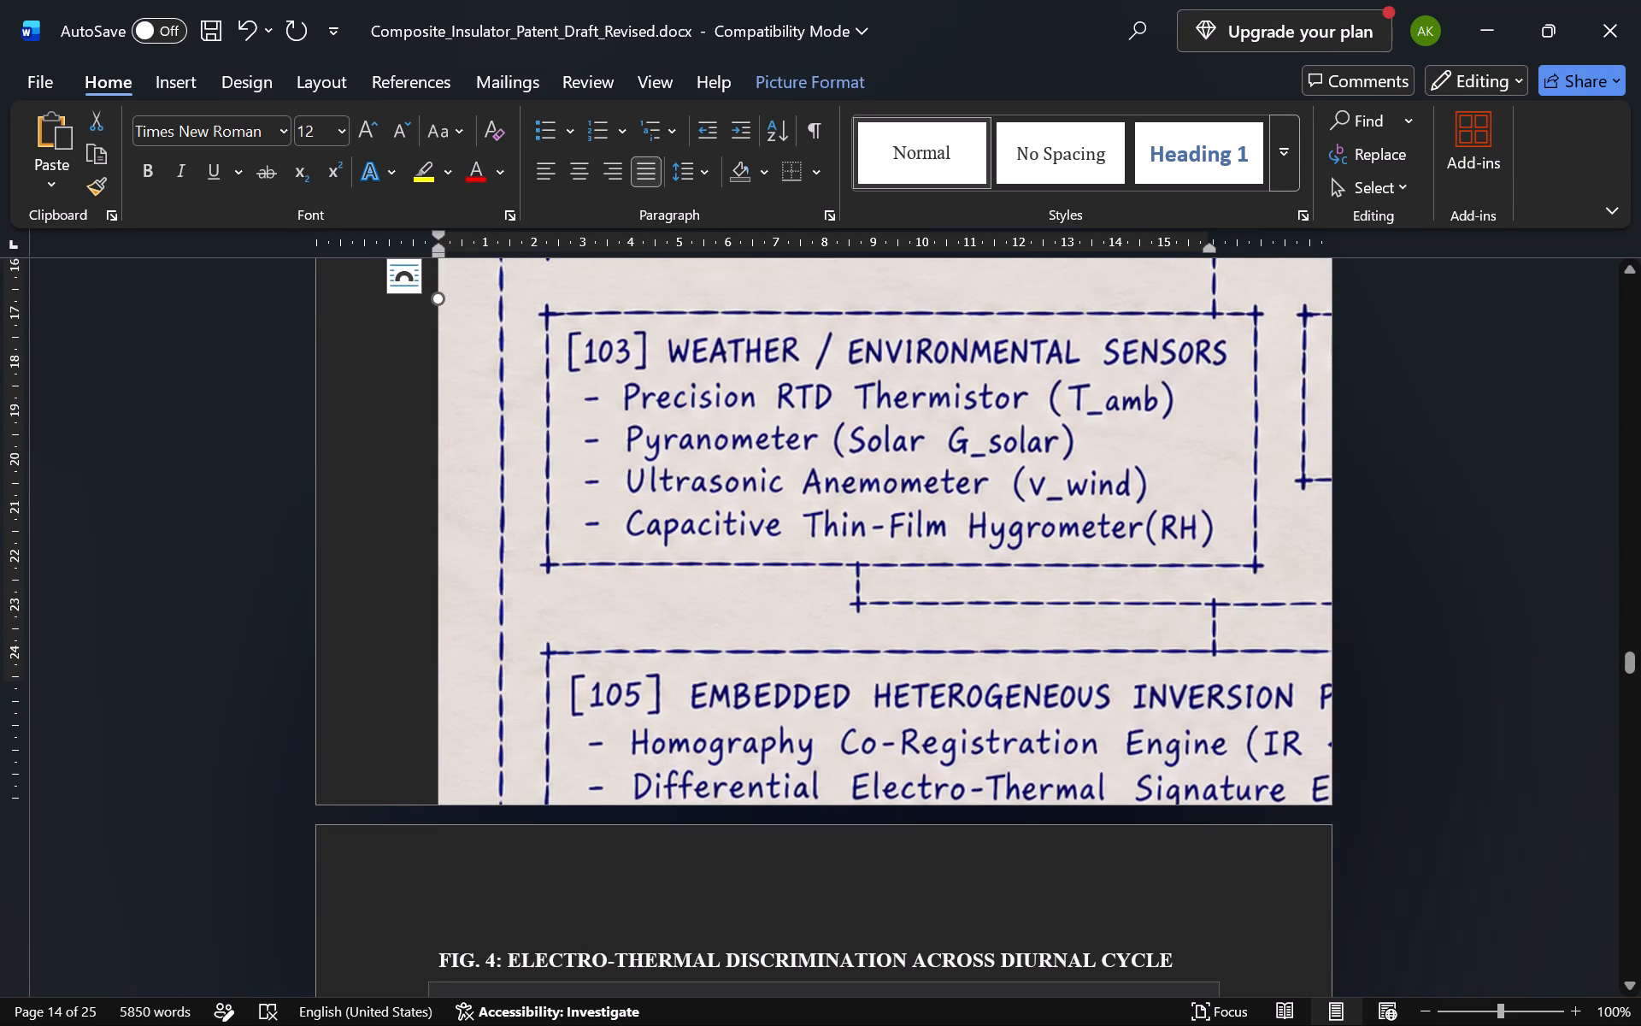
scroll(604, 550, "up", 20)
scroll(604, 550, "up", 12)
scroll(592, 646, "down", 1)
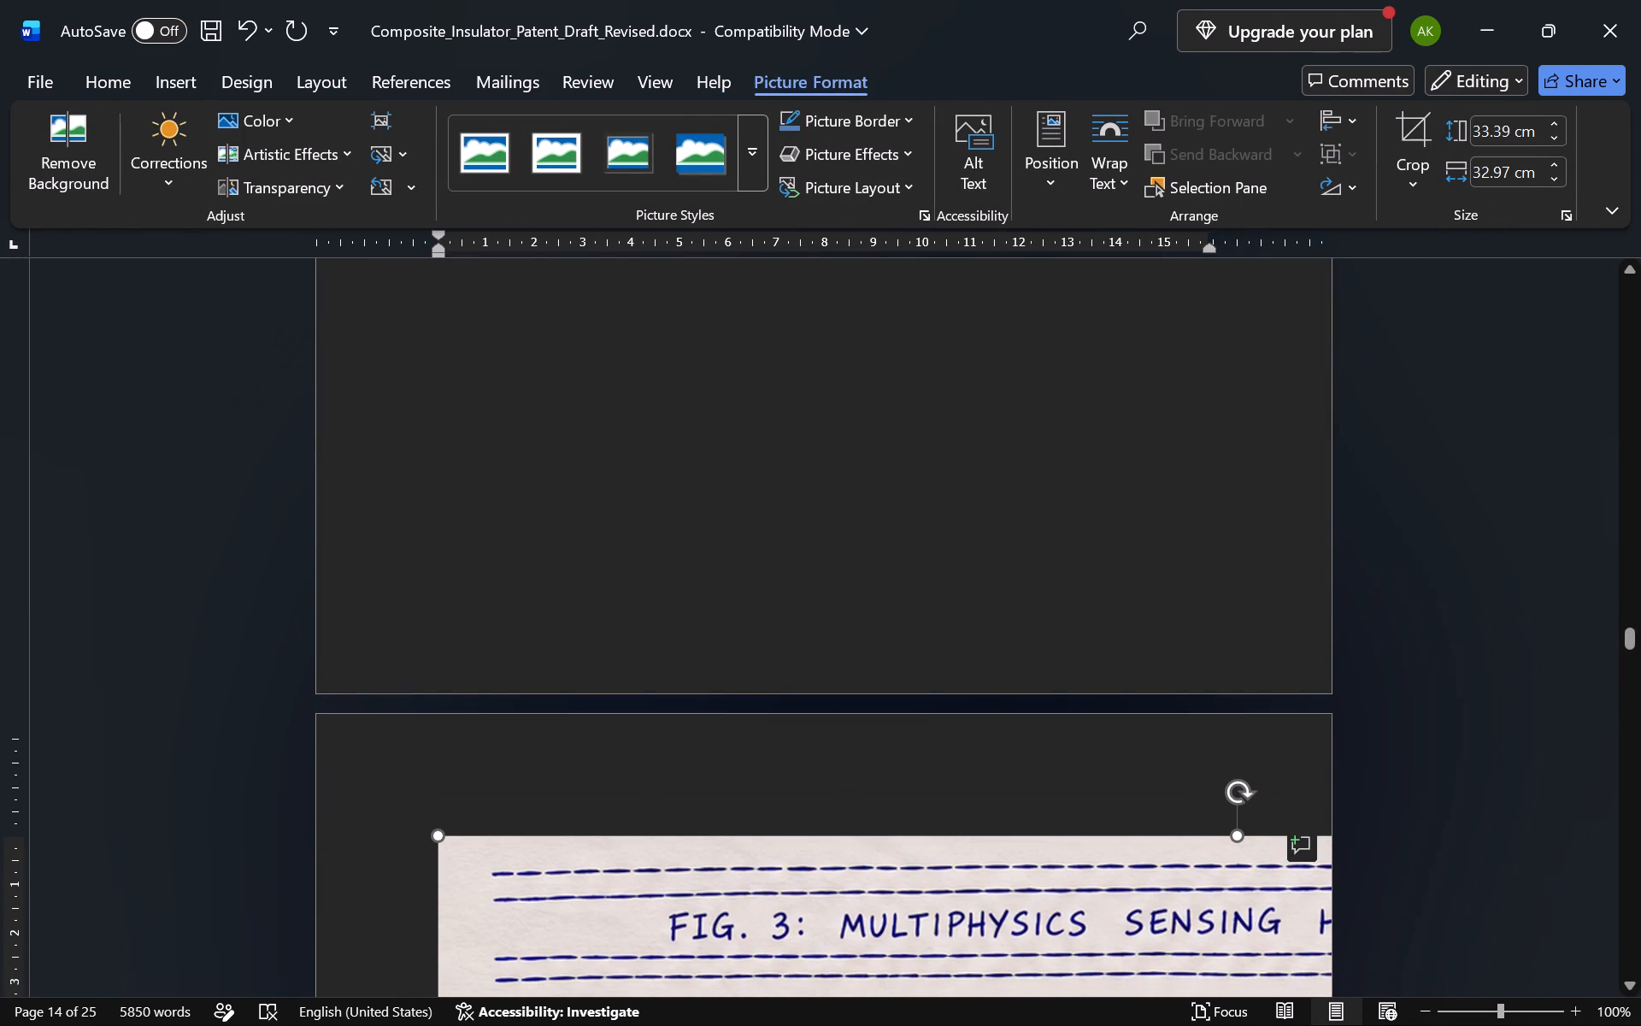
left_click_drag(432, 831, 915, 937)
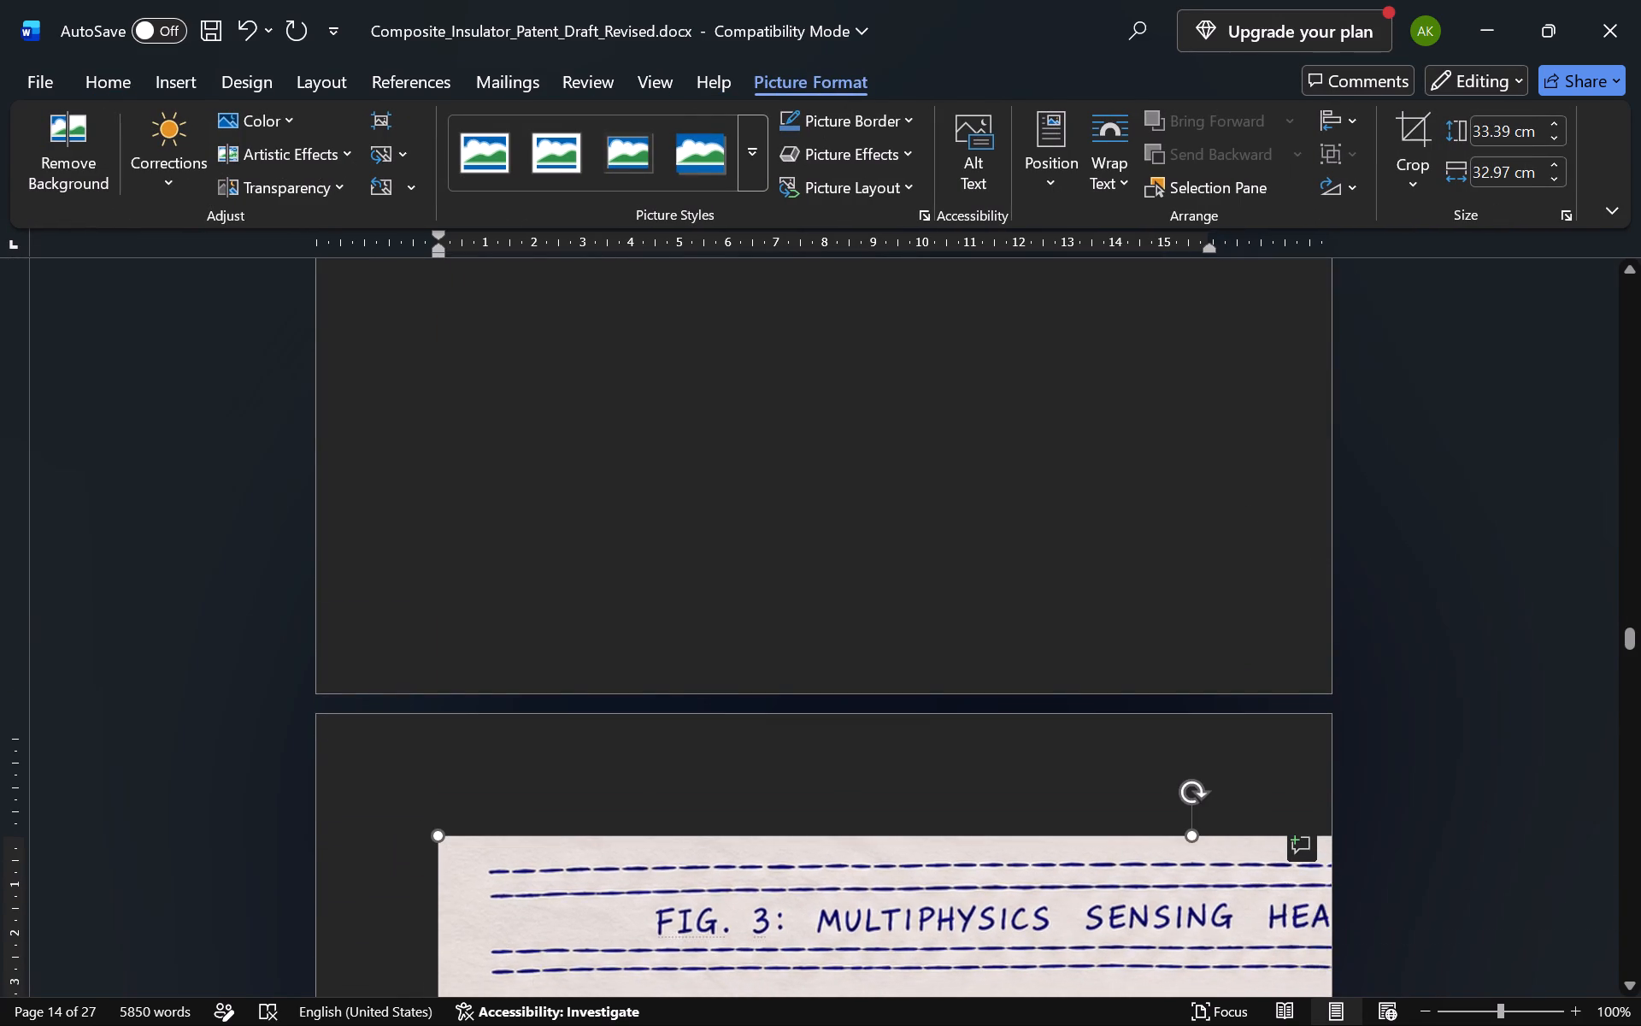
left_click_drag(915, 937, 928, 937)
scroll(695, 728, "up", 1)
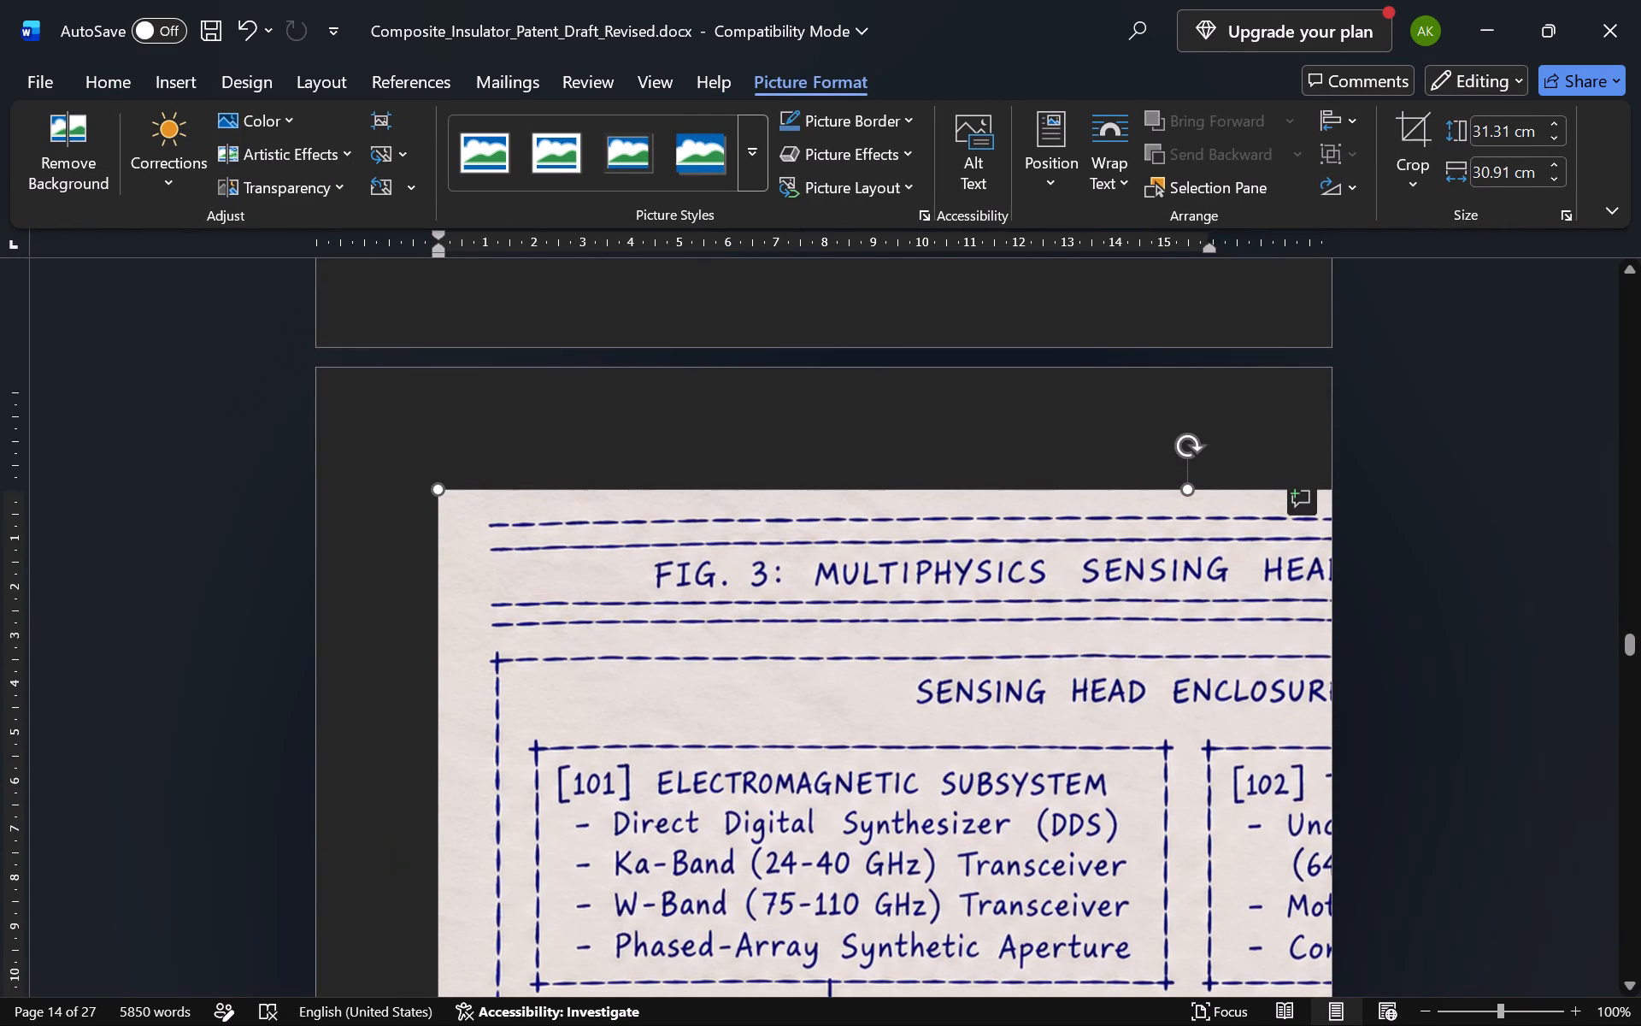
left_click_drag(436, 487, 1053, 809)
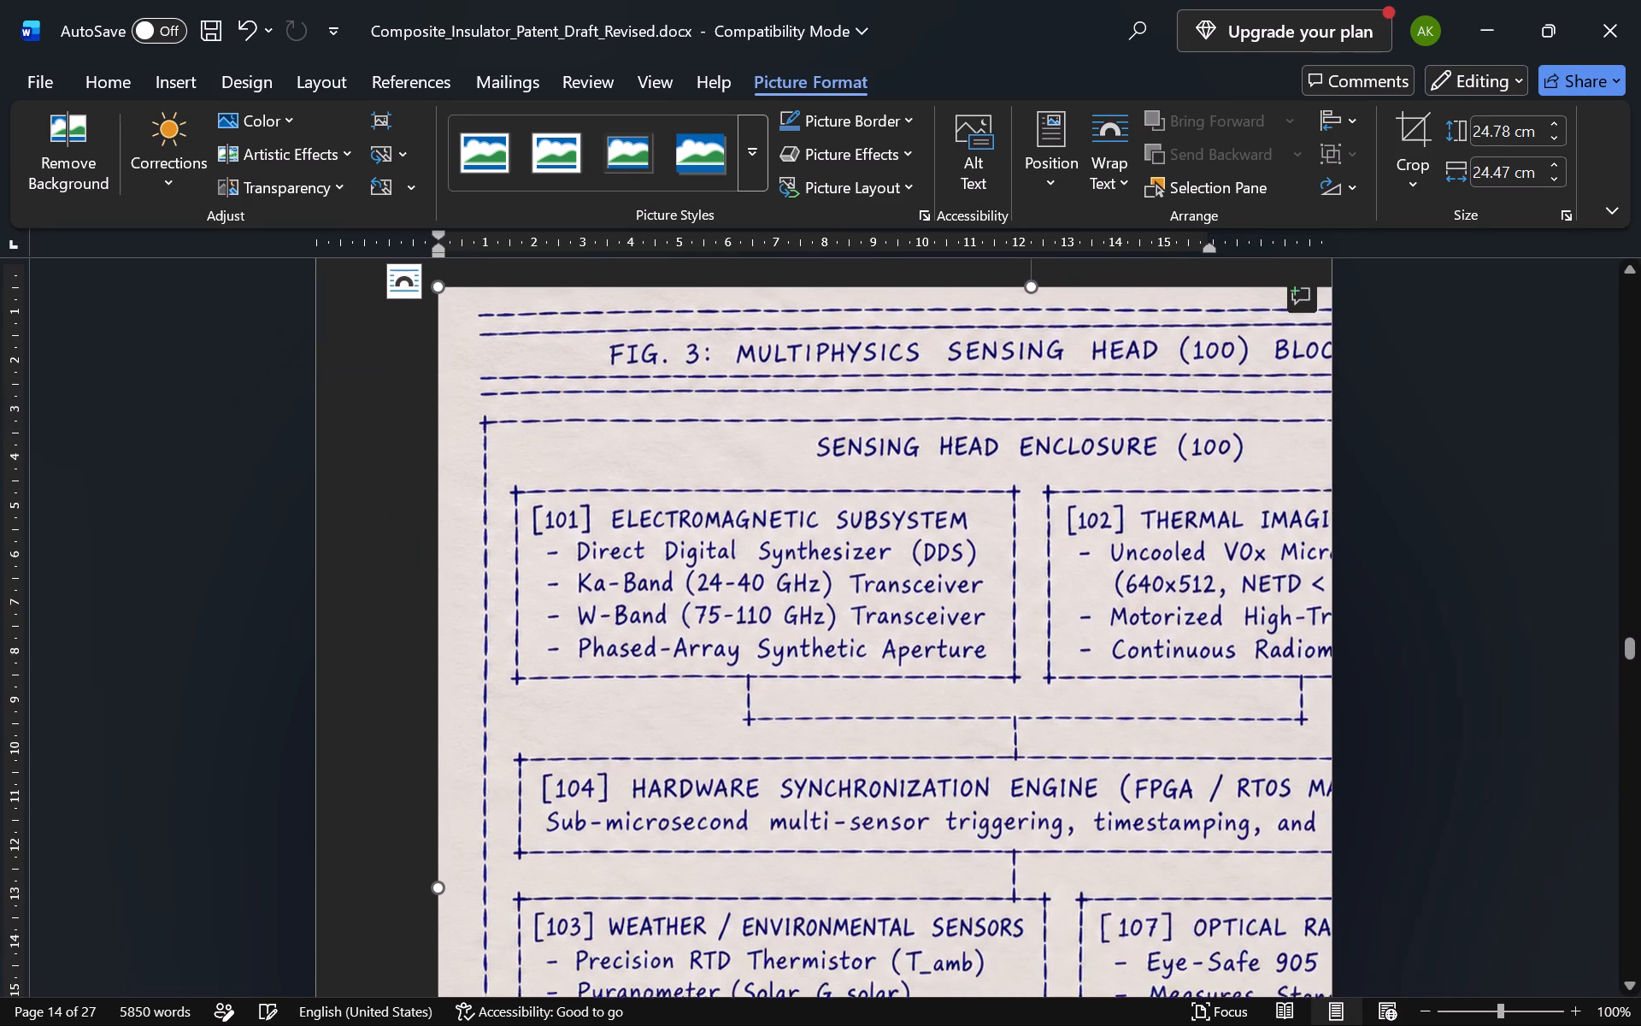
scroll(642, 596, "up", 1)
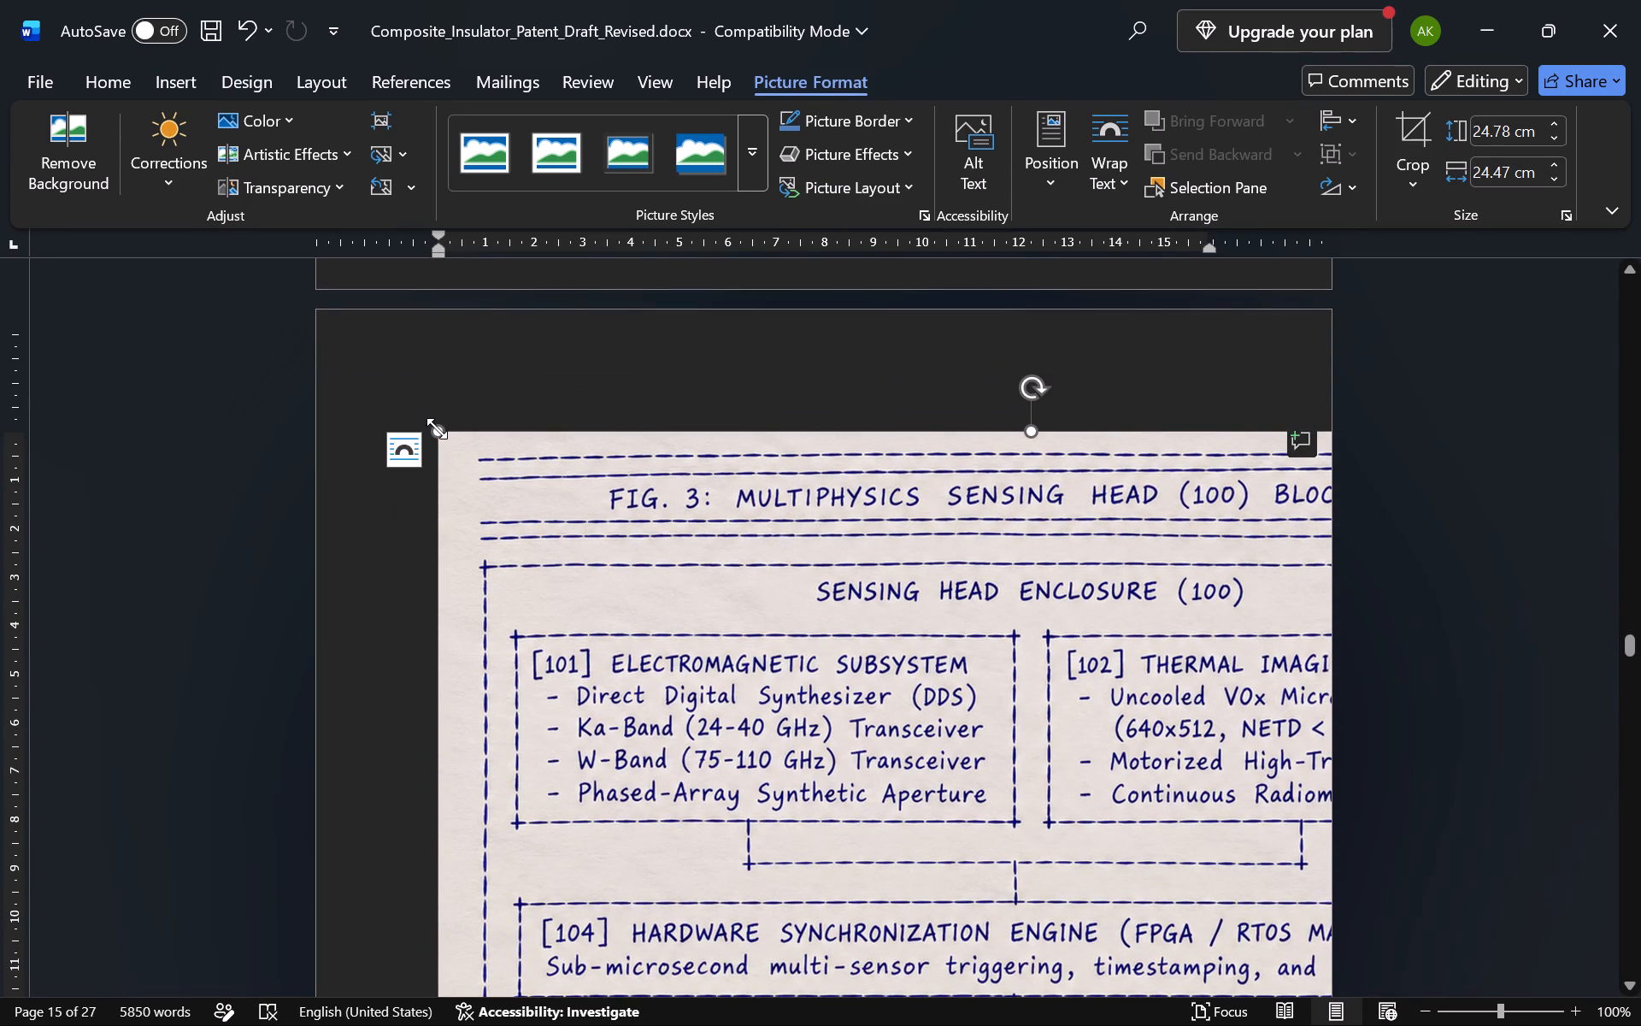
left_click_drag(437, 428, 1016, 701)
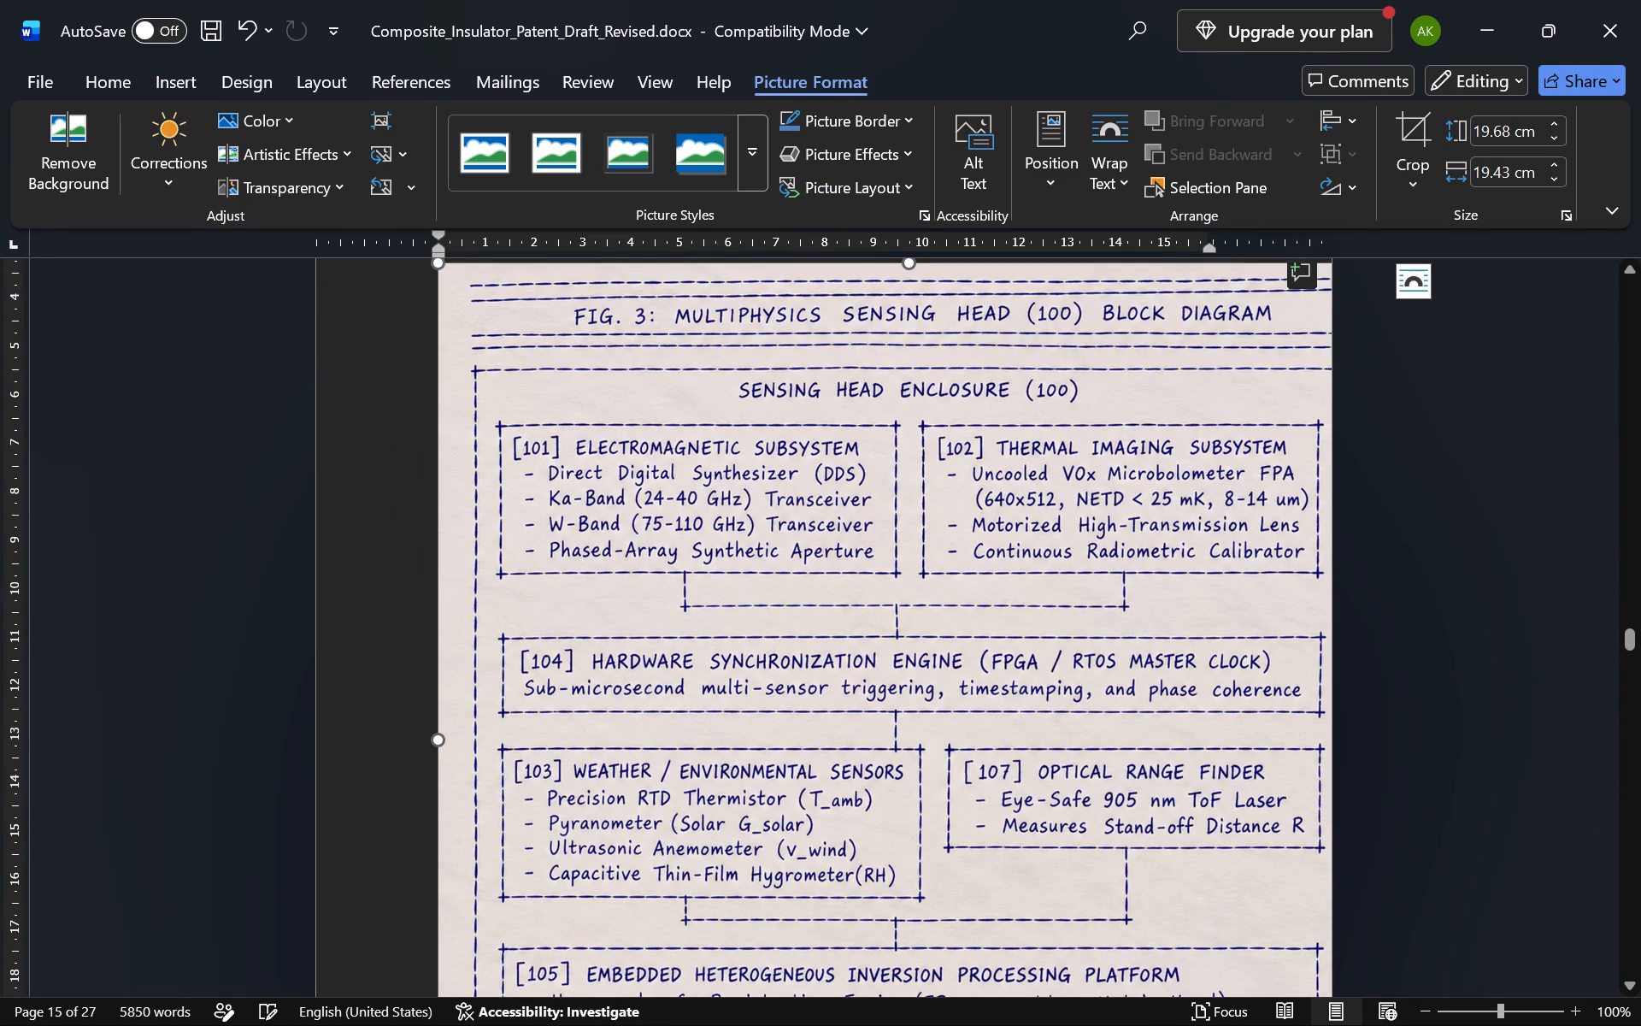
scroll(445, 415, "up", 1)
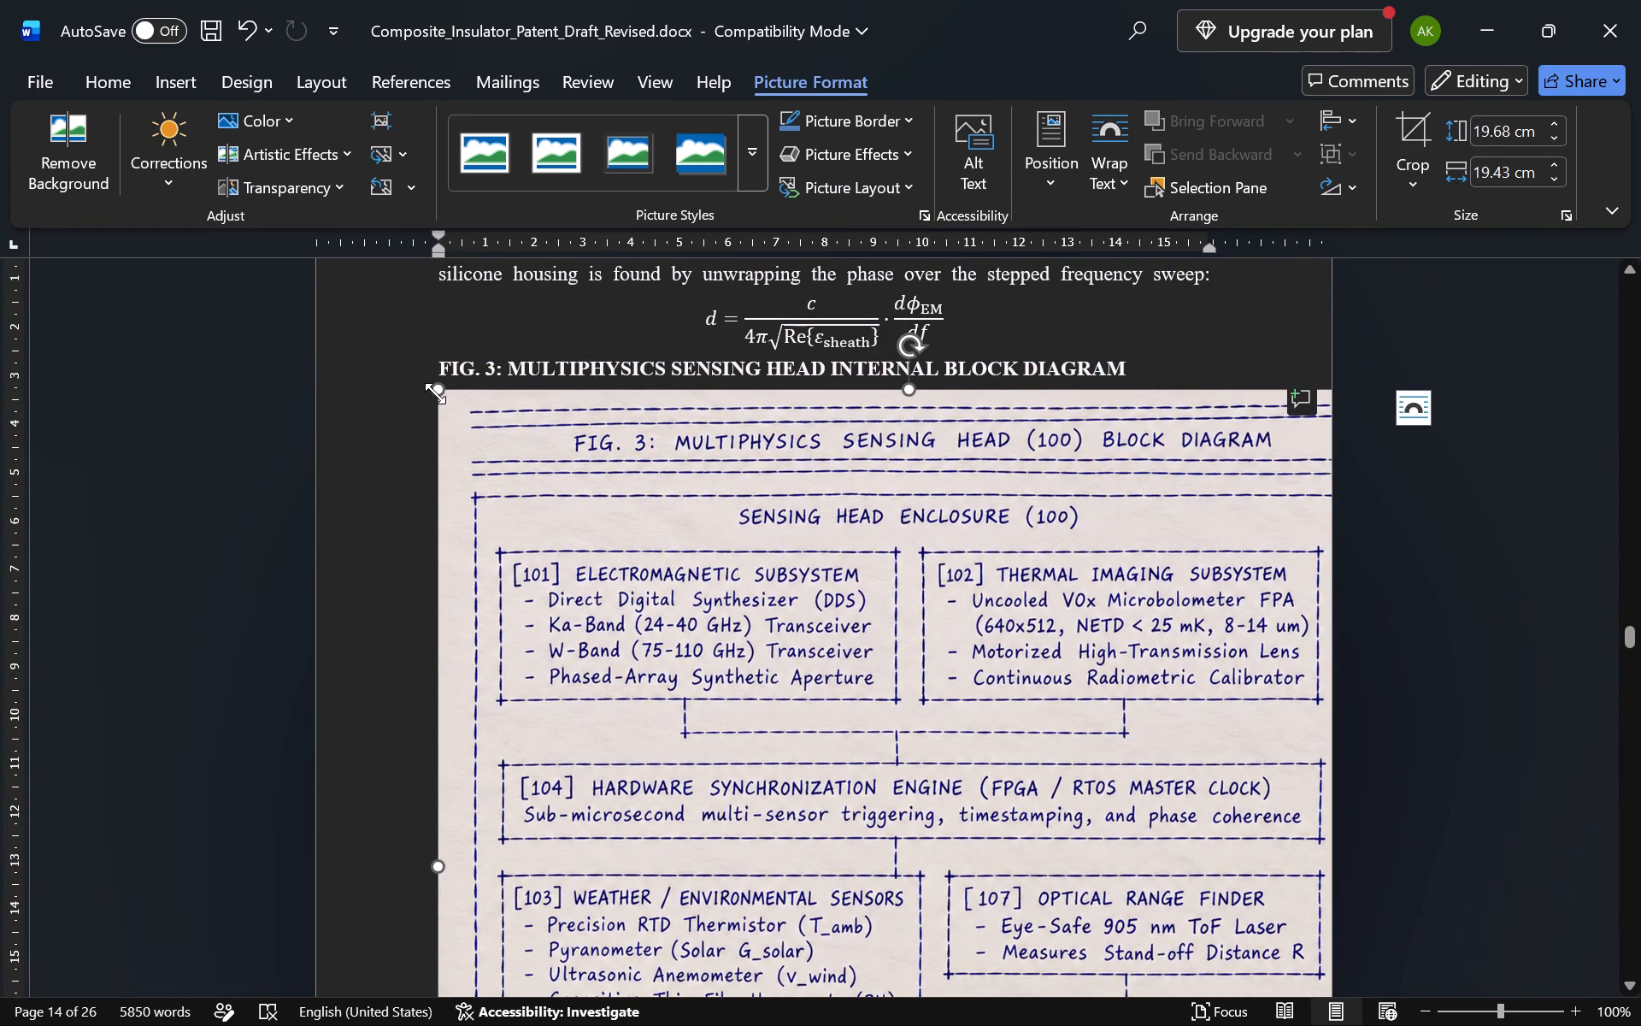
left_click_drag(435, 393, 667, 499)
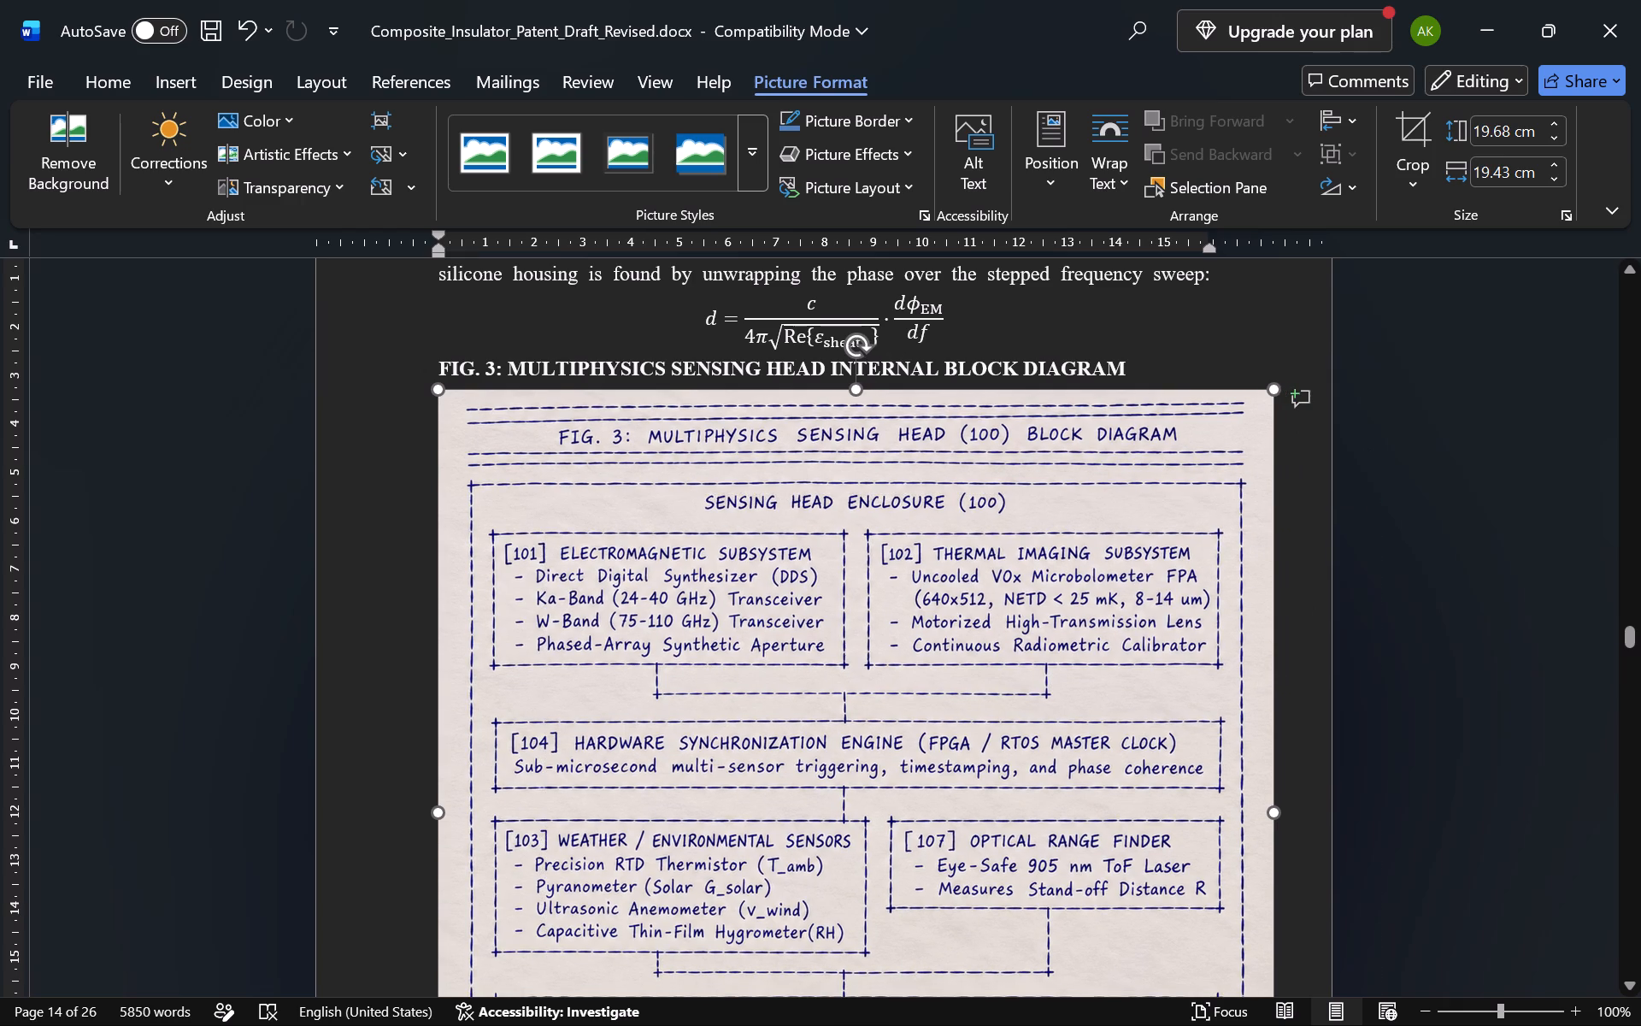
Switch to the original Word draft and delete the empty lines between the FIG. 4 heading and its text-drawn diagram.
scroll(667, 499, "down", 3)
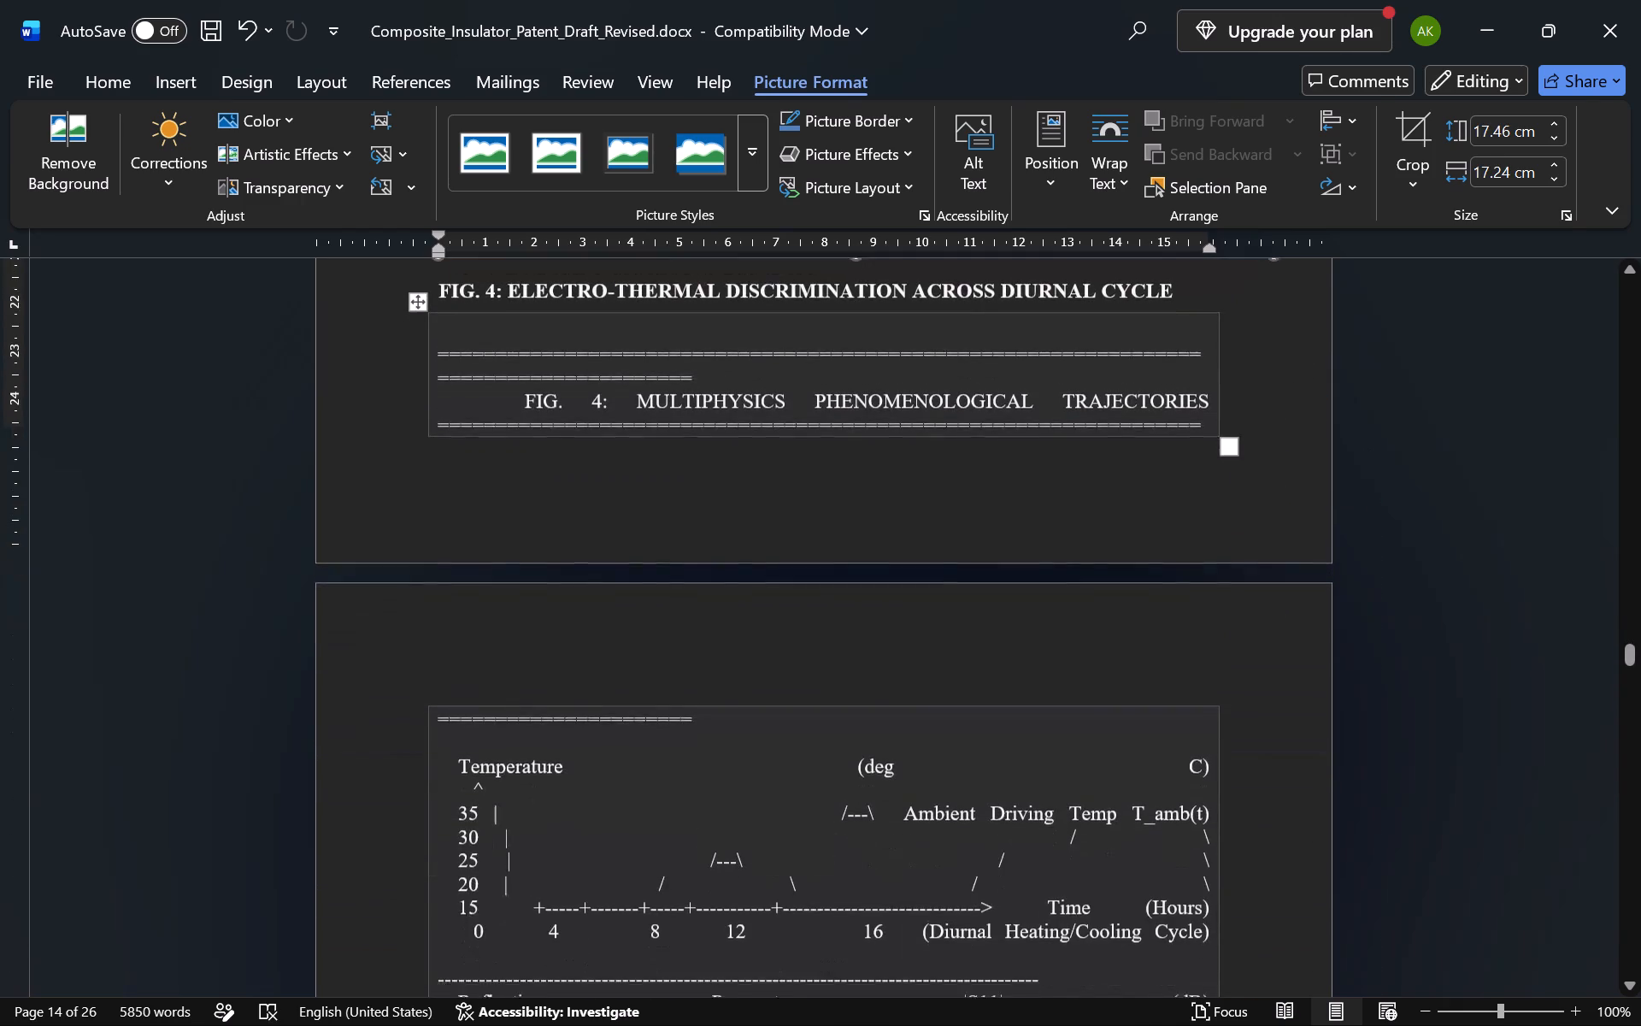
key("alt+Tab")
key("alt+Tab")
key("alt+shift+Tab")
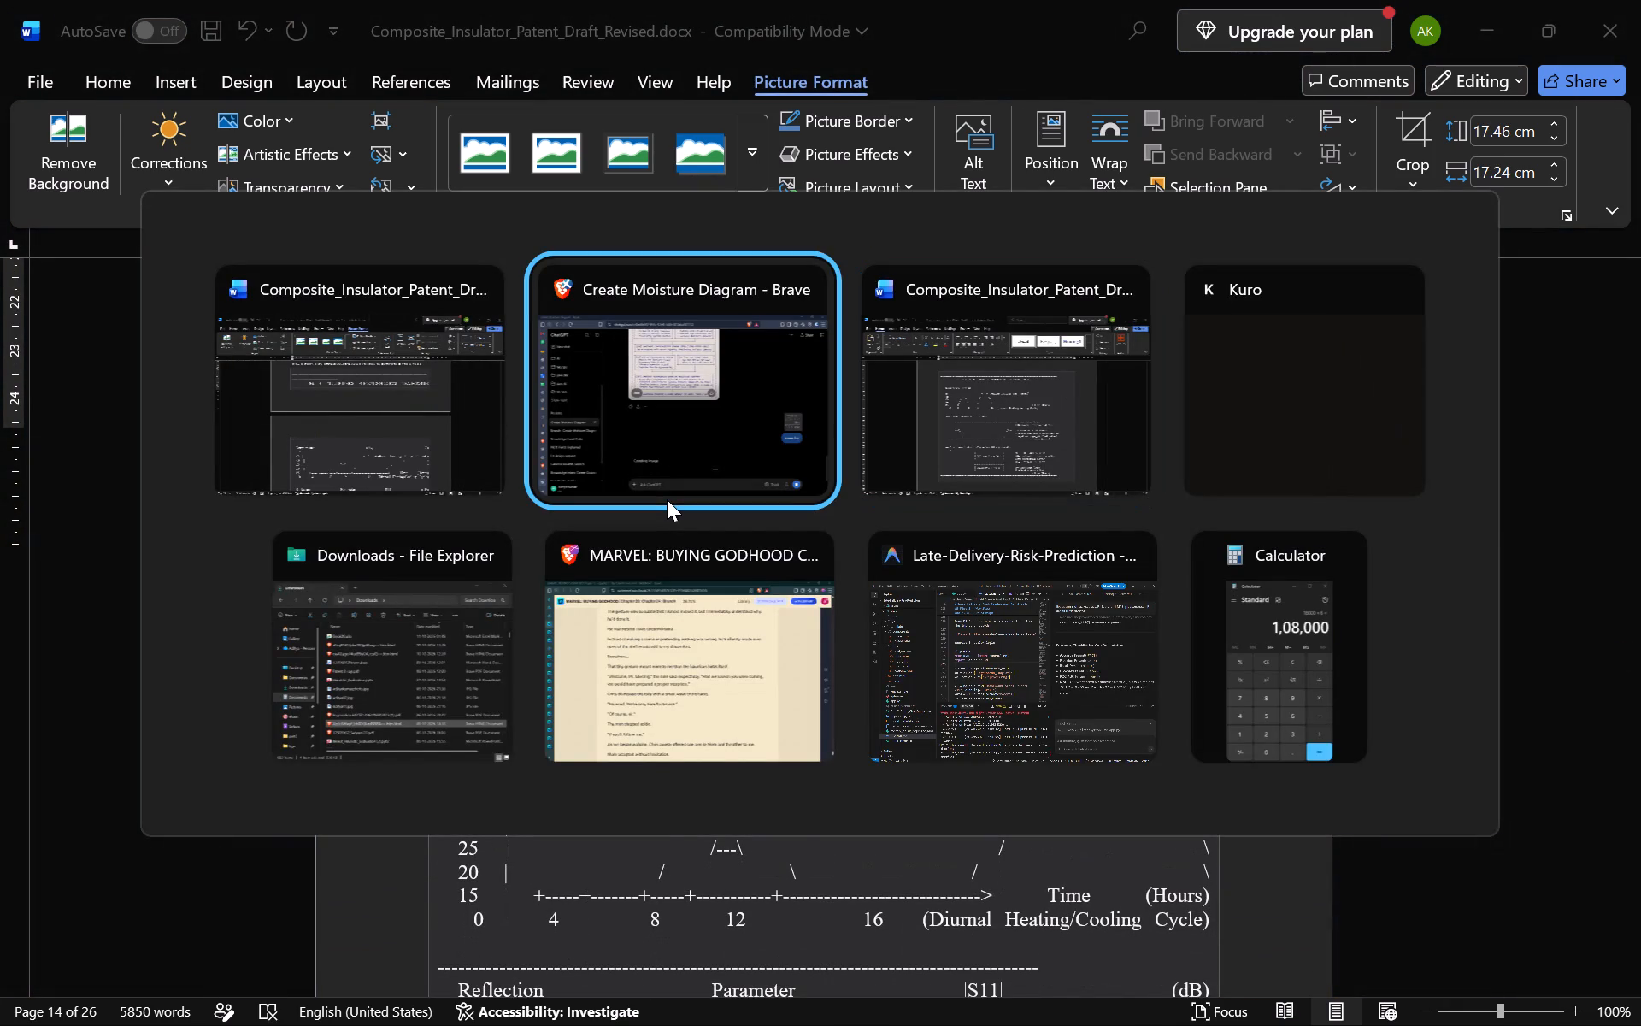
key("alt+Tab")
scroll(667, 499, "down", 2)
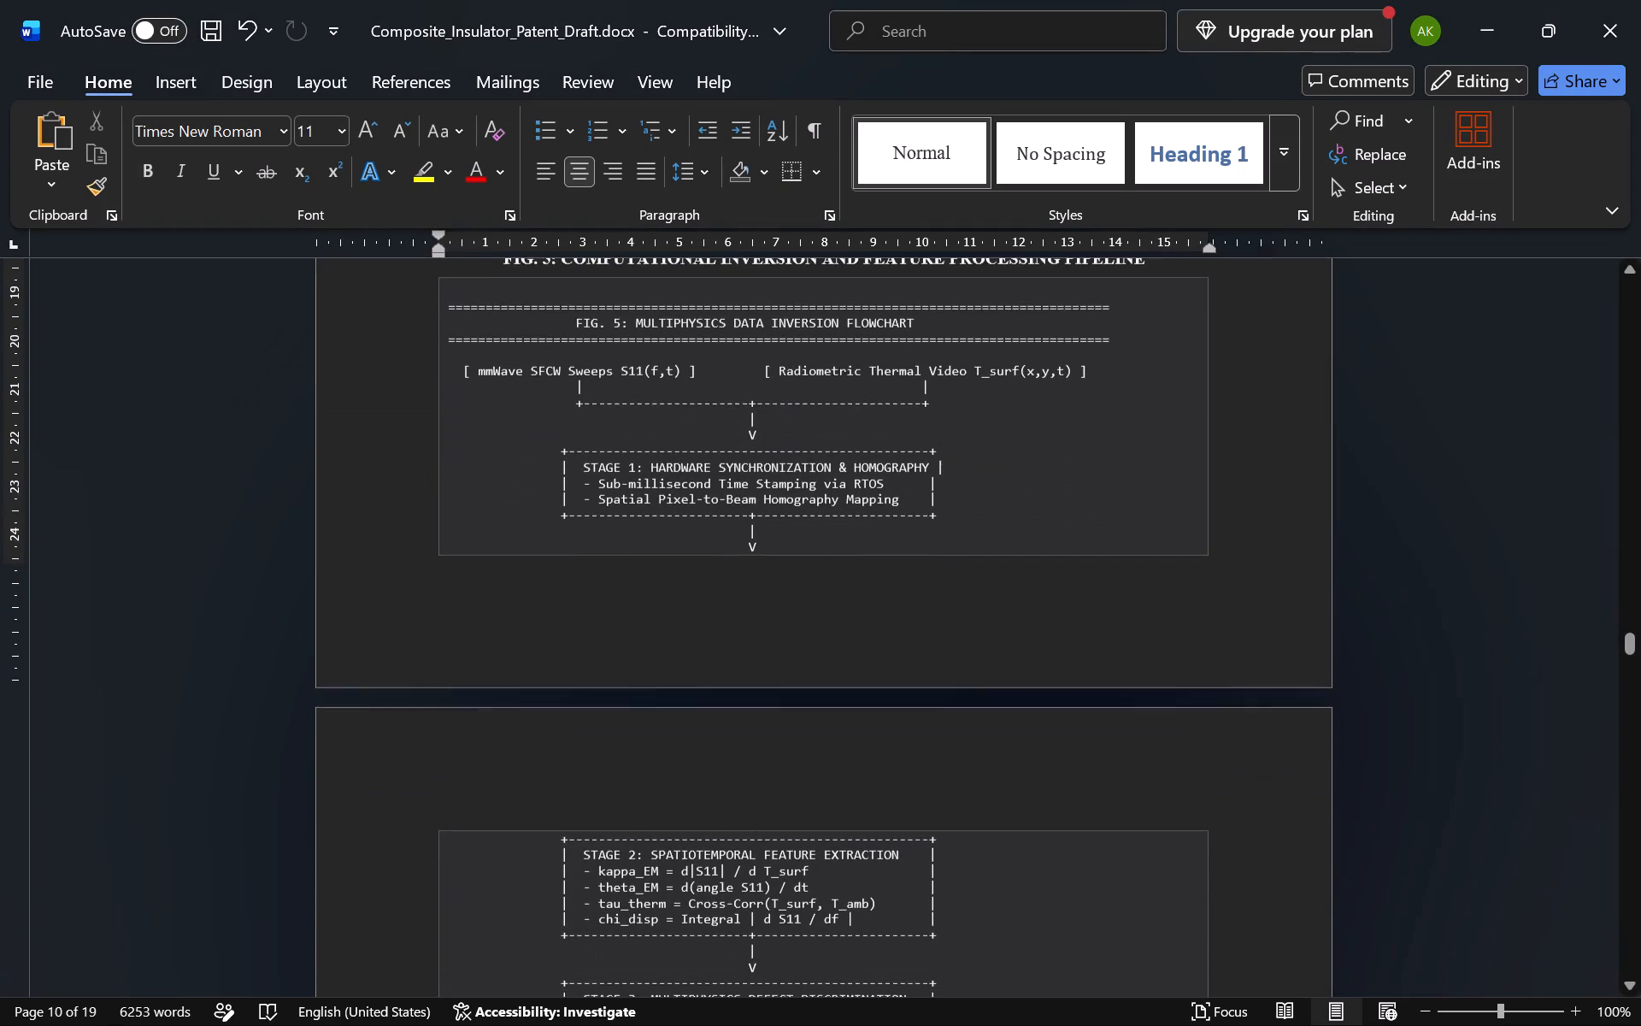
scroll(667, 499, "up", 3)
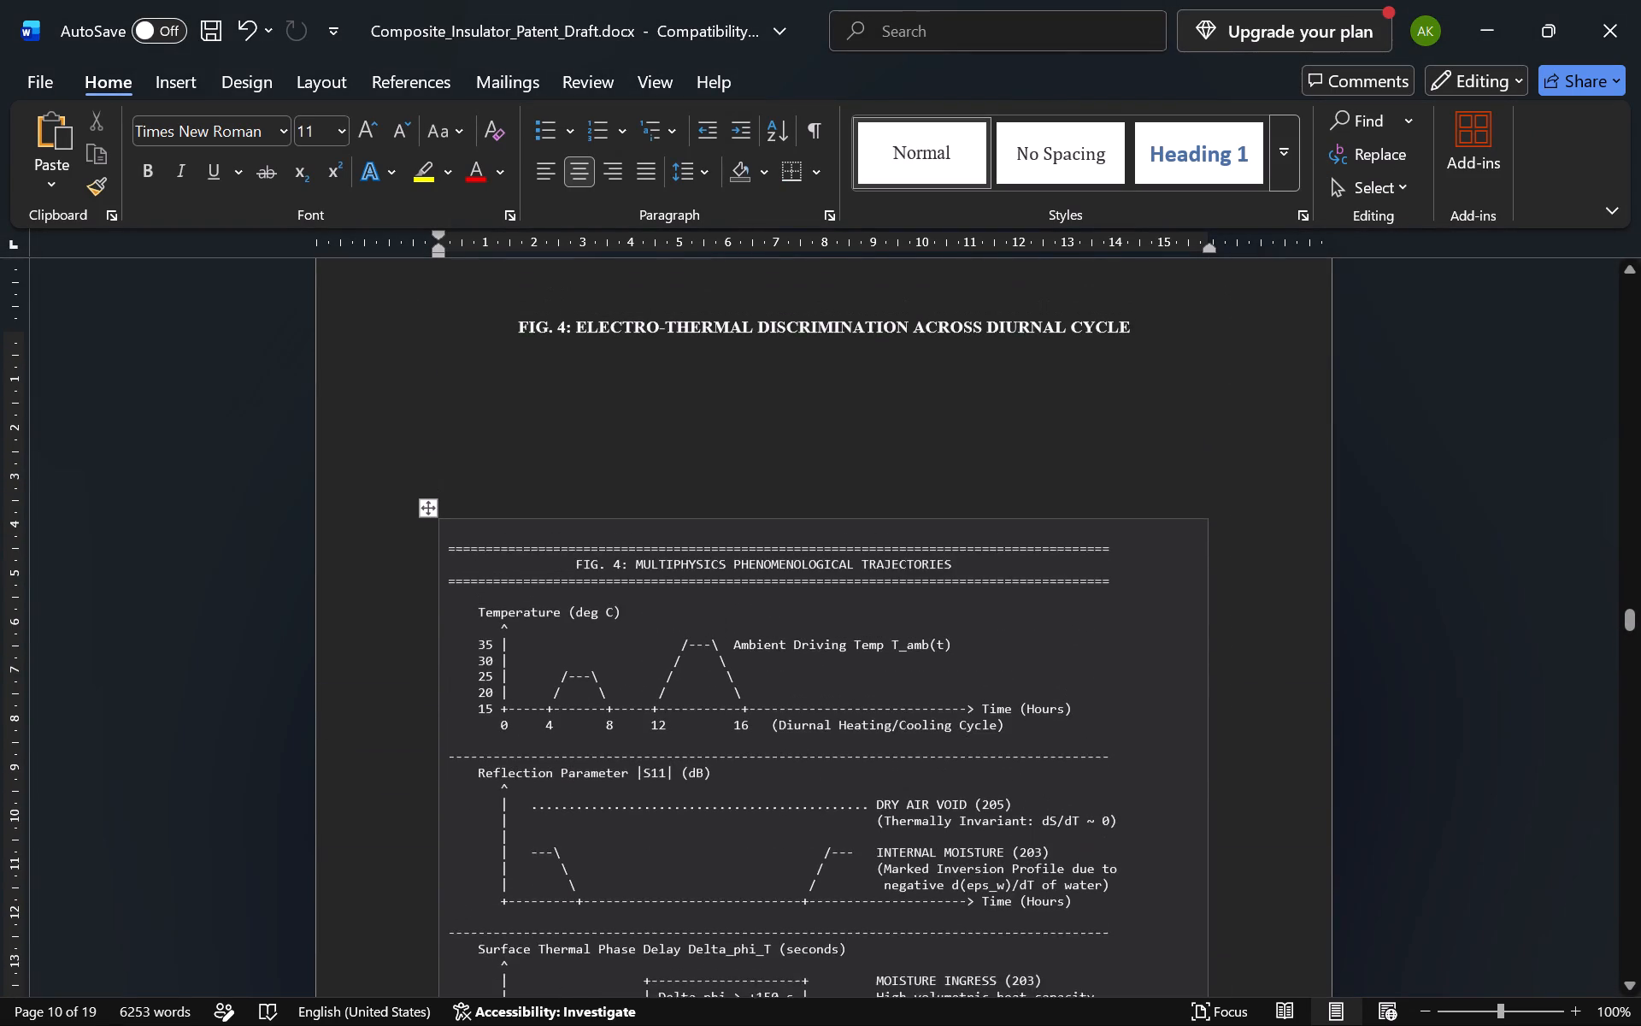
left_click(703, 468)
key("BackSpace")
key("BackSpace")
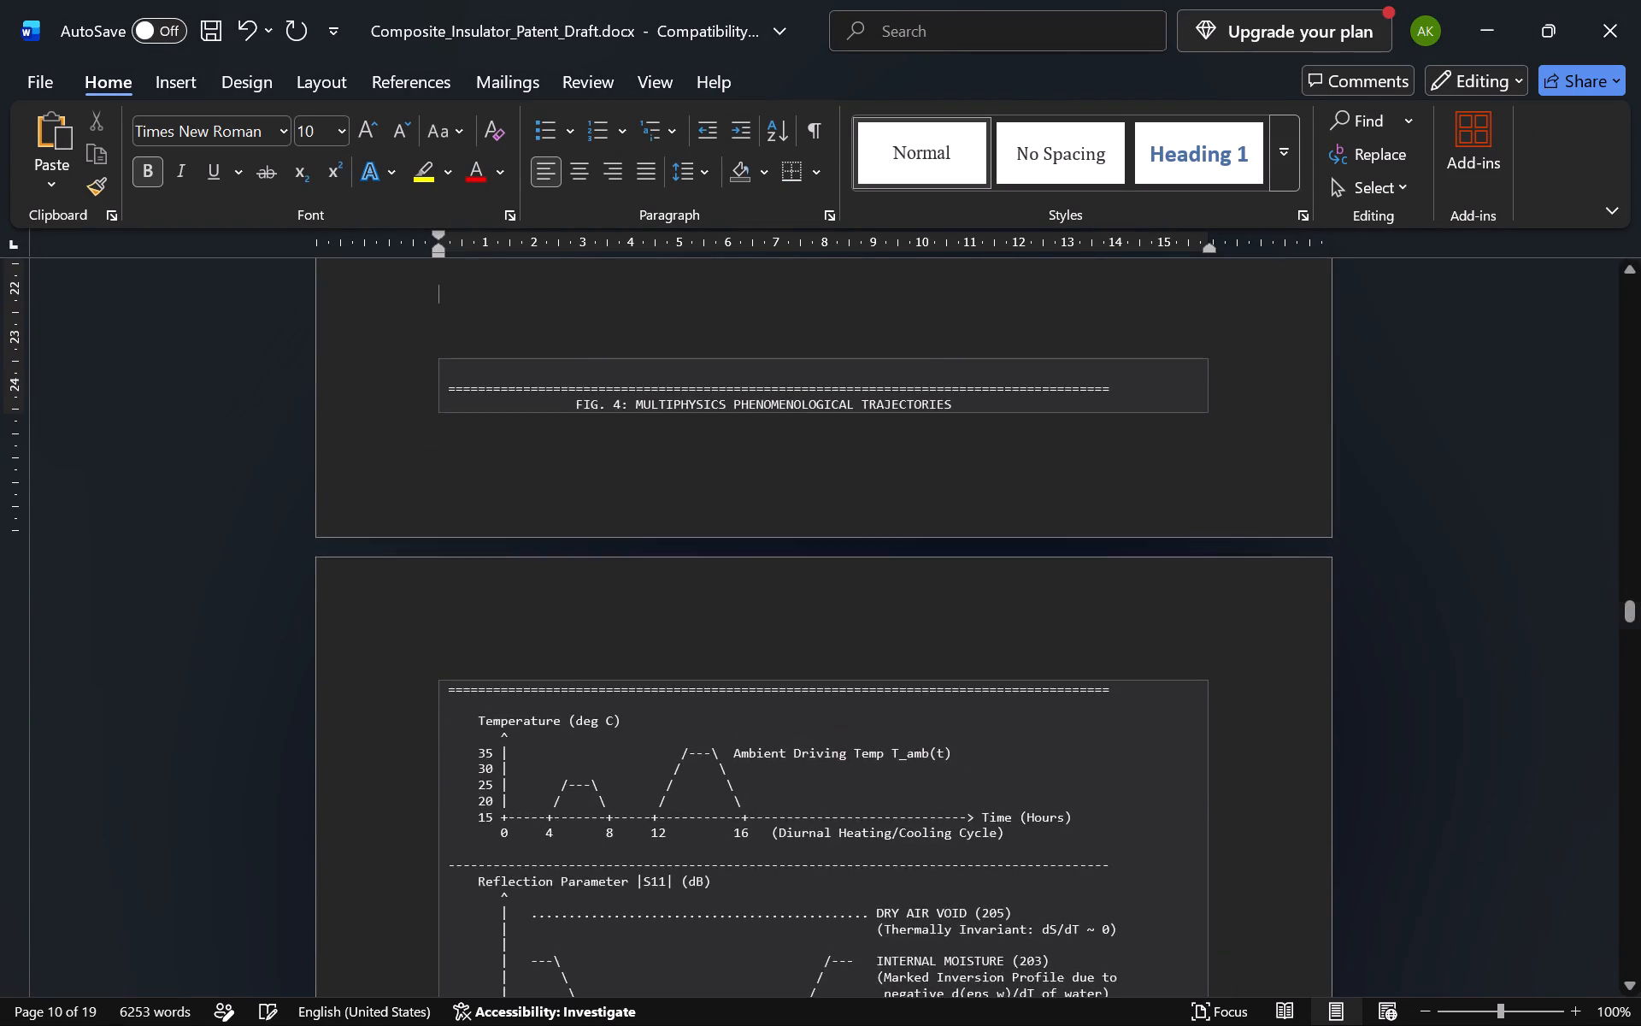
key("BackSpace")
key("BackSpace")
Insert blank lines after the FIG. 5 heading in the original draft to push the text-drawn flowchart onto the following page.
scroll(703, 468, "down", 2)
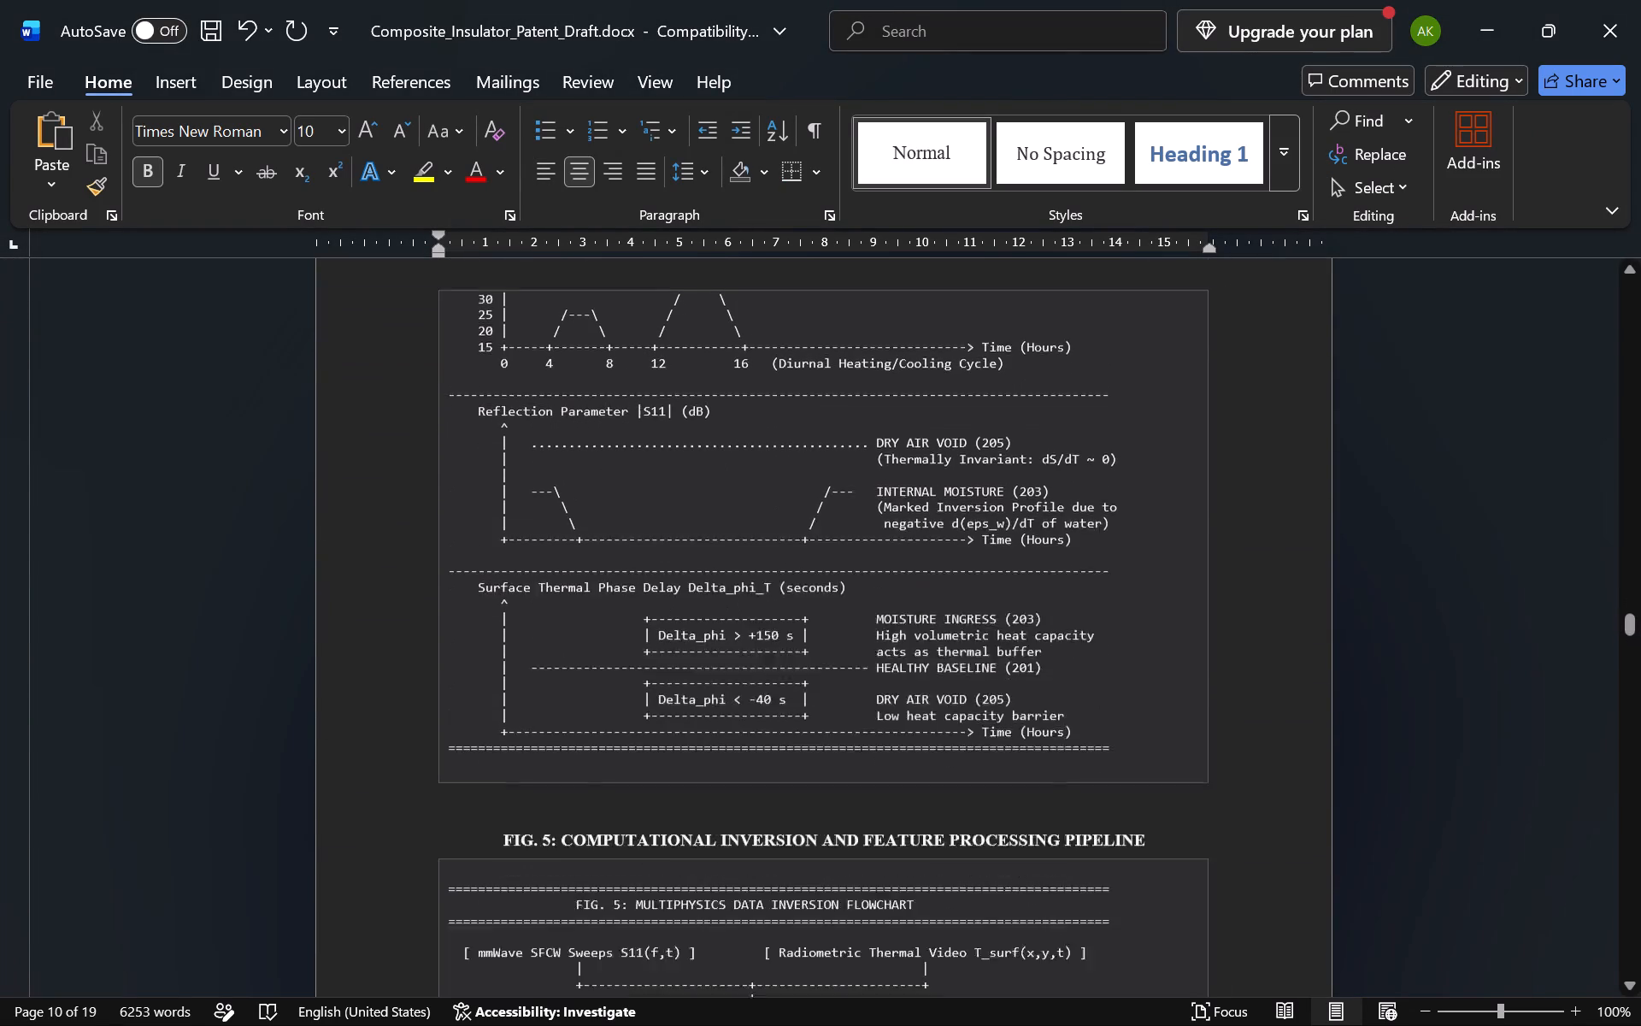
scroll(703, 468, "down", 2)
scroll(703, 468, "up", 1)
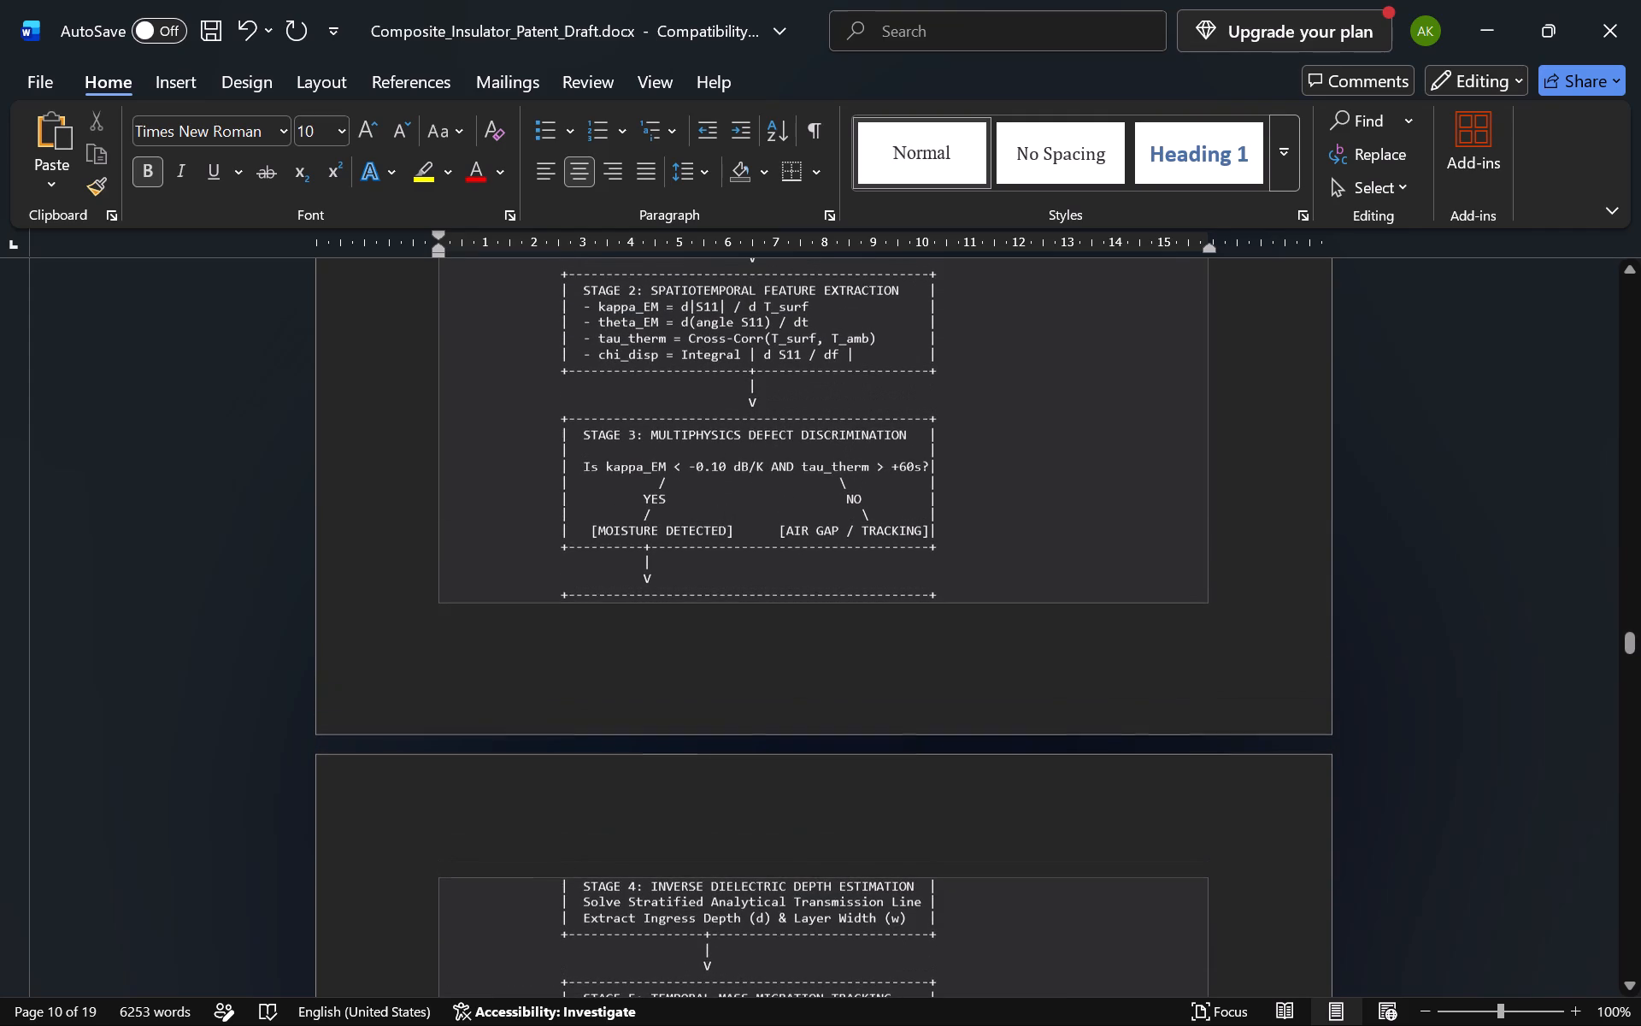
scroll(703, 468, "down", 1)
scroll(703, 468, "up", 1)
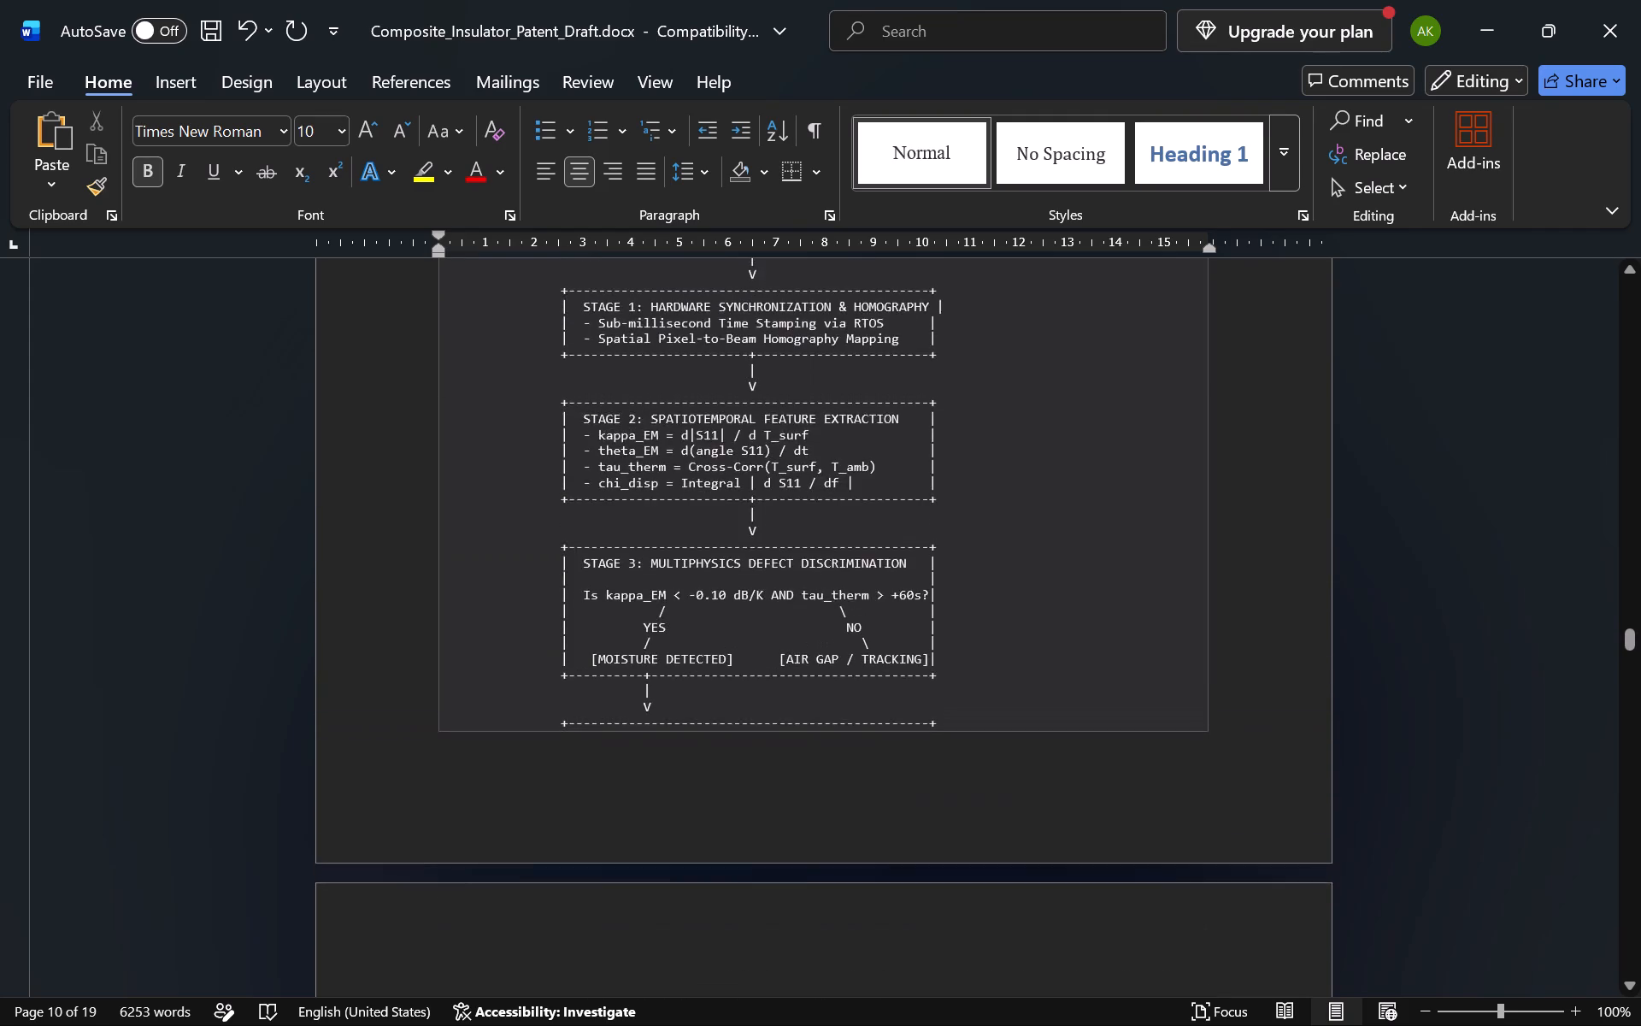
scroll(703, 468, "up", 1)
left_click(1154, 512)
key("Return")
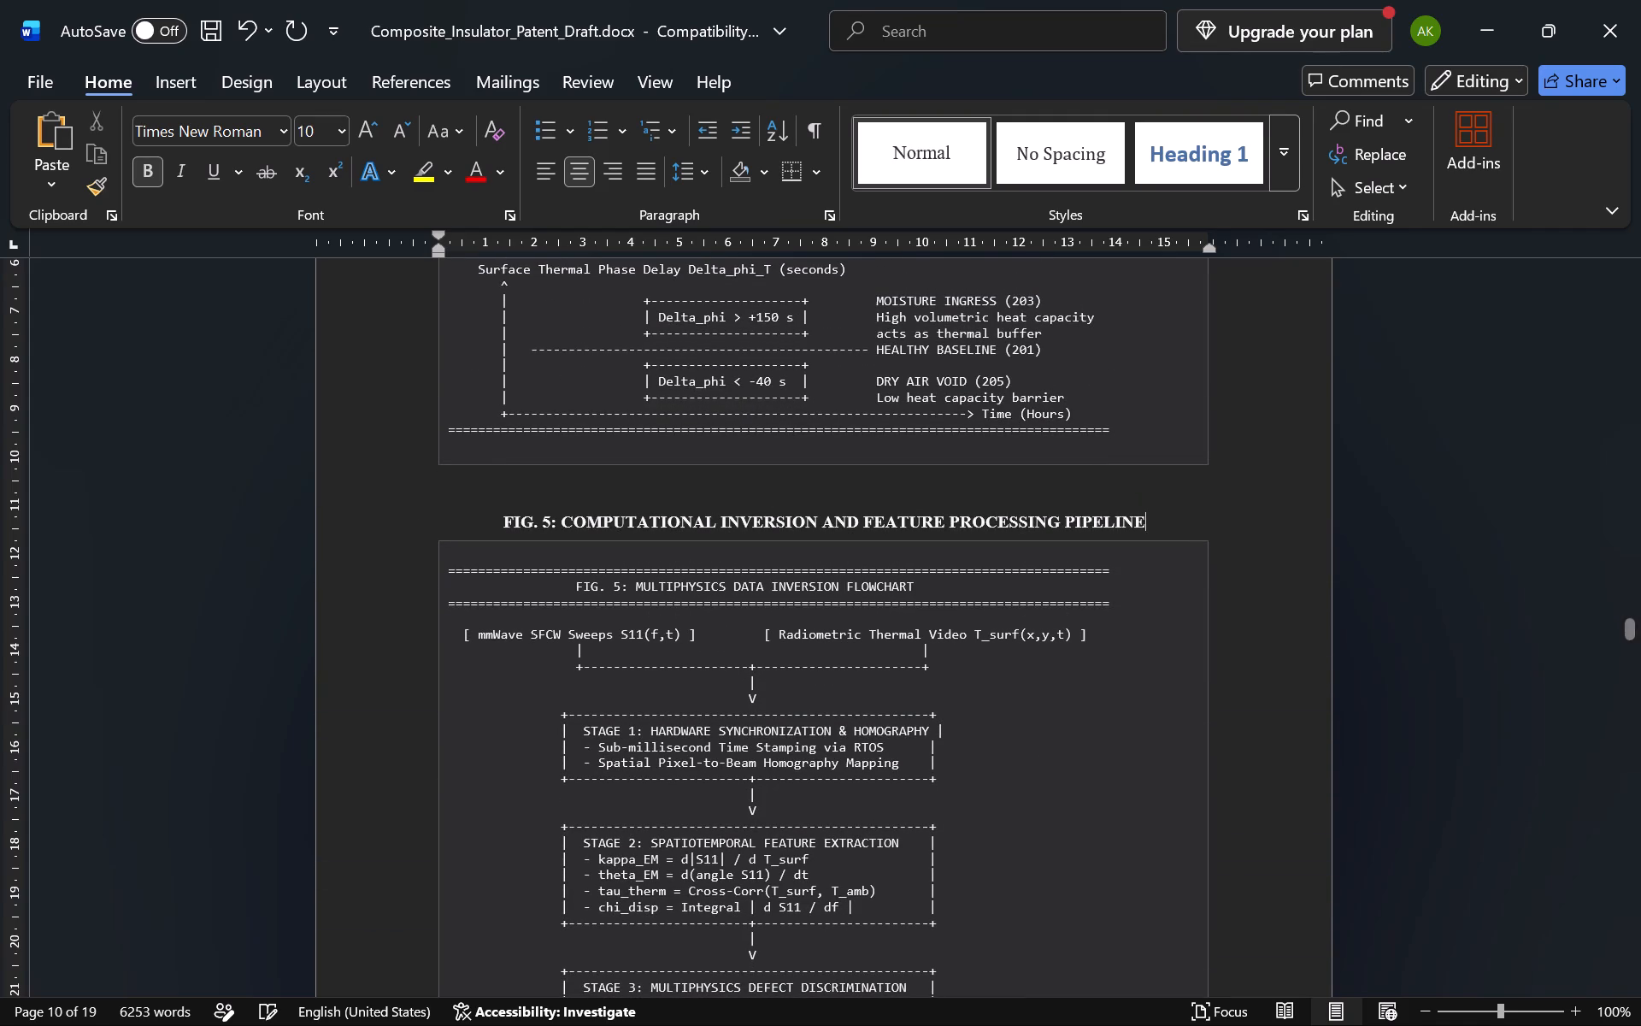
key("Return")
key("Return")
key("Return")
key("Return")
key("Return")
key("Return")
key("Return")
key("Return")
key("Return")
key("Return")
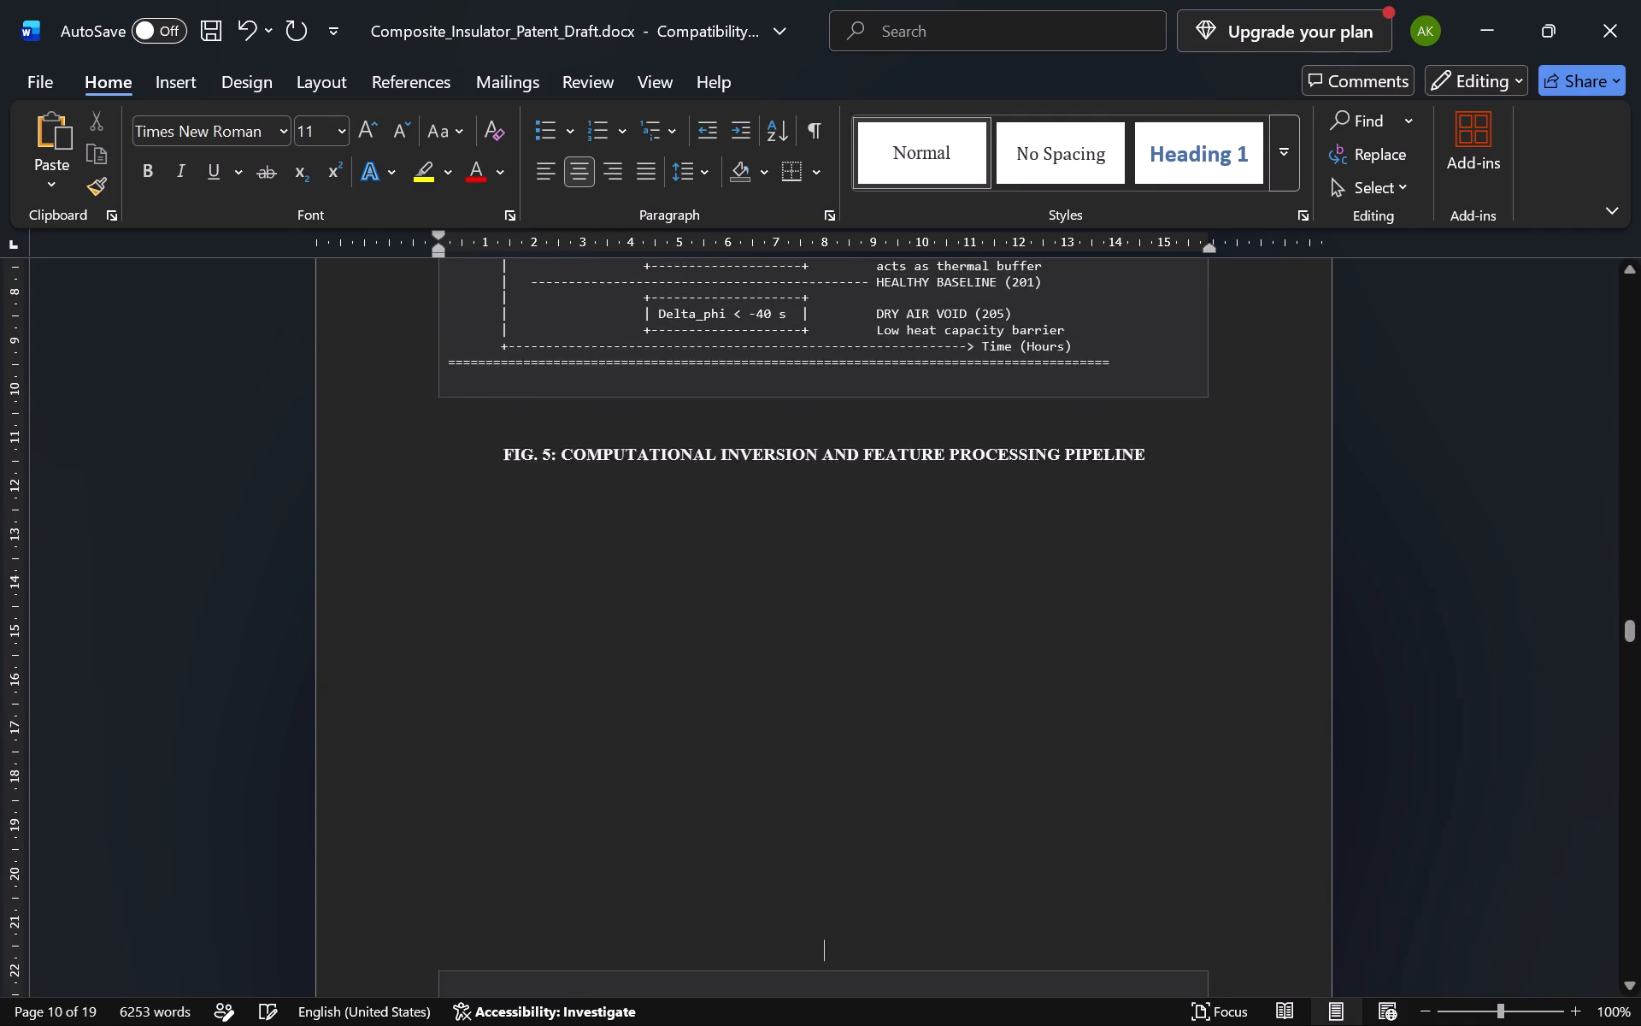
scroll(1154, 512, "down", 1)
key("Return")
key("Return")
Capture a screenshot of the complete FIG. 5 data inversion flowchart, from its title to Stage 5, at 90% zoom.
scroll(1154, 512, "down", 4)
scroll(1154, 512, "up", 1)
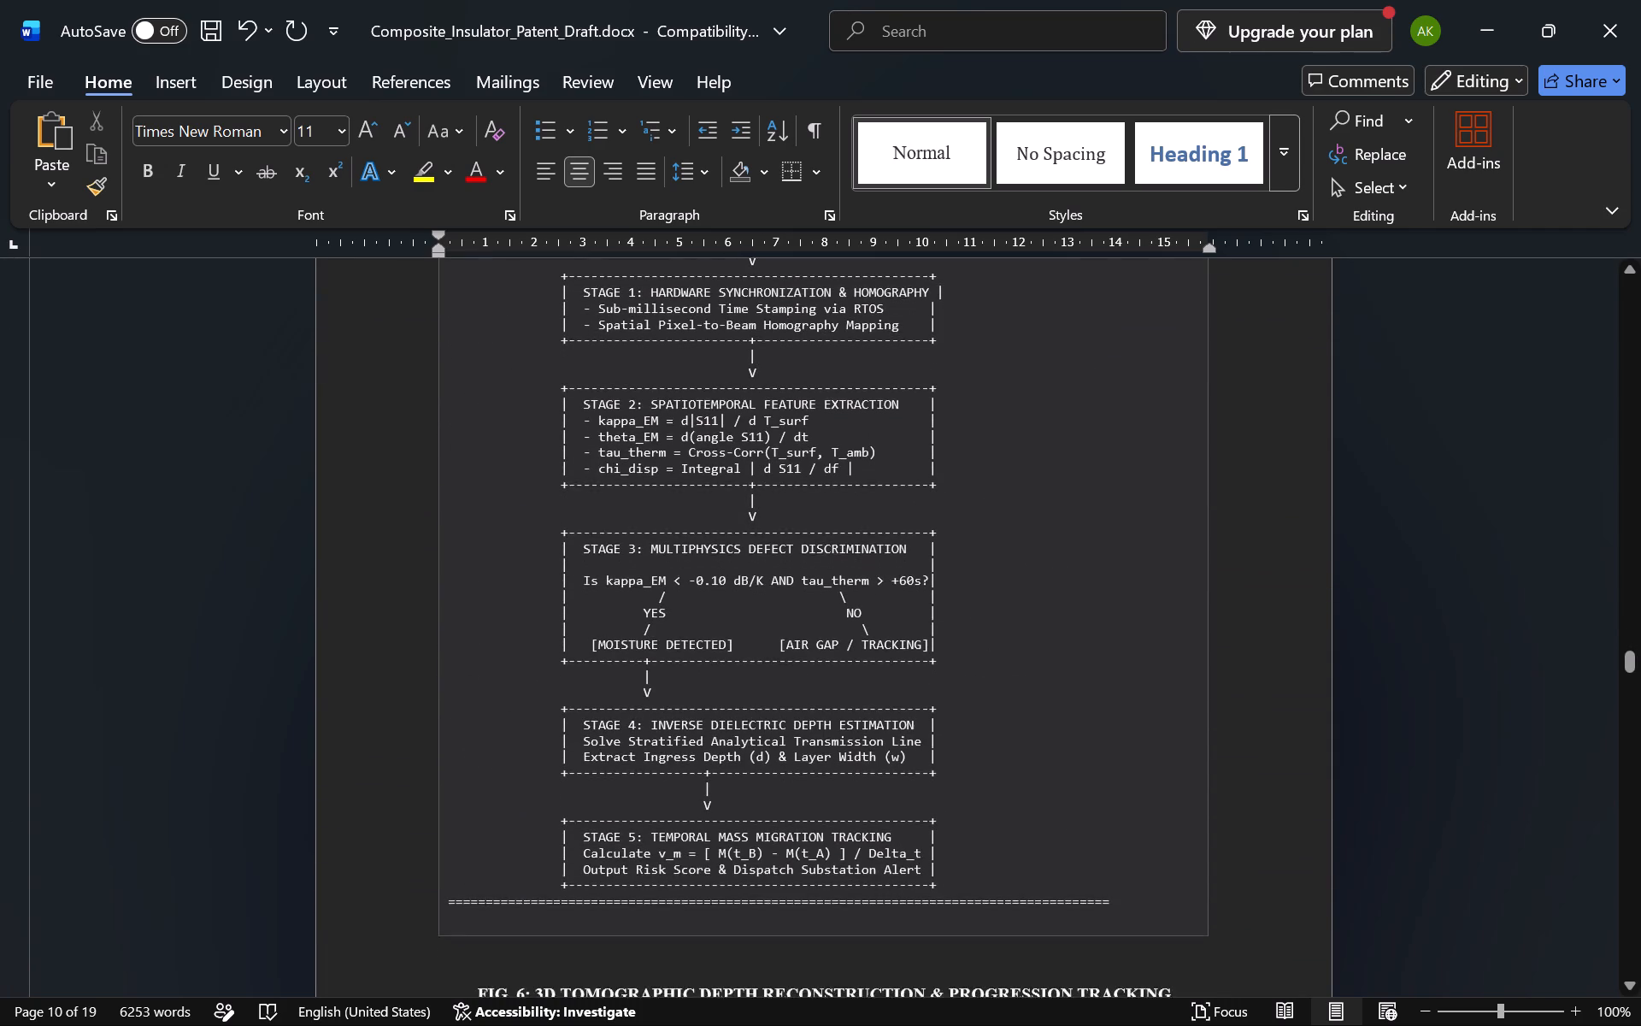
scroll(1154, 512, "up", 2)
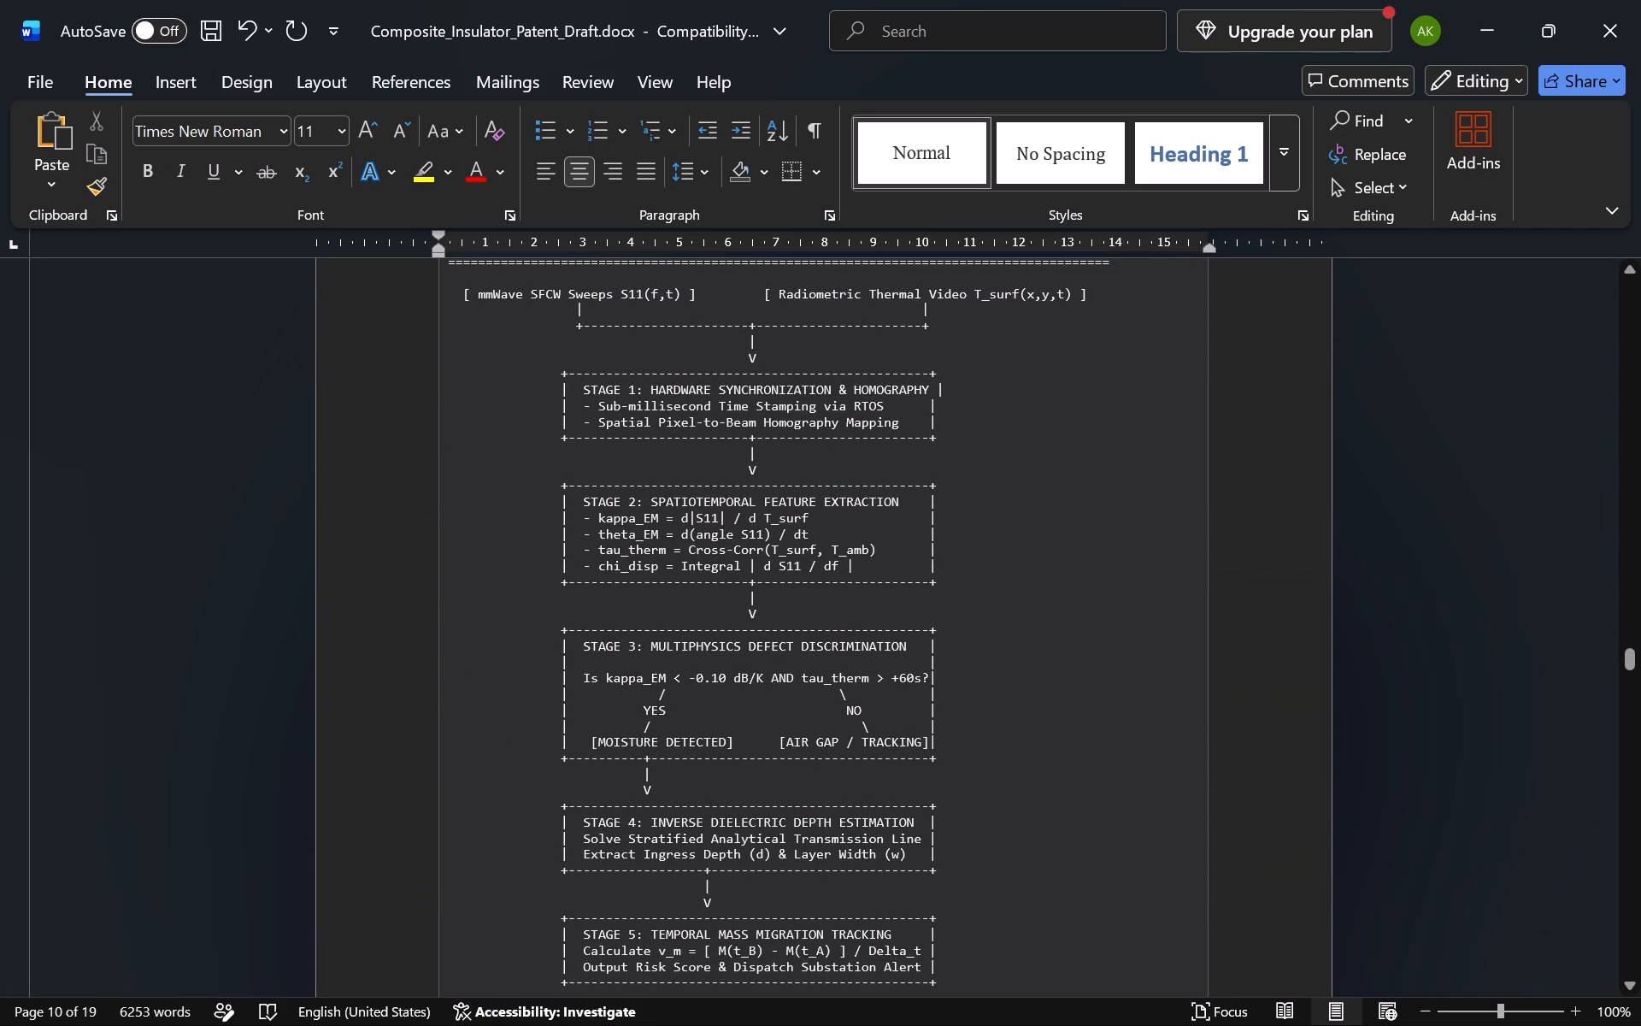
key("ctrl+minus")
scroll(1154, 512, "up", 1)
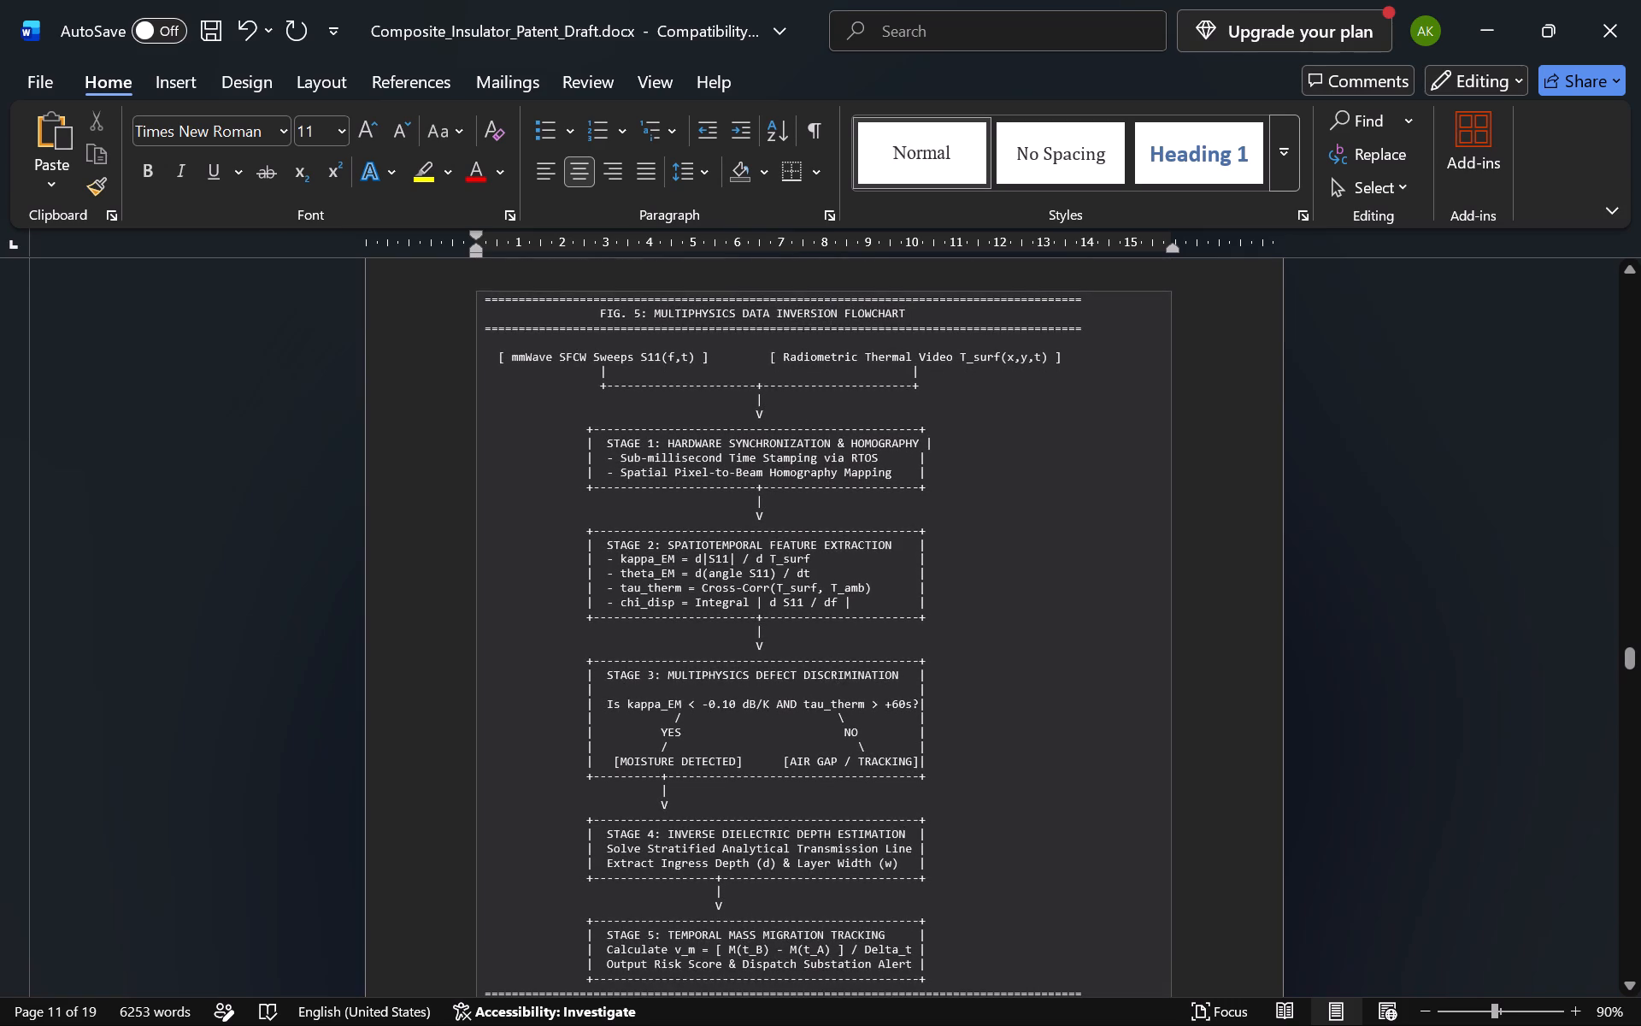
key("Print")
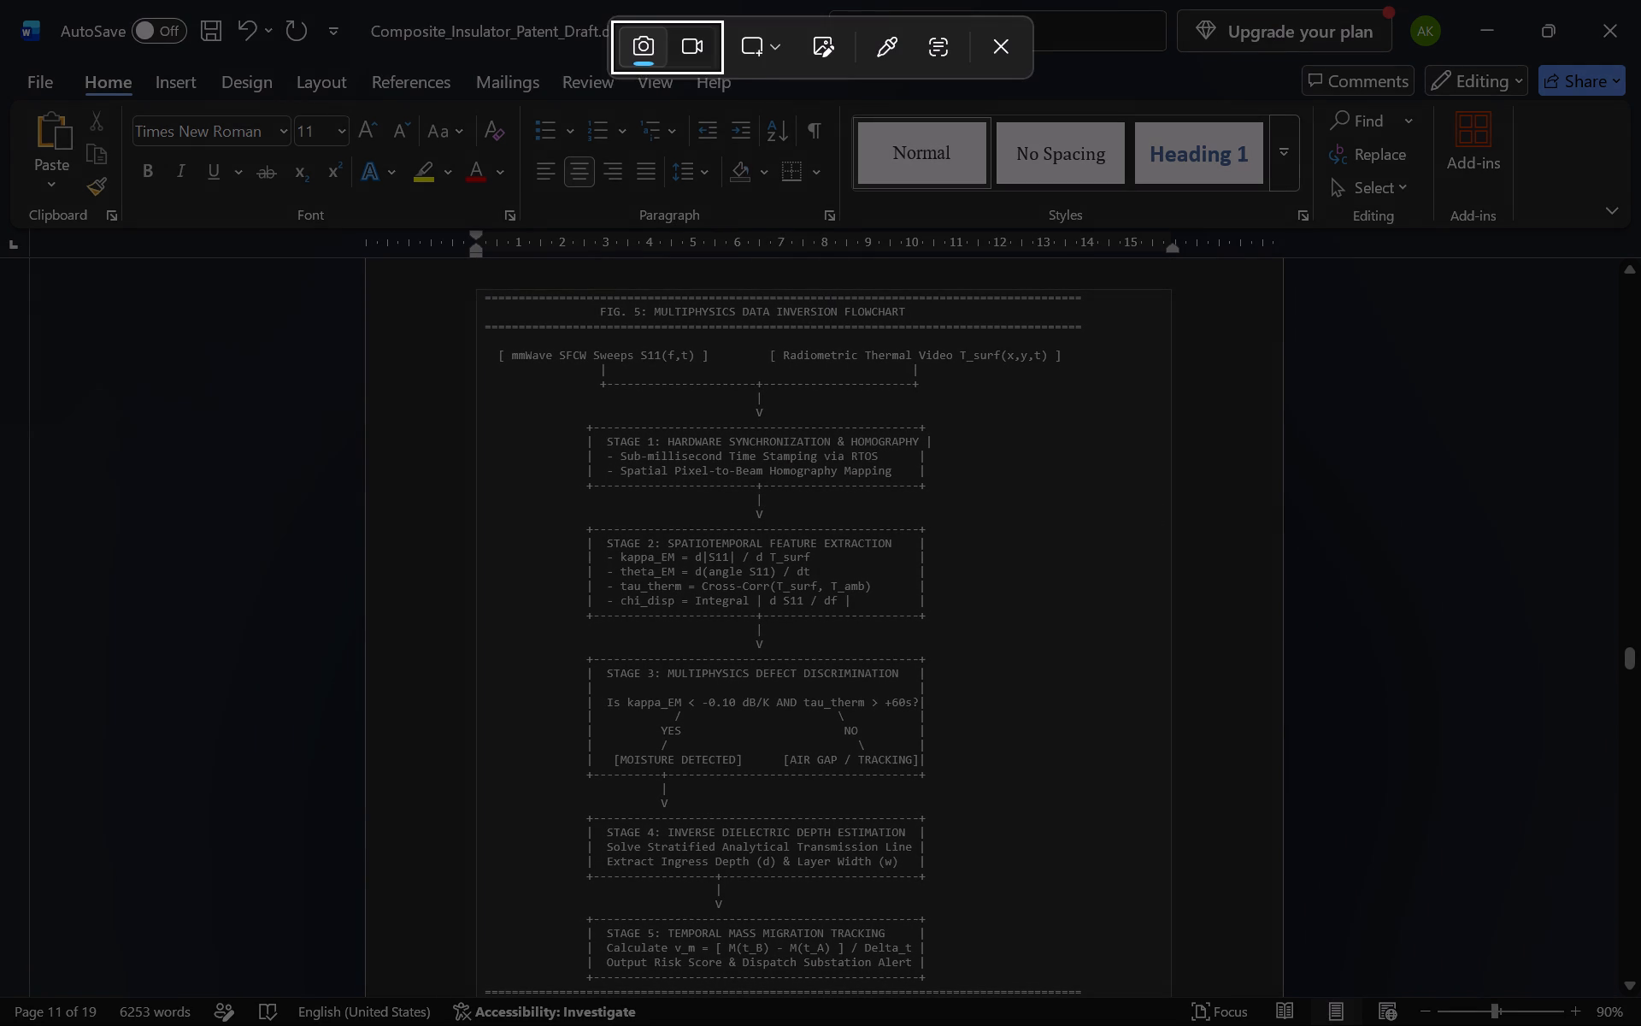
left_click_drag(454, 274, 1160, 1003)
key("alt+Tab")
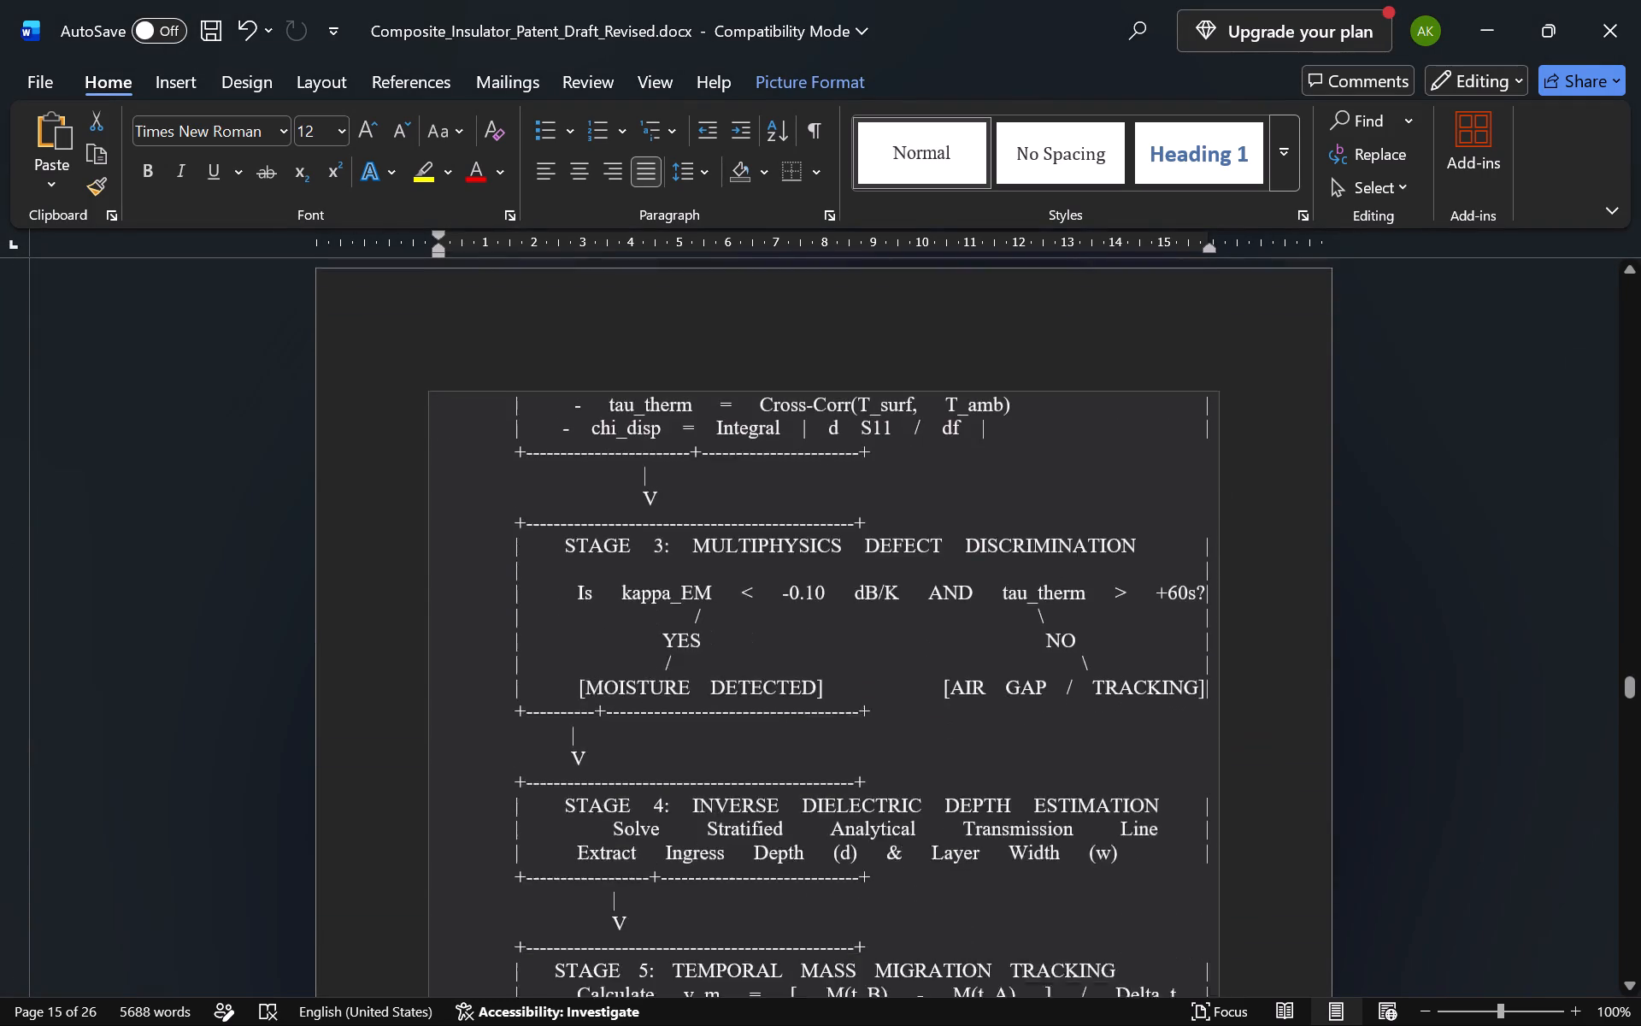
scroll(1037, 504, "down", 2)
scroll(1037, 504, "up", 1)
scroll(1037, 504, "down", 6)
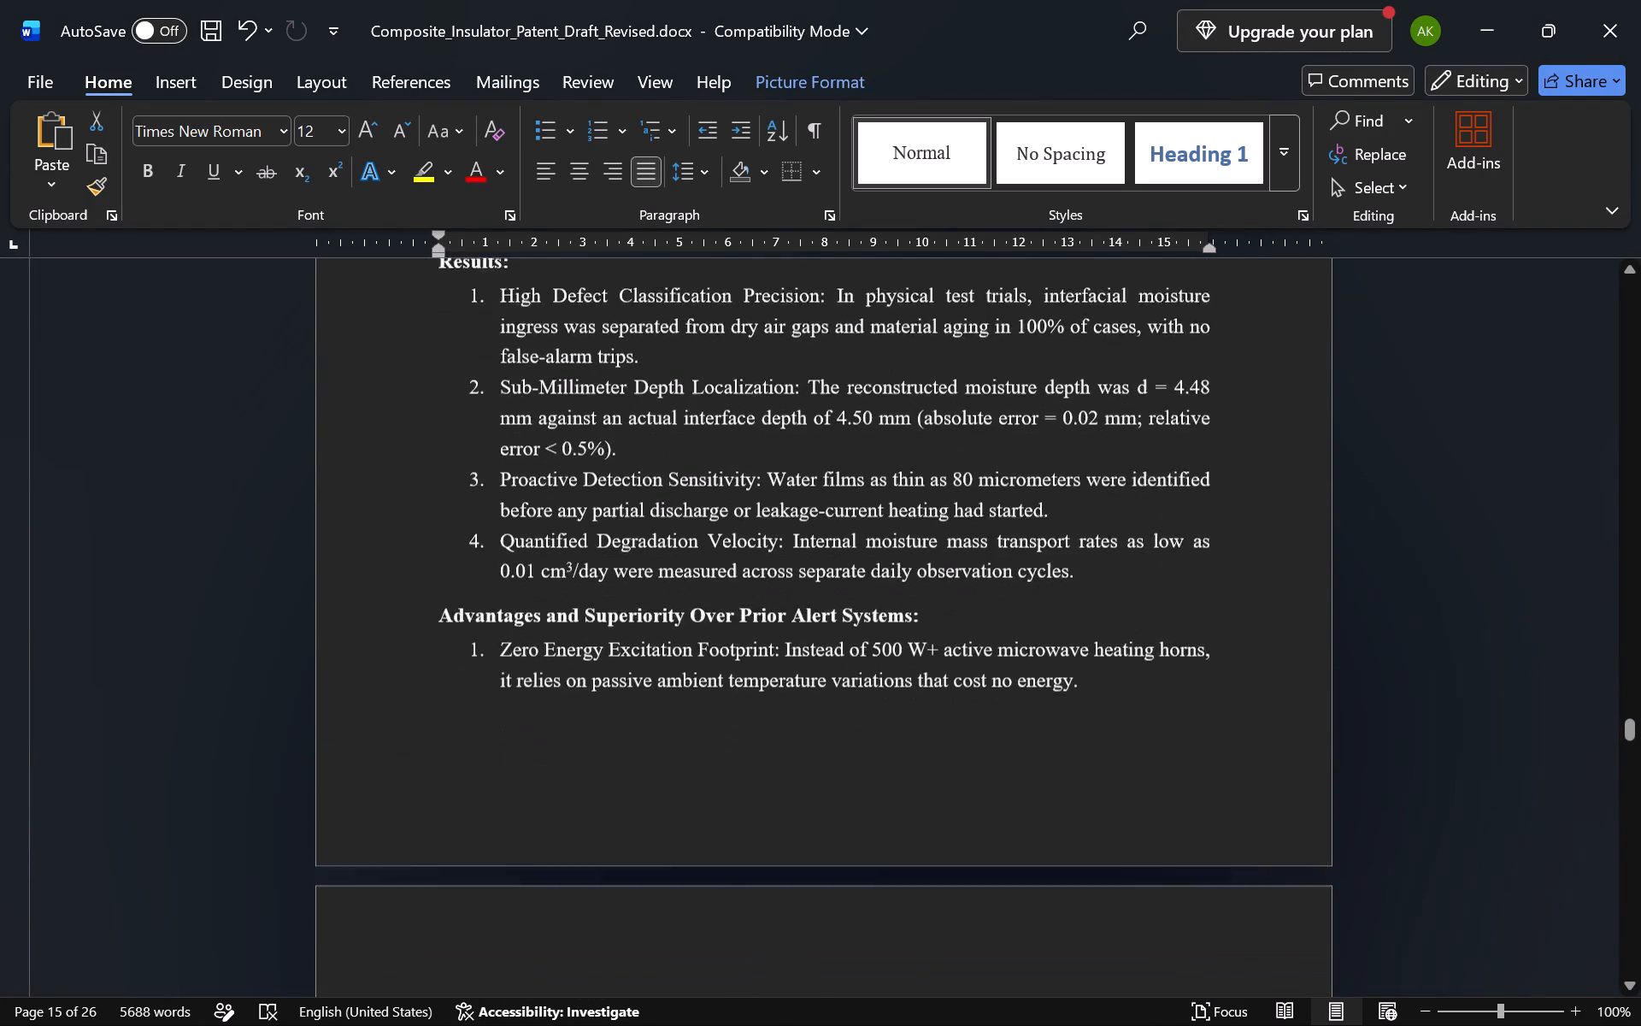
scroll(1037, 504, "down", 4)
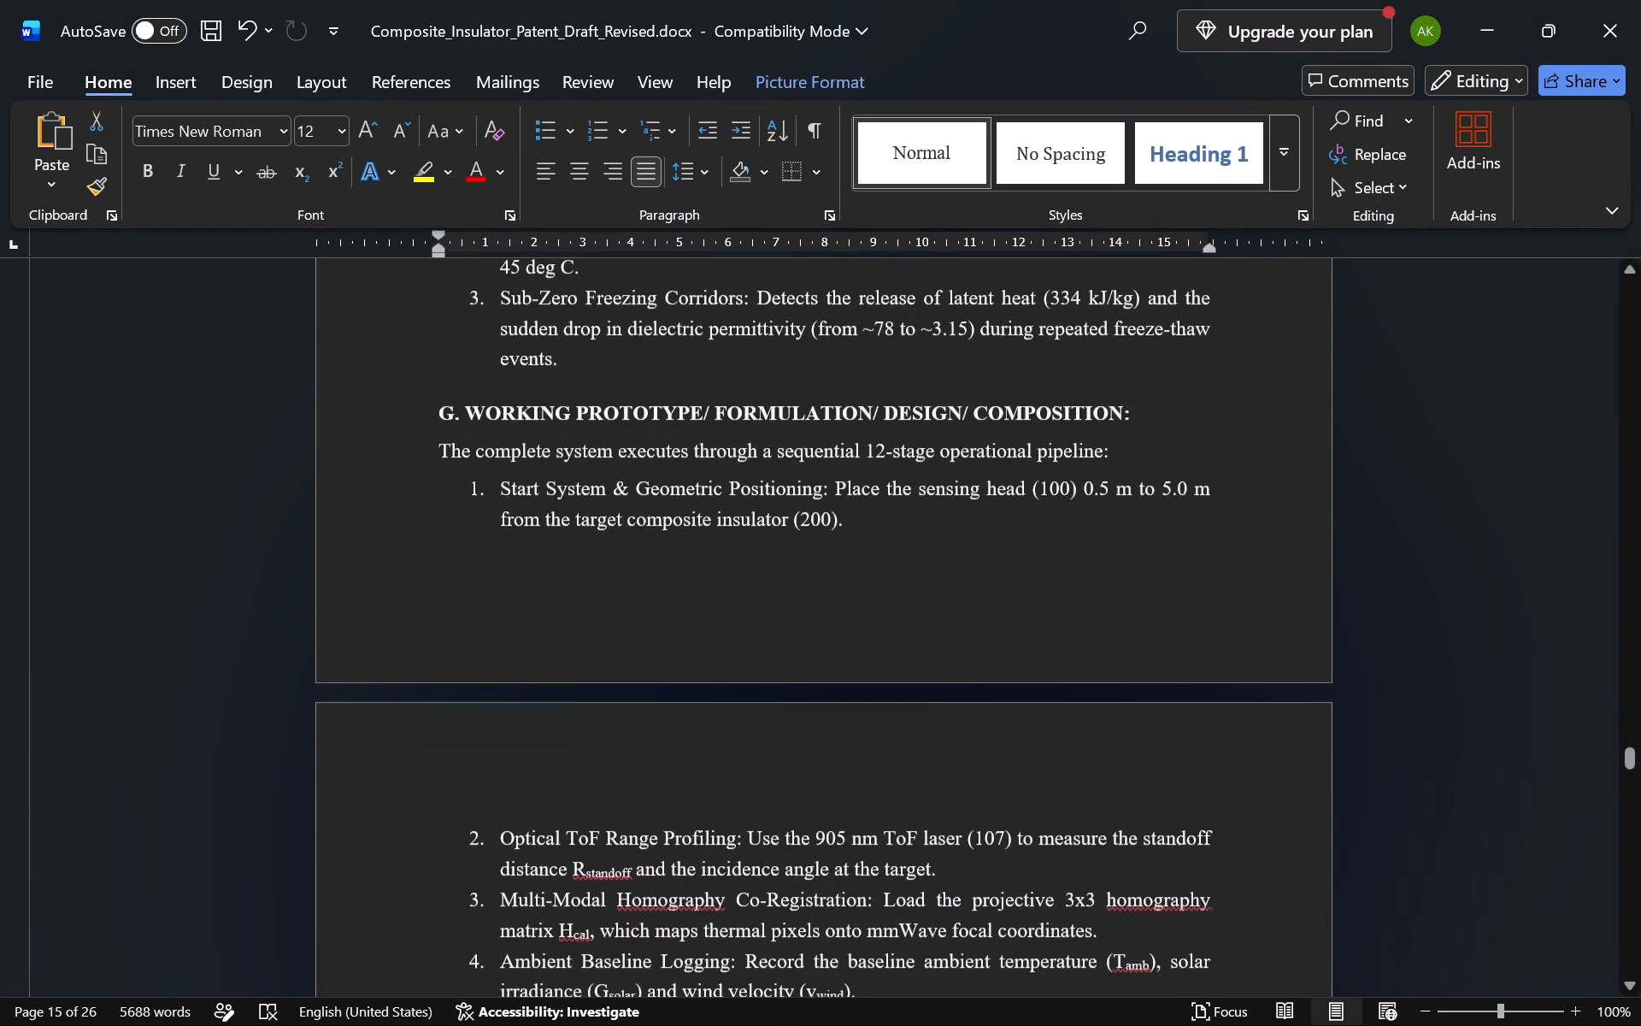
scroll(1037, 504, "down", 3)
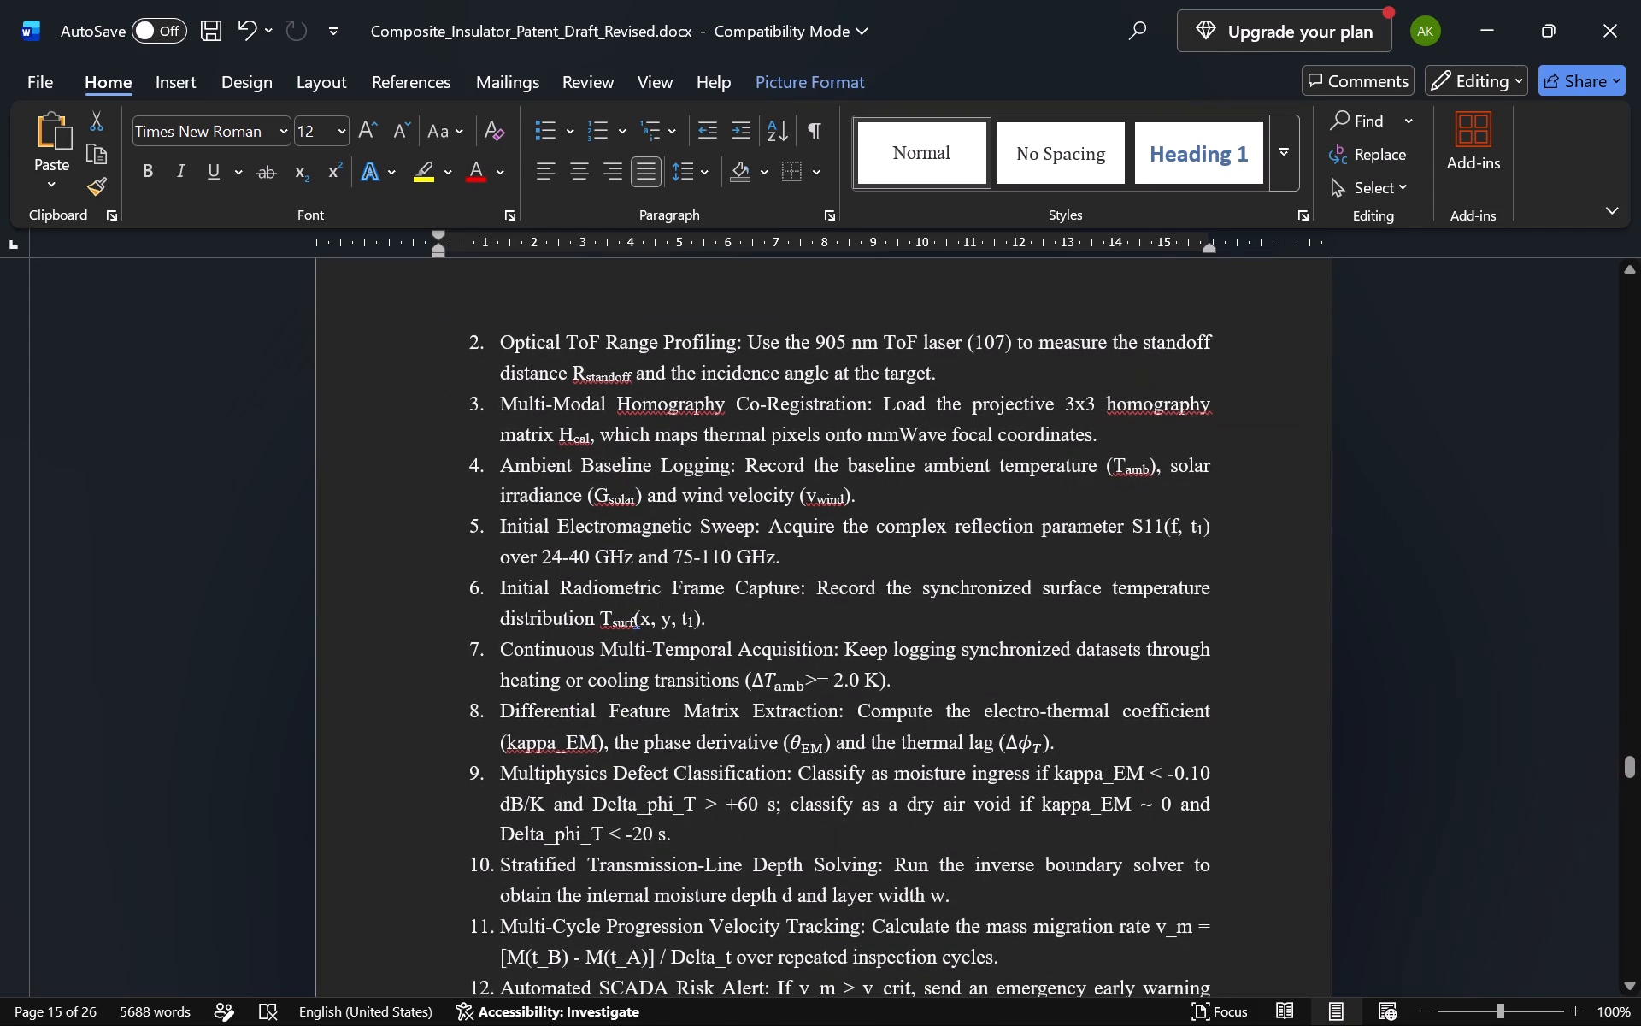
scroll(938, 600, "down", 2)
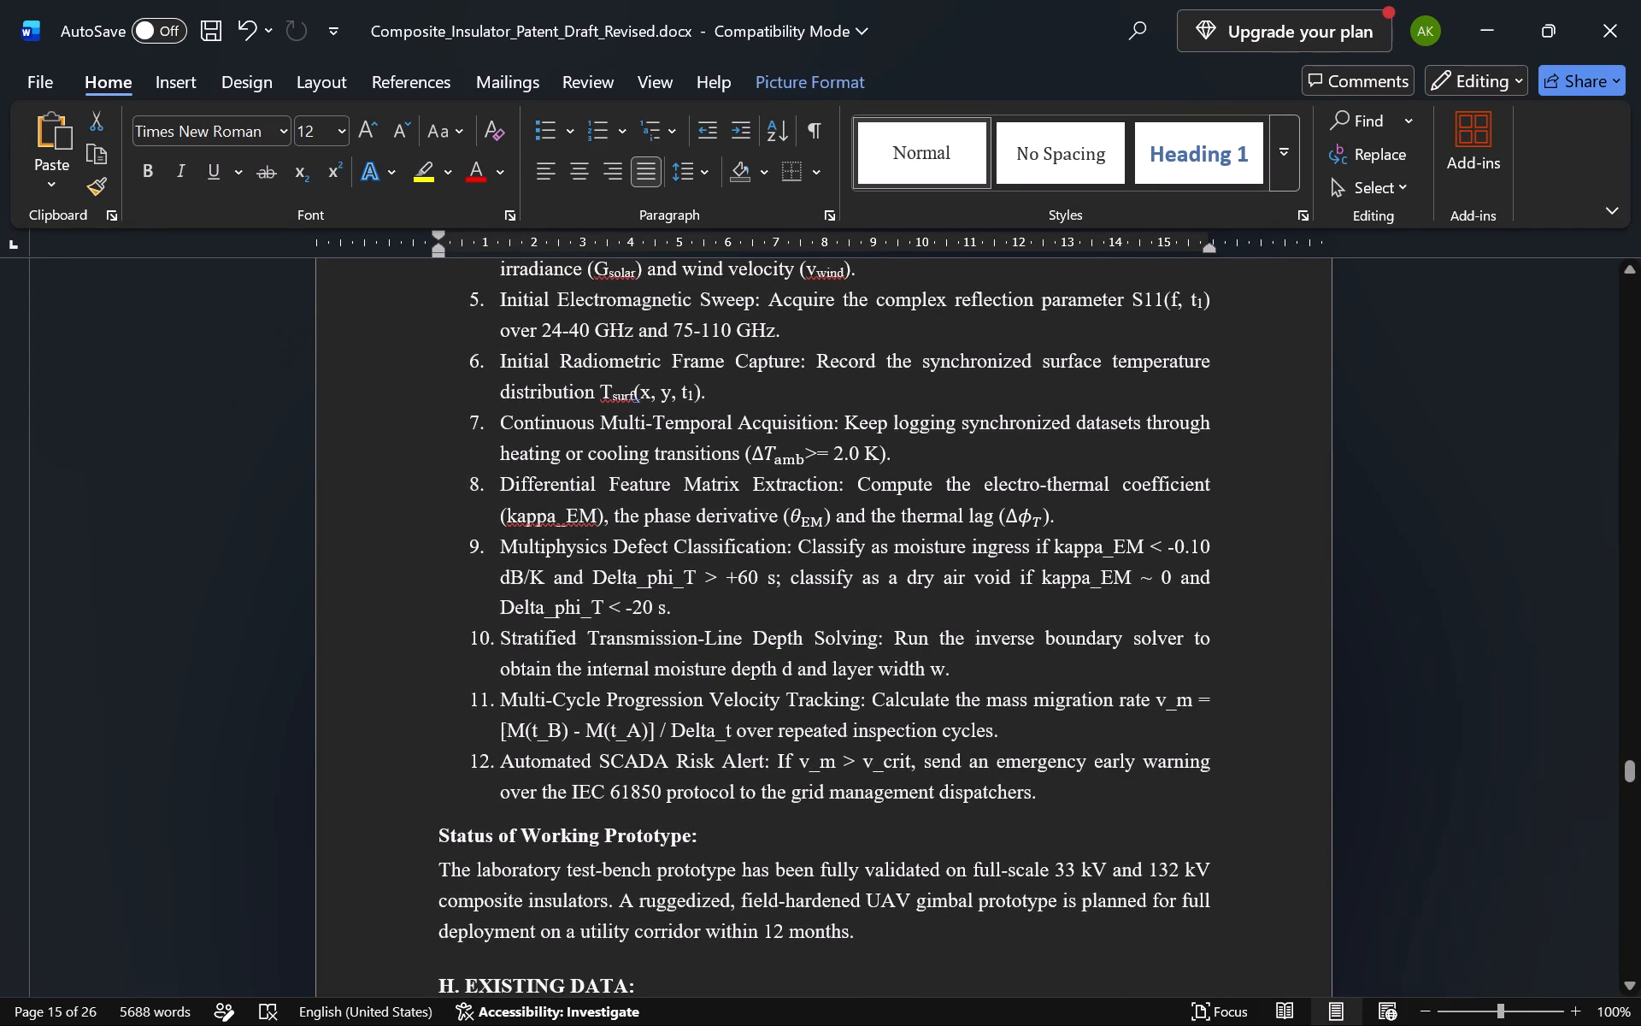
left_click_drag(1055, 548, 1138, 548)
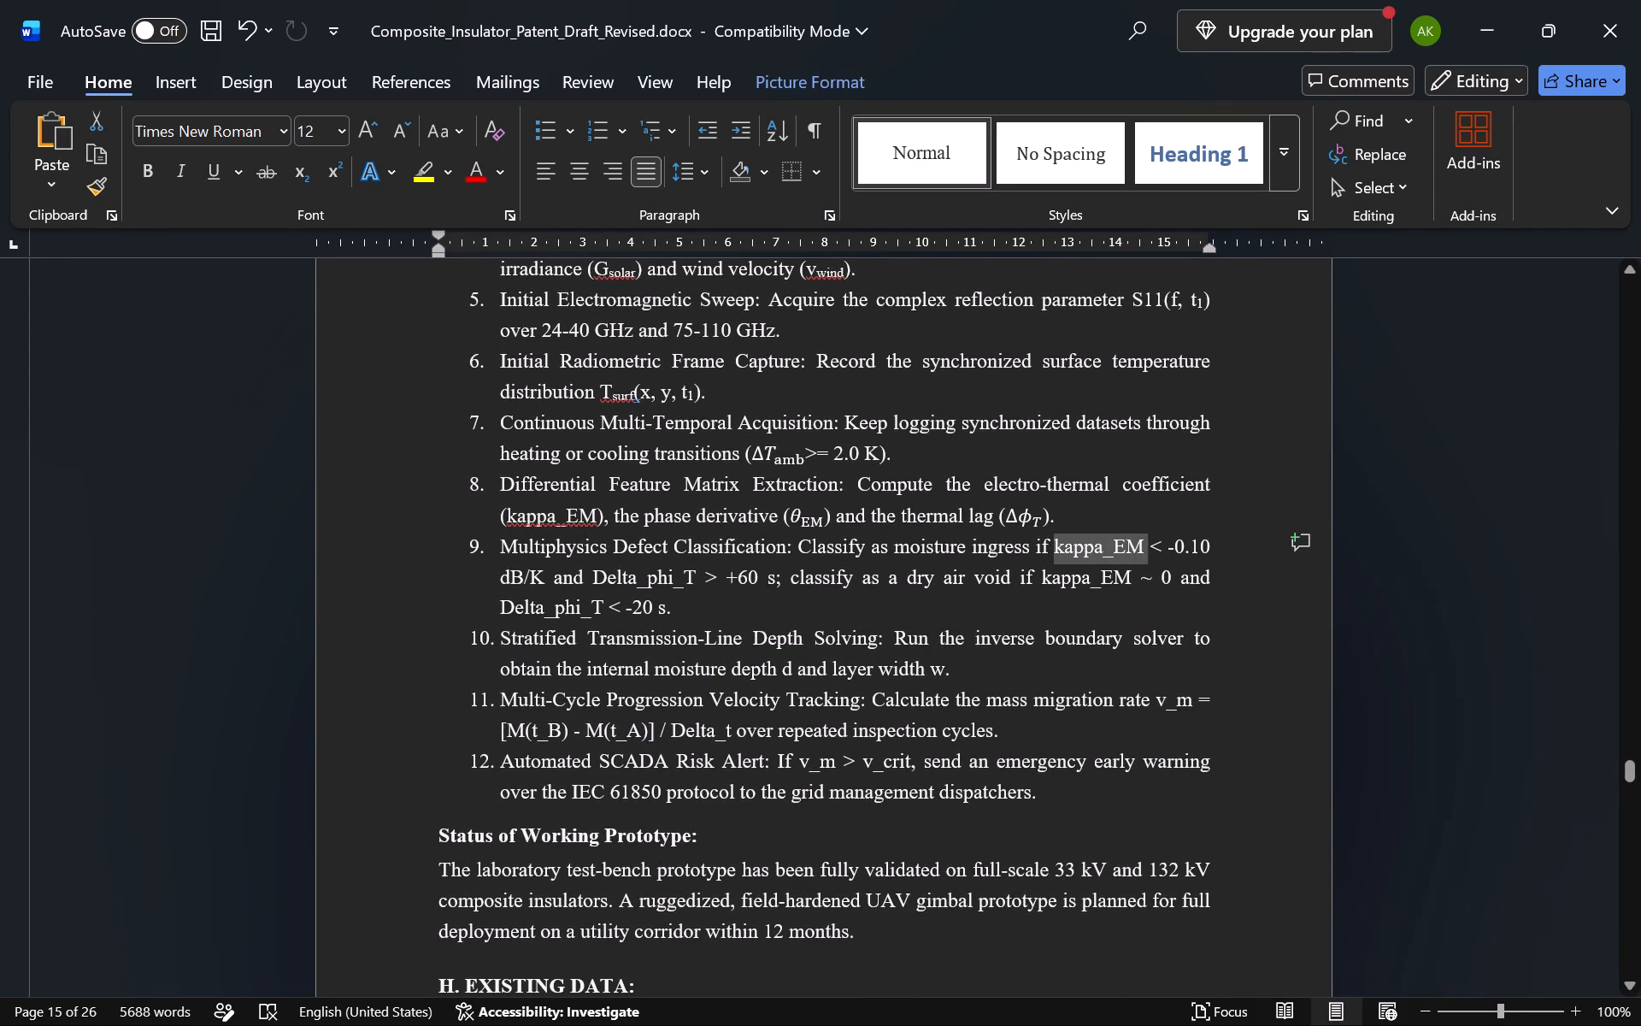
left_click_drag(1138, 548, 1139, 548)
key("ctrl+v")
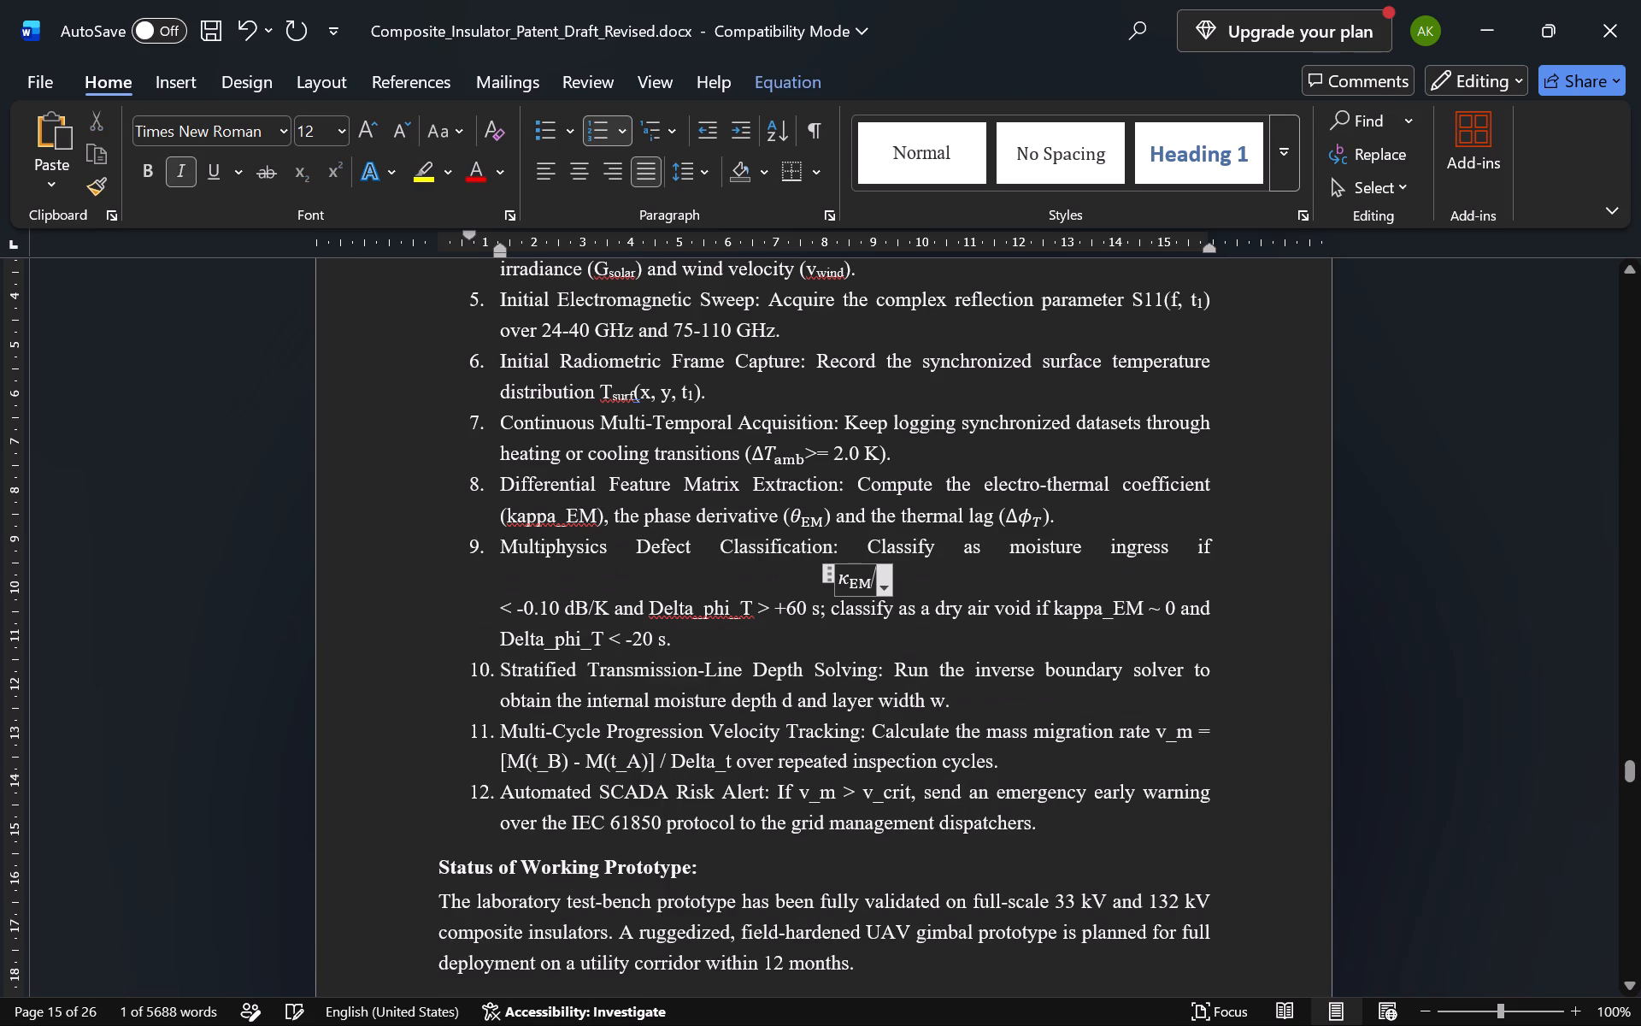
key("Delete")
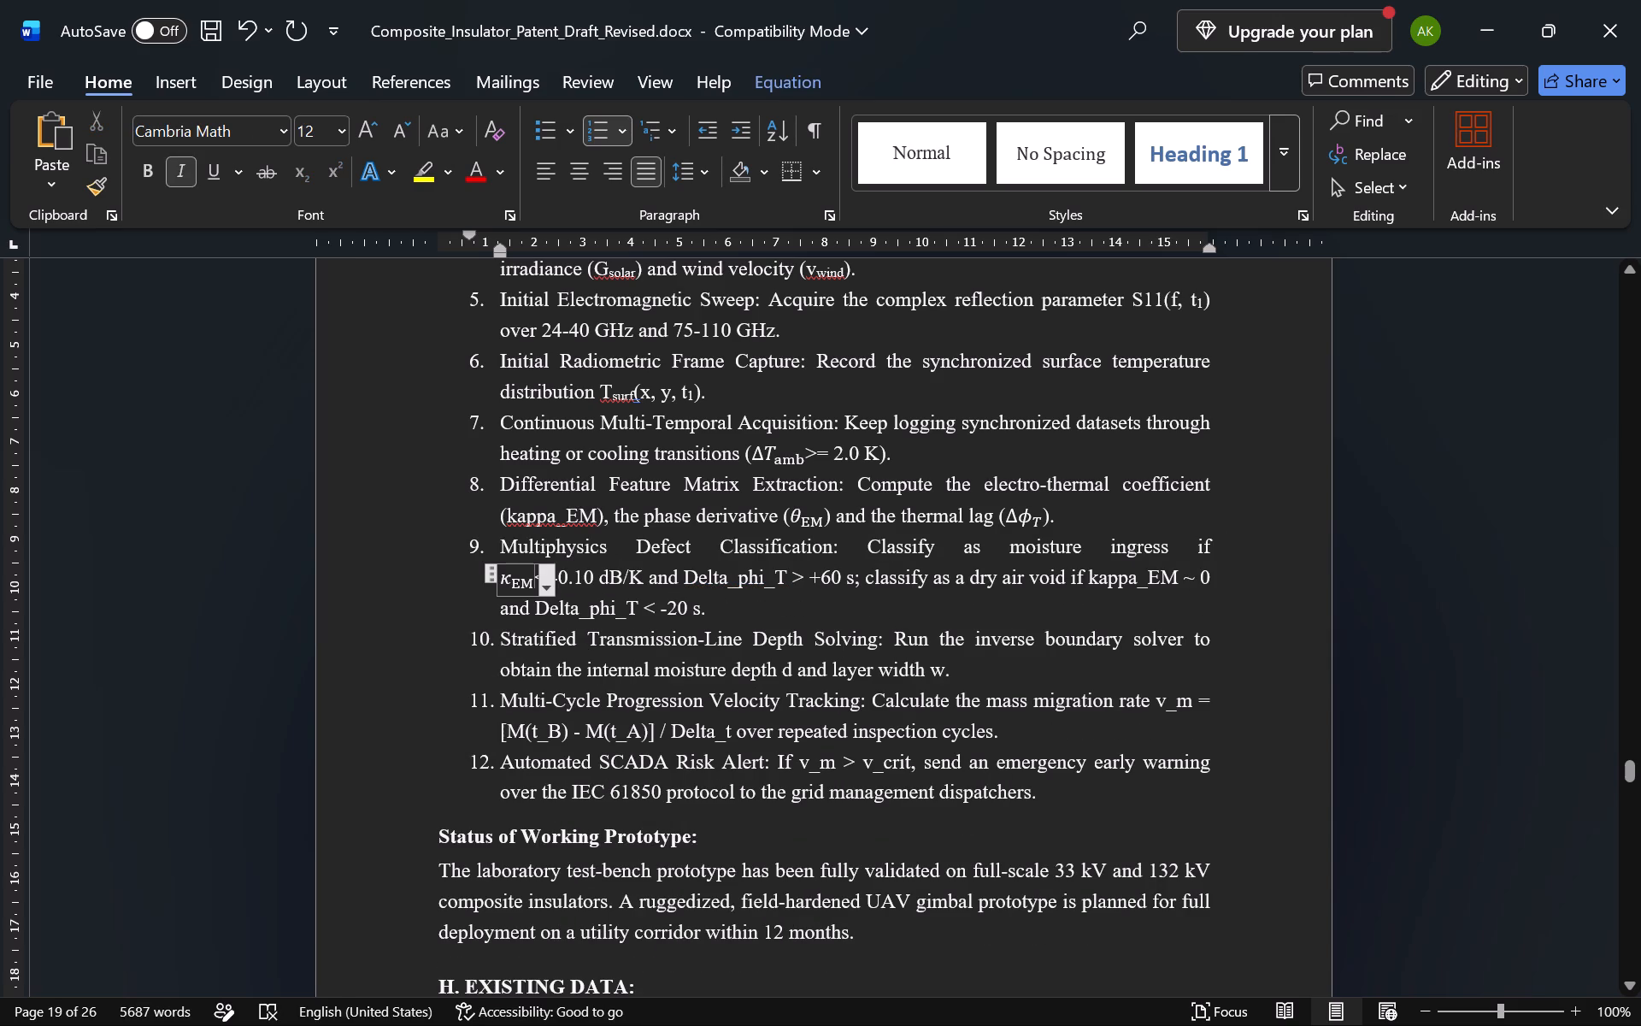
left_click(1240, 554)
key("Delete")
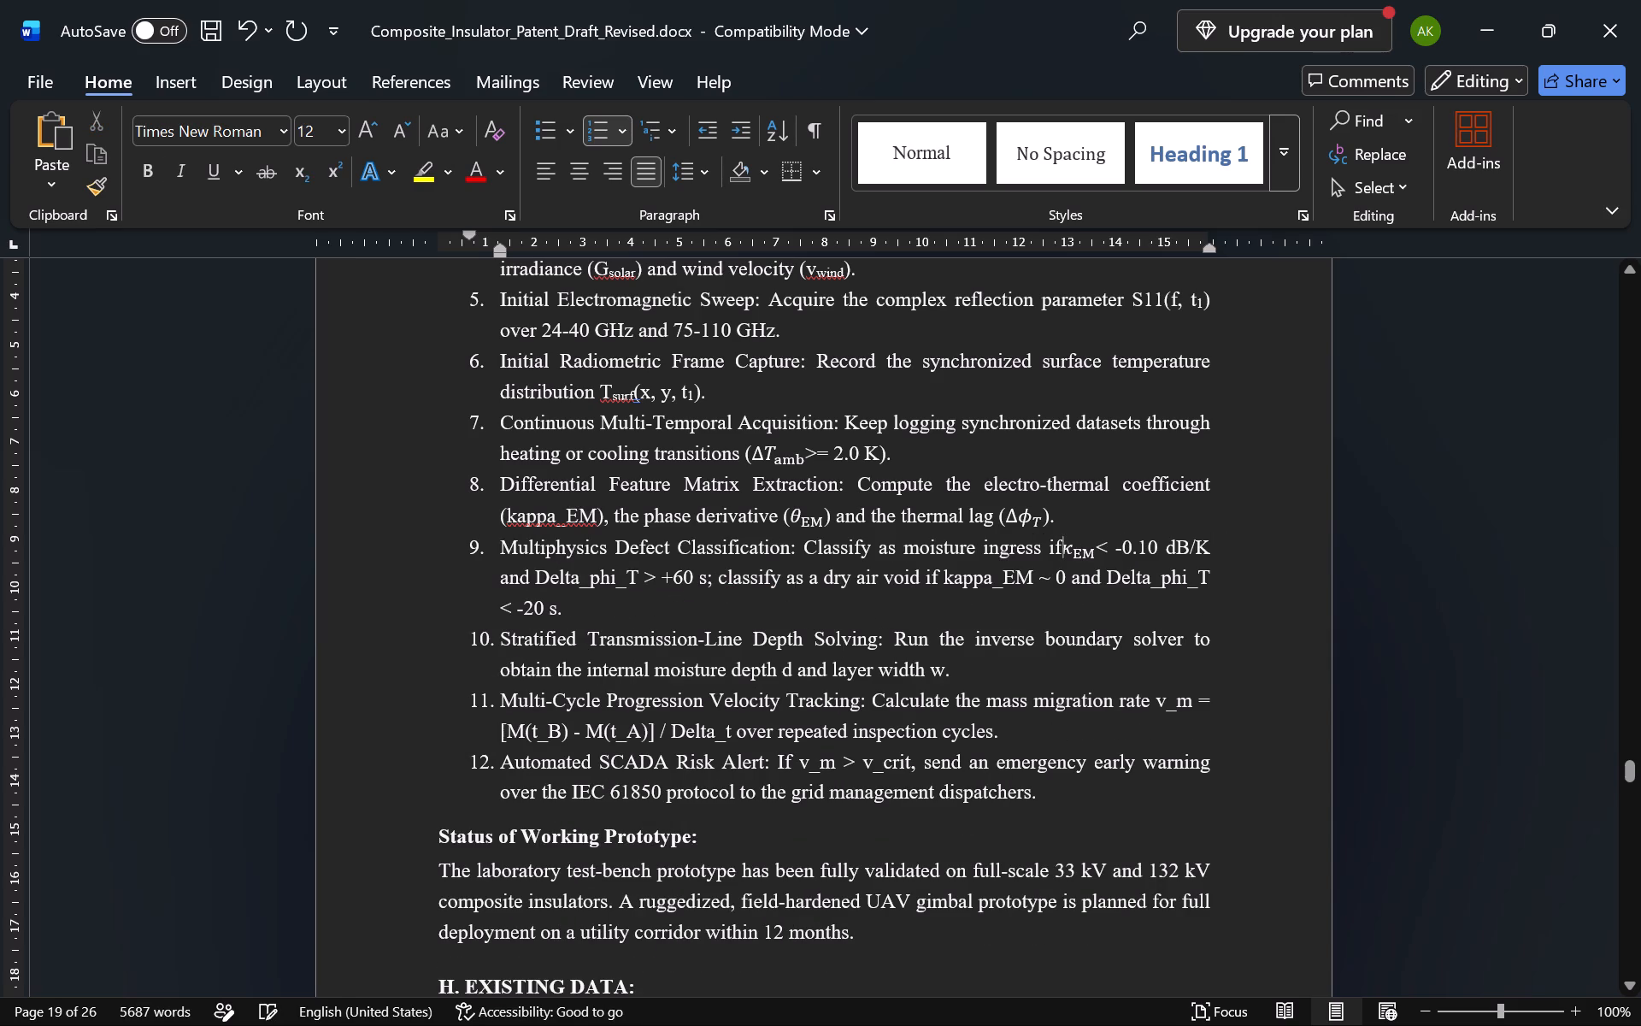
key("space")
key("shift+Right")
key("shift+Right")
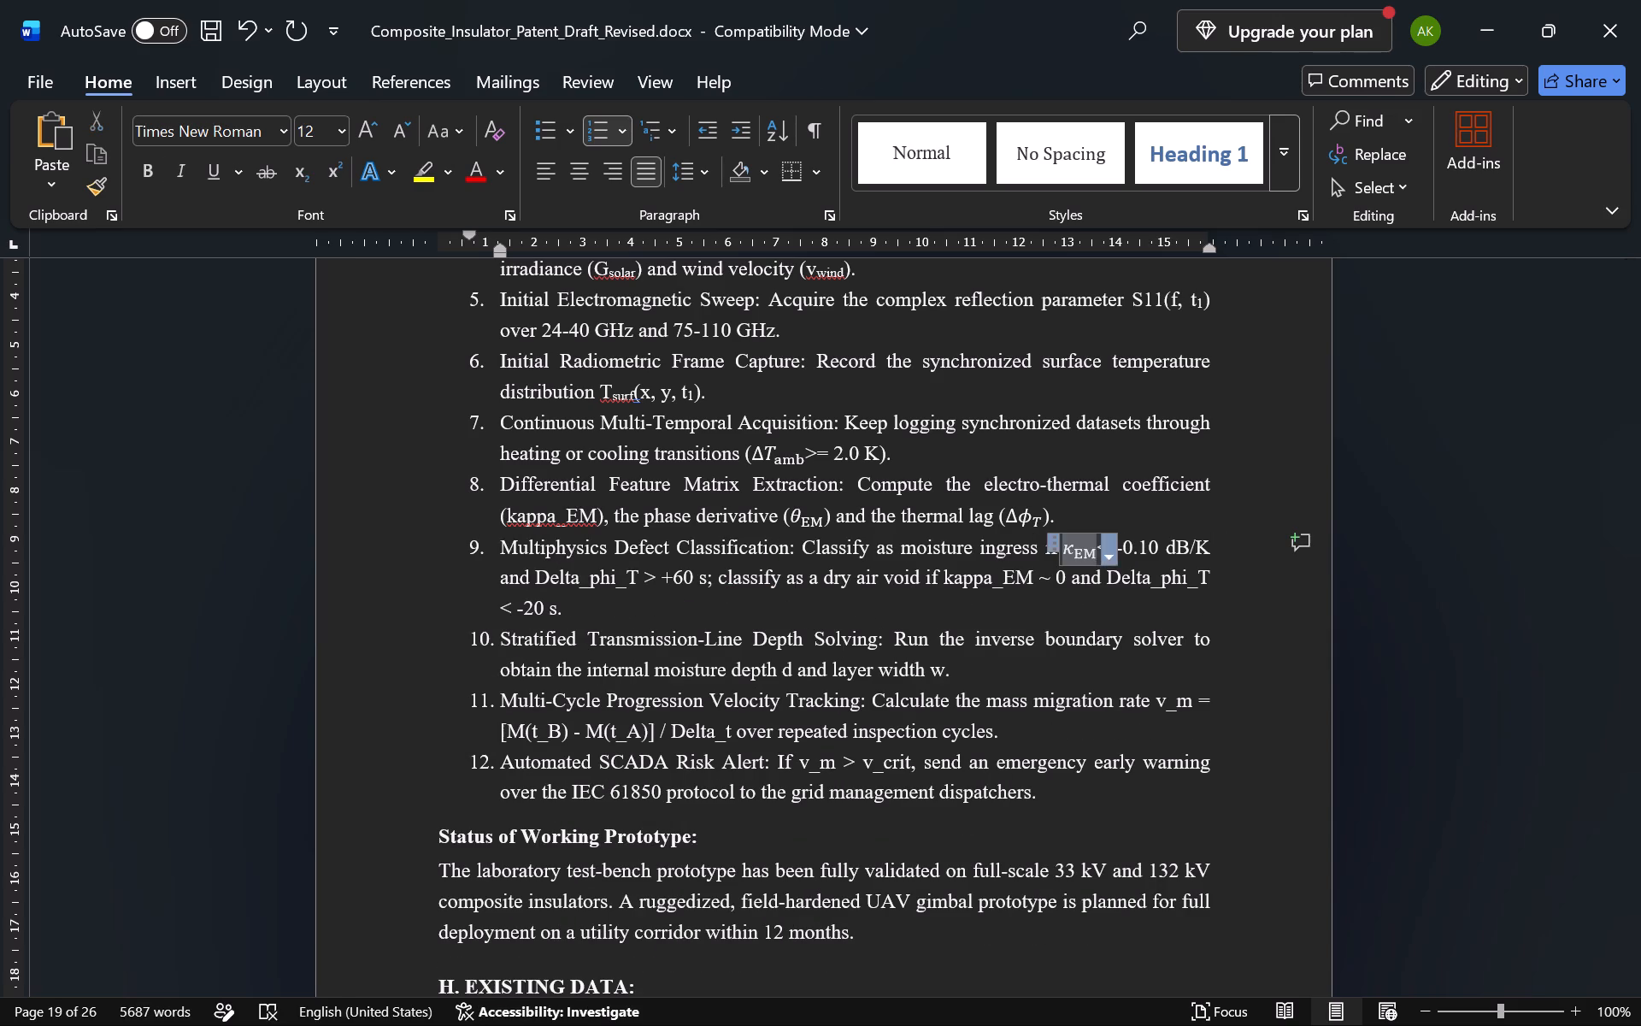
key("shift+Left")
key("Right")
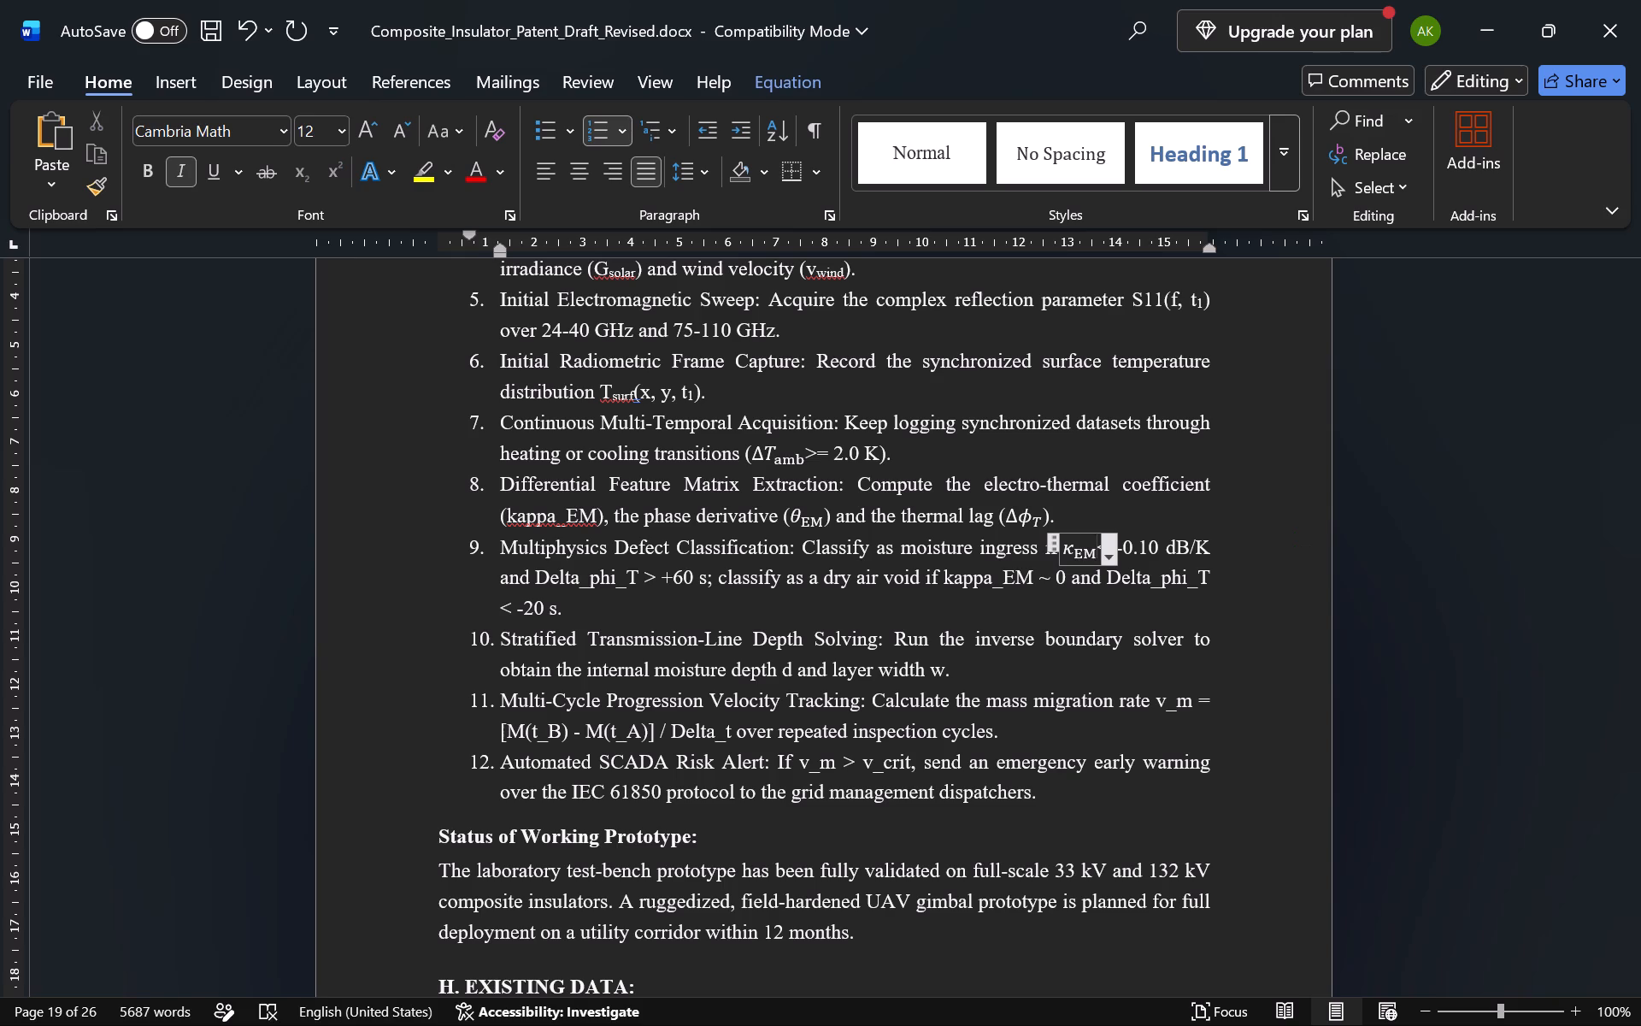
key("space")
Copy the inline κ_EM and use it to replace kappa_EM in item 8 and the remaining kappa_EM in item 9.
key("shift+Left")
key("shift+Left")
key("shift+Left")
key("shift+Left")
key("shift+Right")
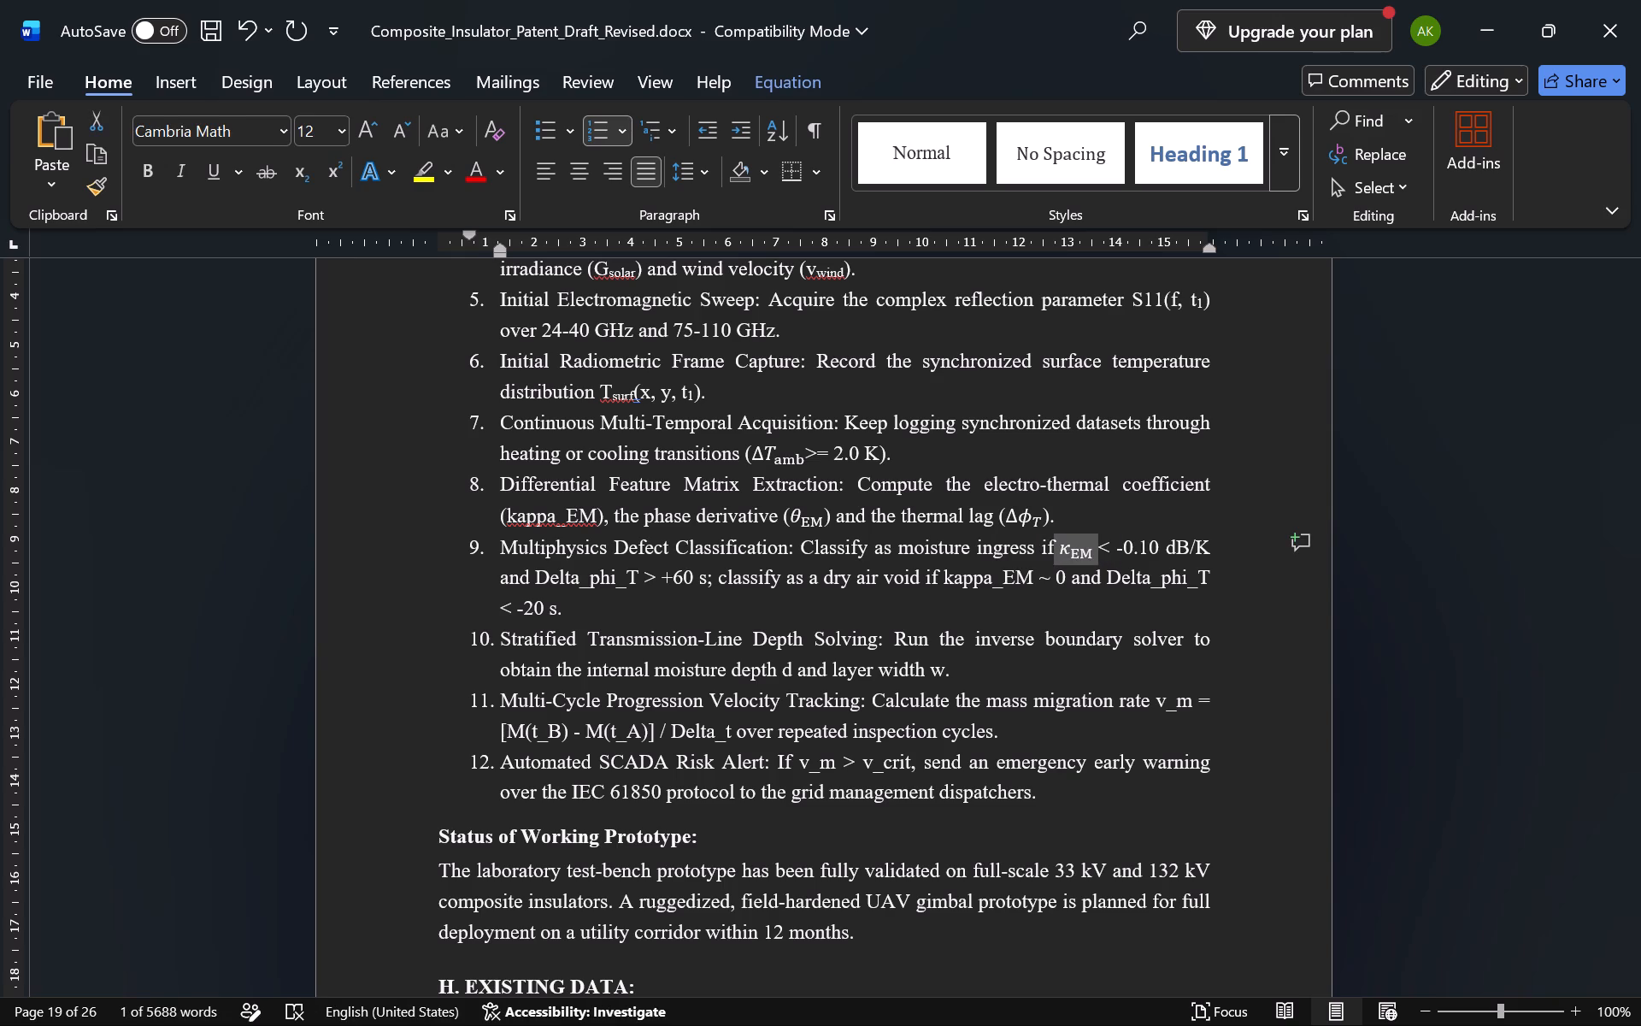
key("ctrl+c")
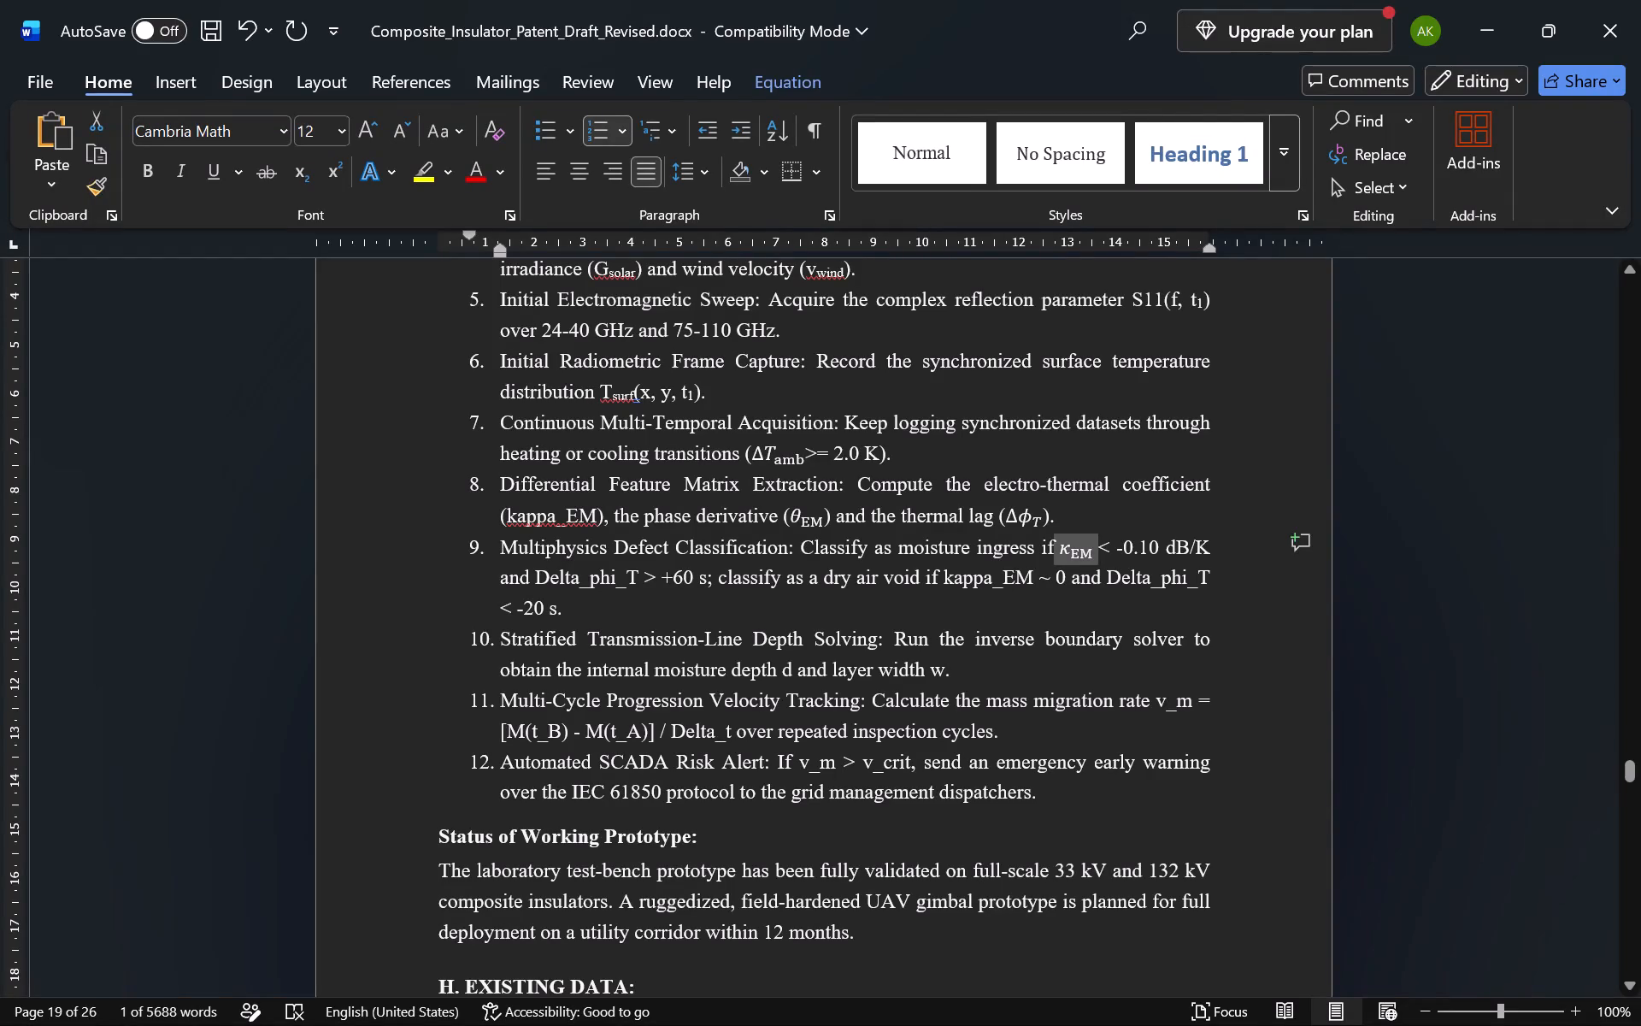
left_click_drag(507, 517, 597, 518)
key("ctrl+v")
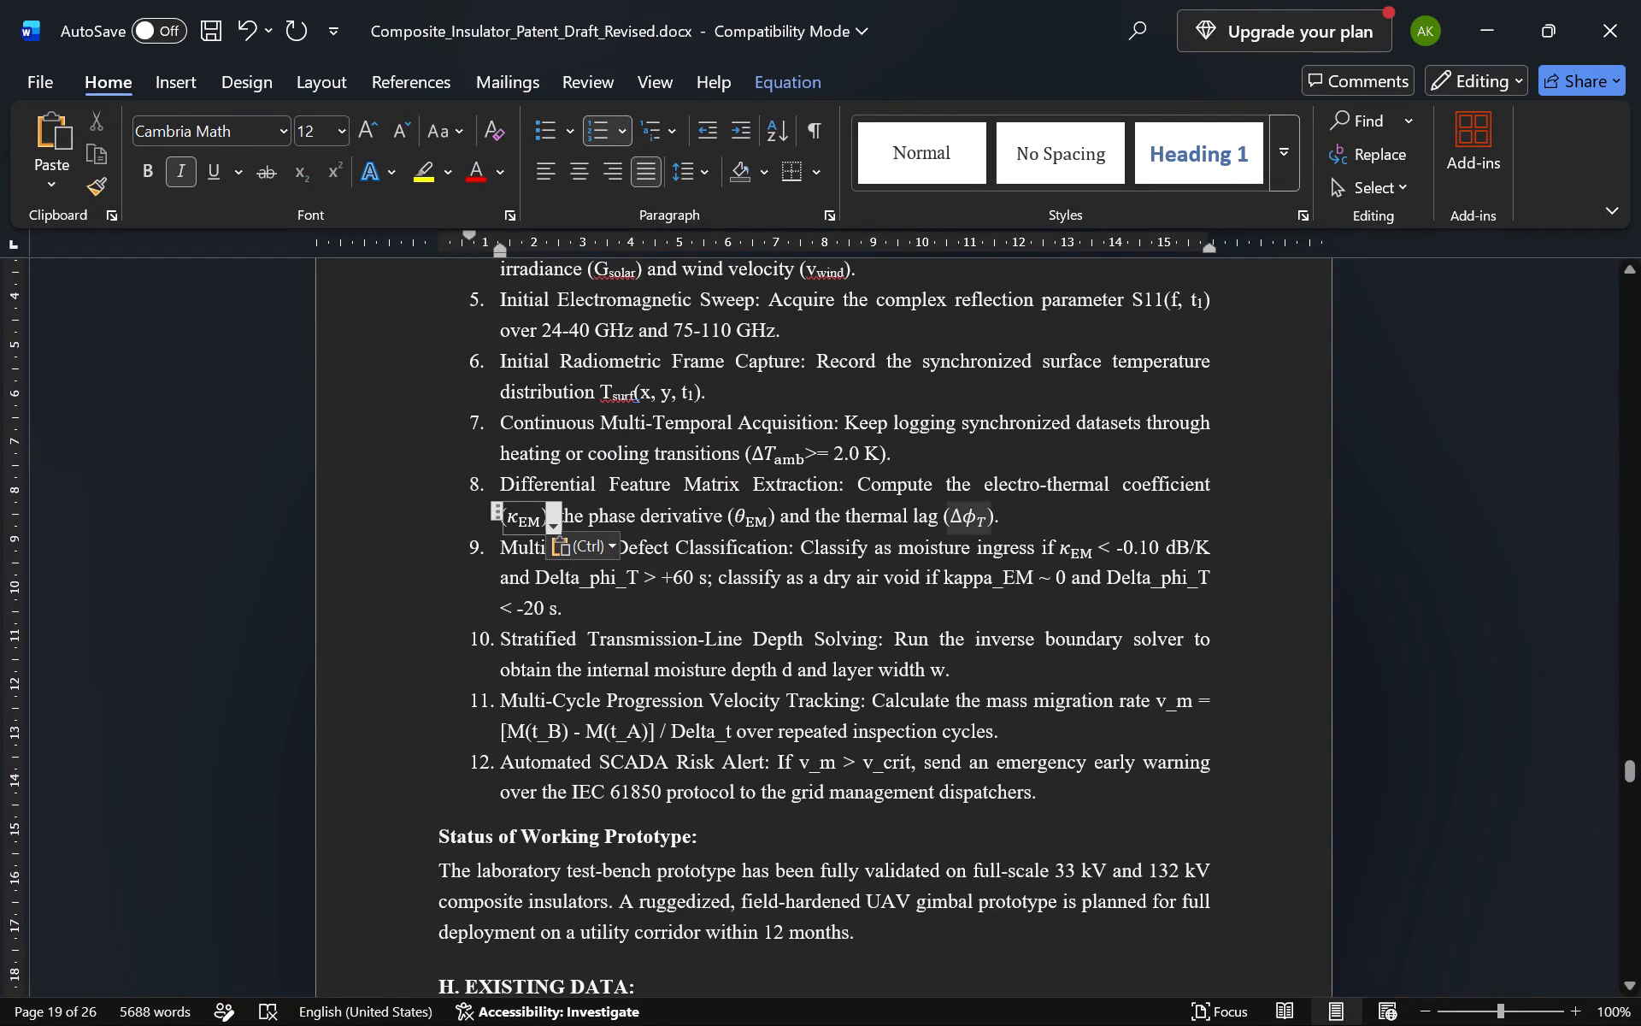
left_click_drag(945, 579, 1028, 574)
key("ctrl+v")
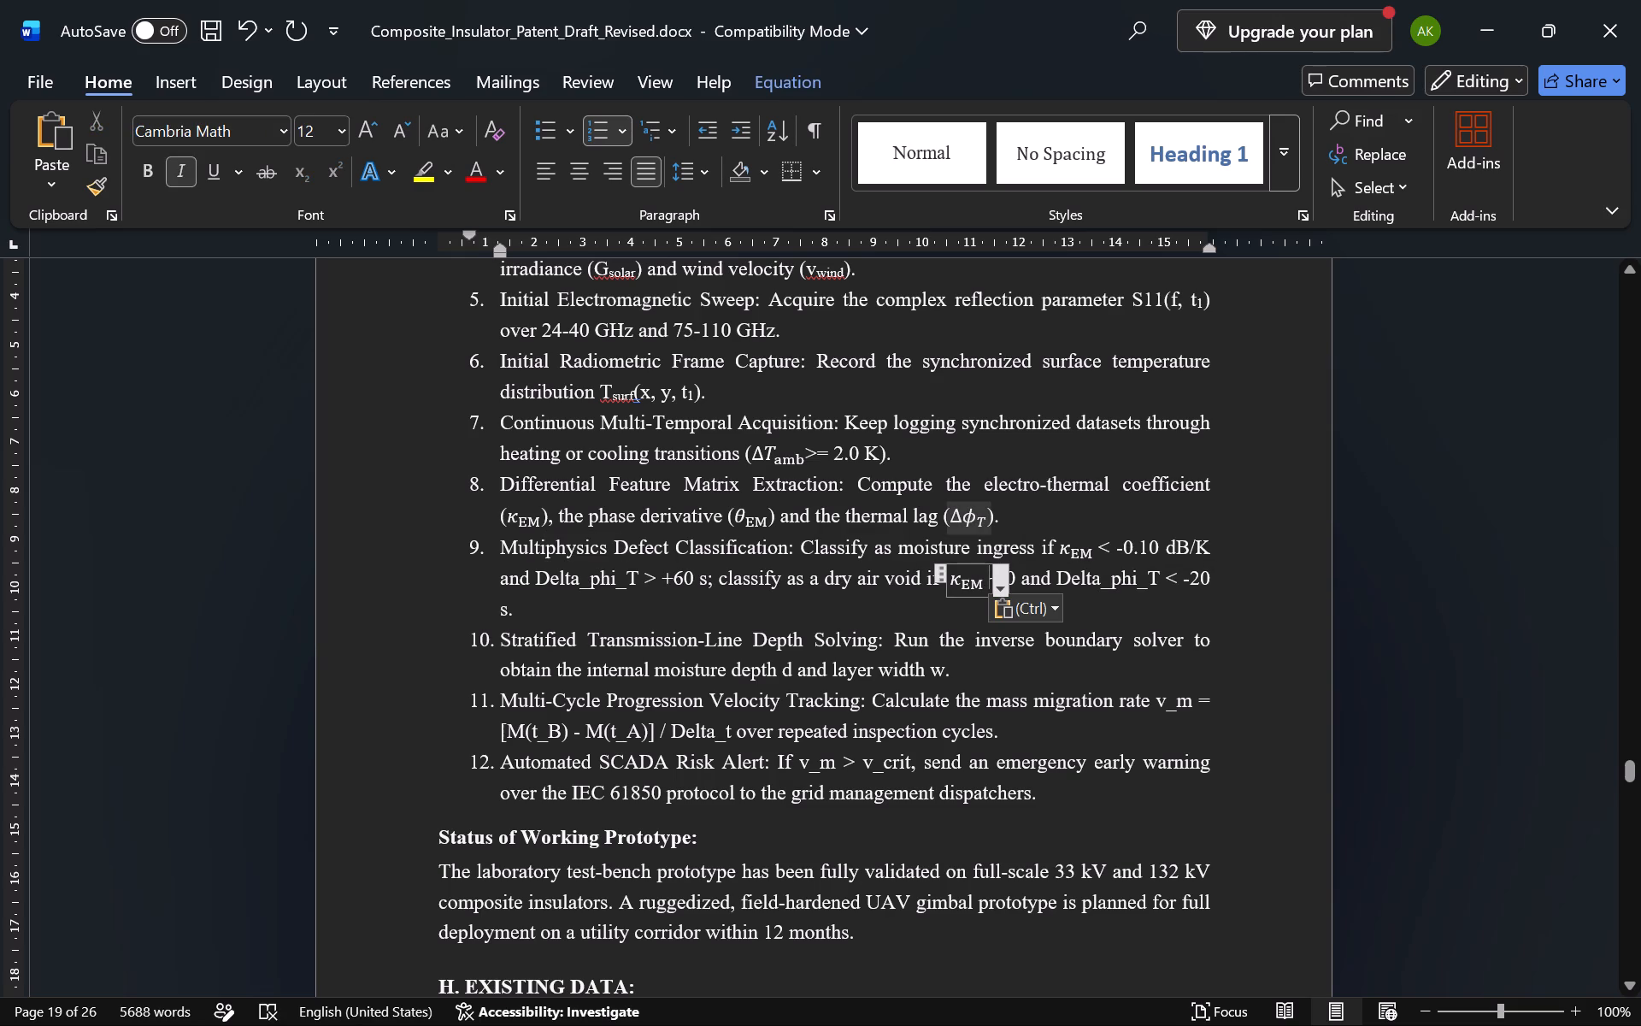
Copy Δϕ_T from item 8 and use it to replace both Delta_phi_T occurrences in item 9.
left_click_drag(946, 516, 986, 519)
key("ctrl+c")
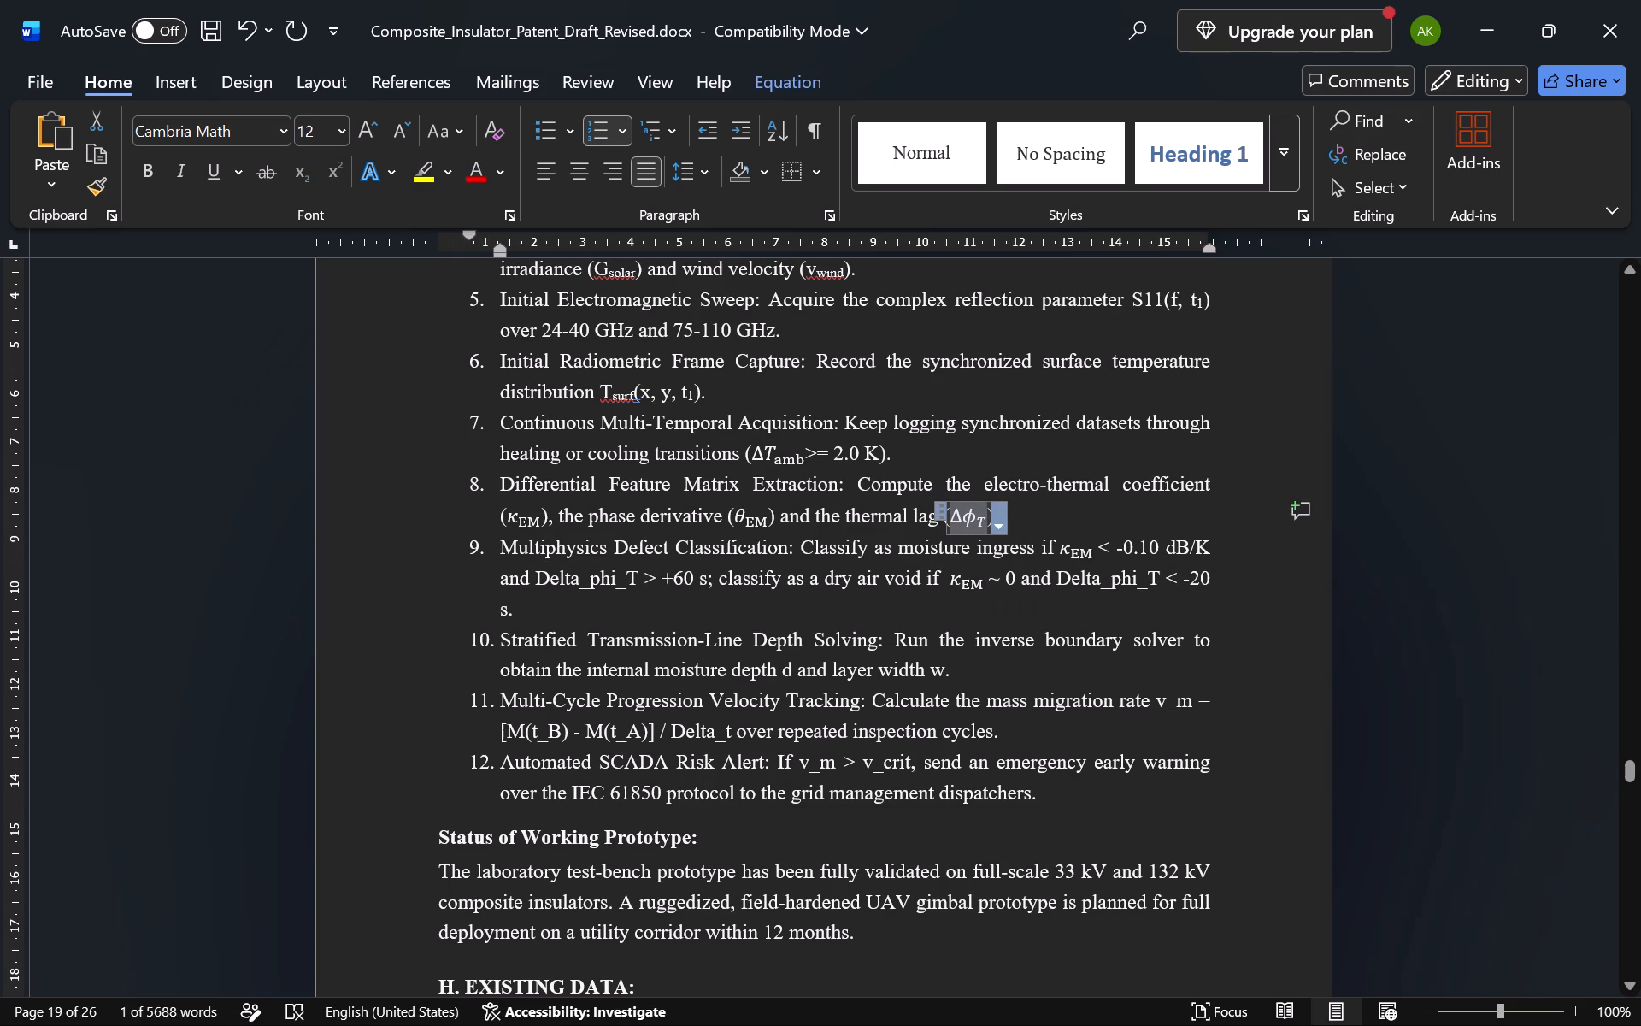
left_click_drag(535, 568, 638, 574)
key("ctrl+v")
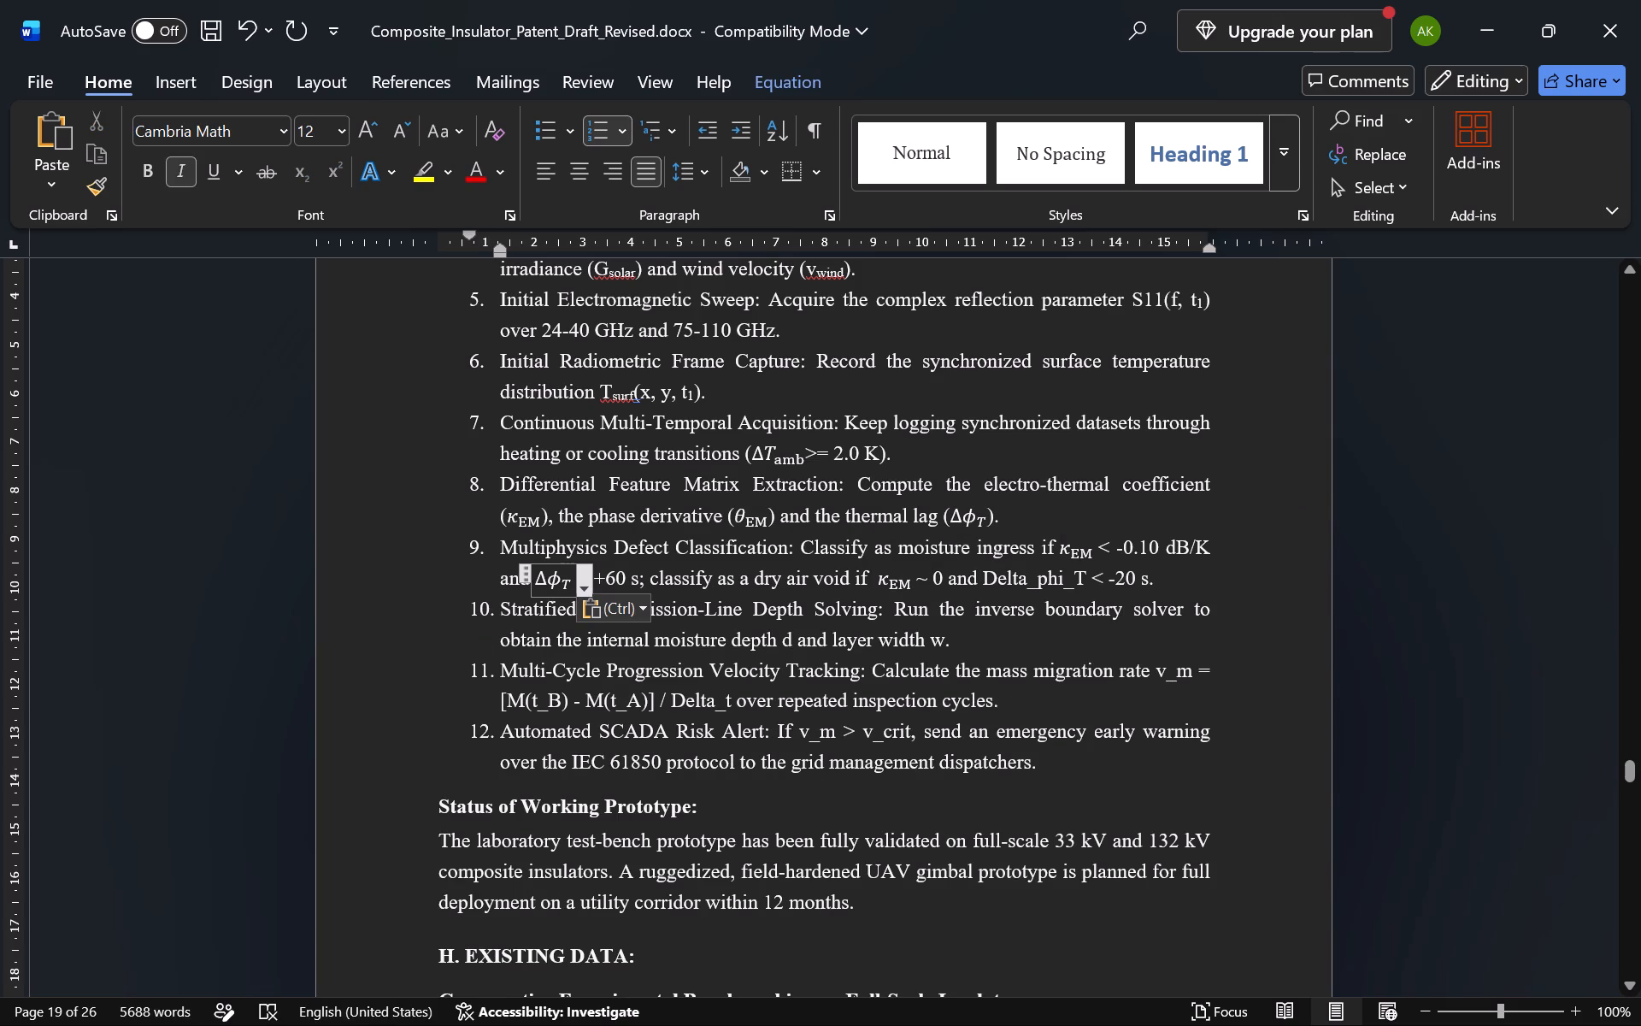
left_click_drag(986, 577, 1079, 583)
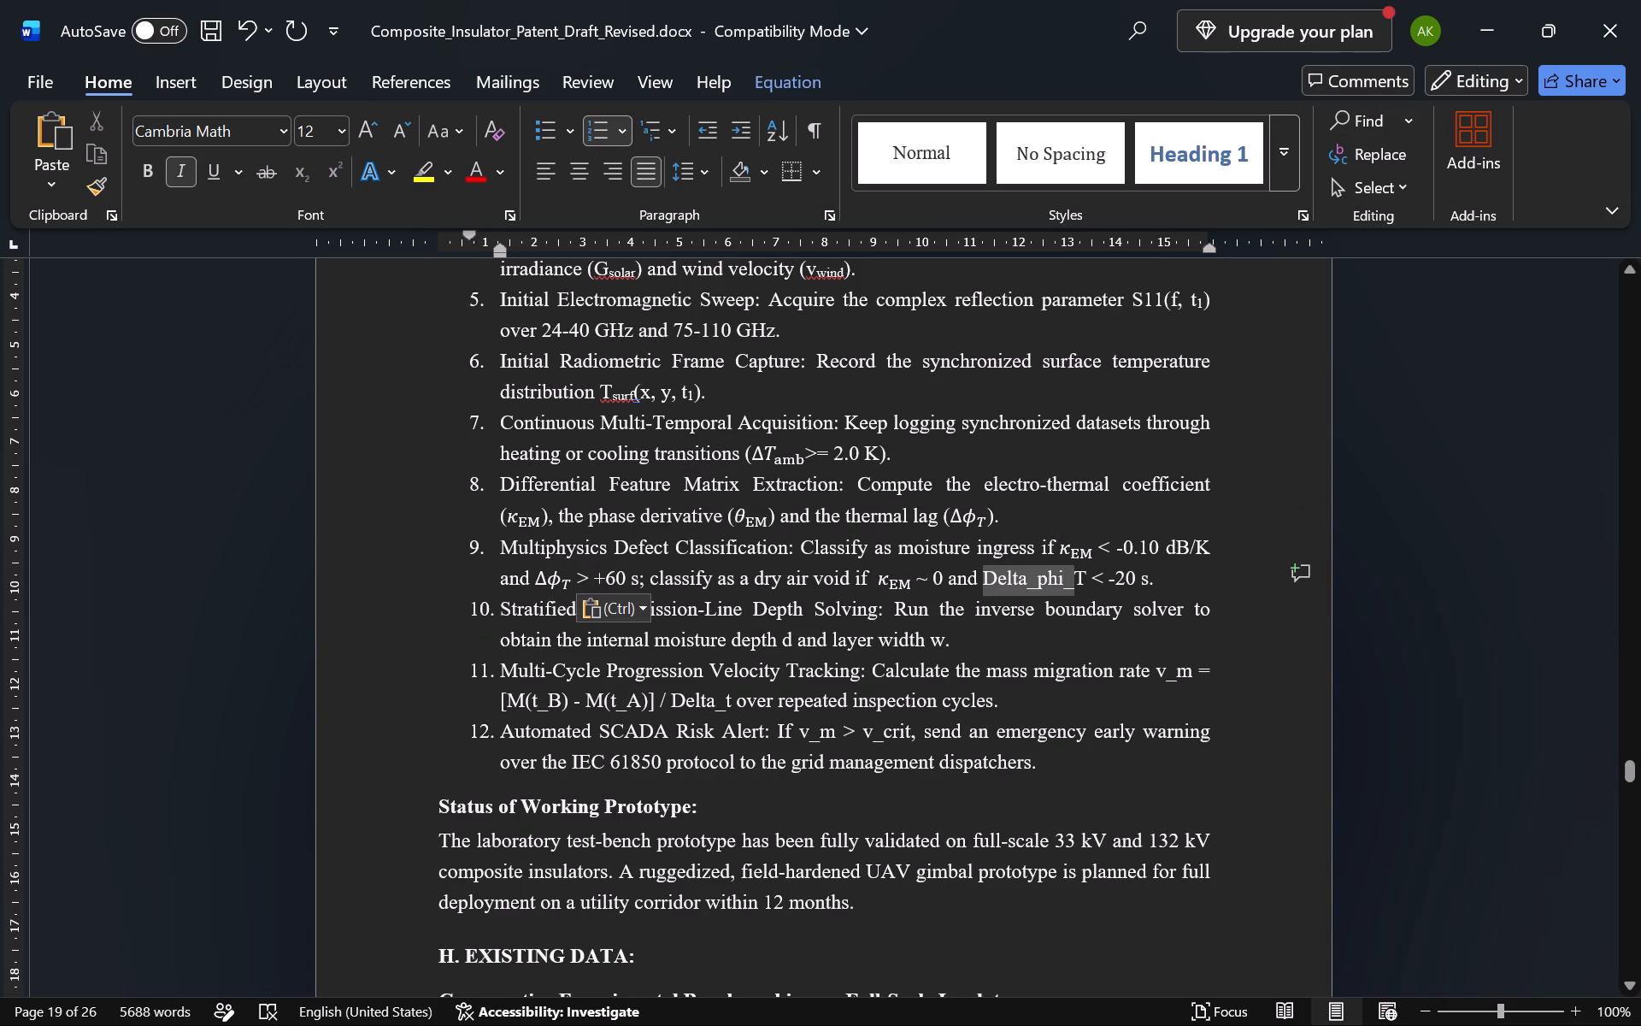
left_click_drag(1079, 583, 1081, 585)
key("ctrl+v")
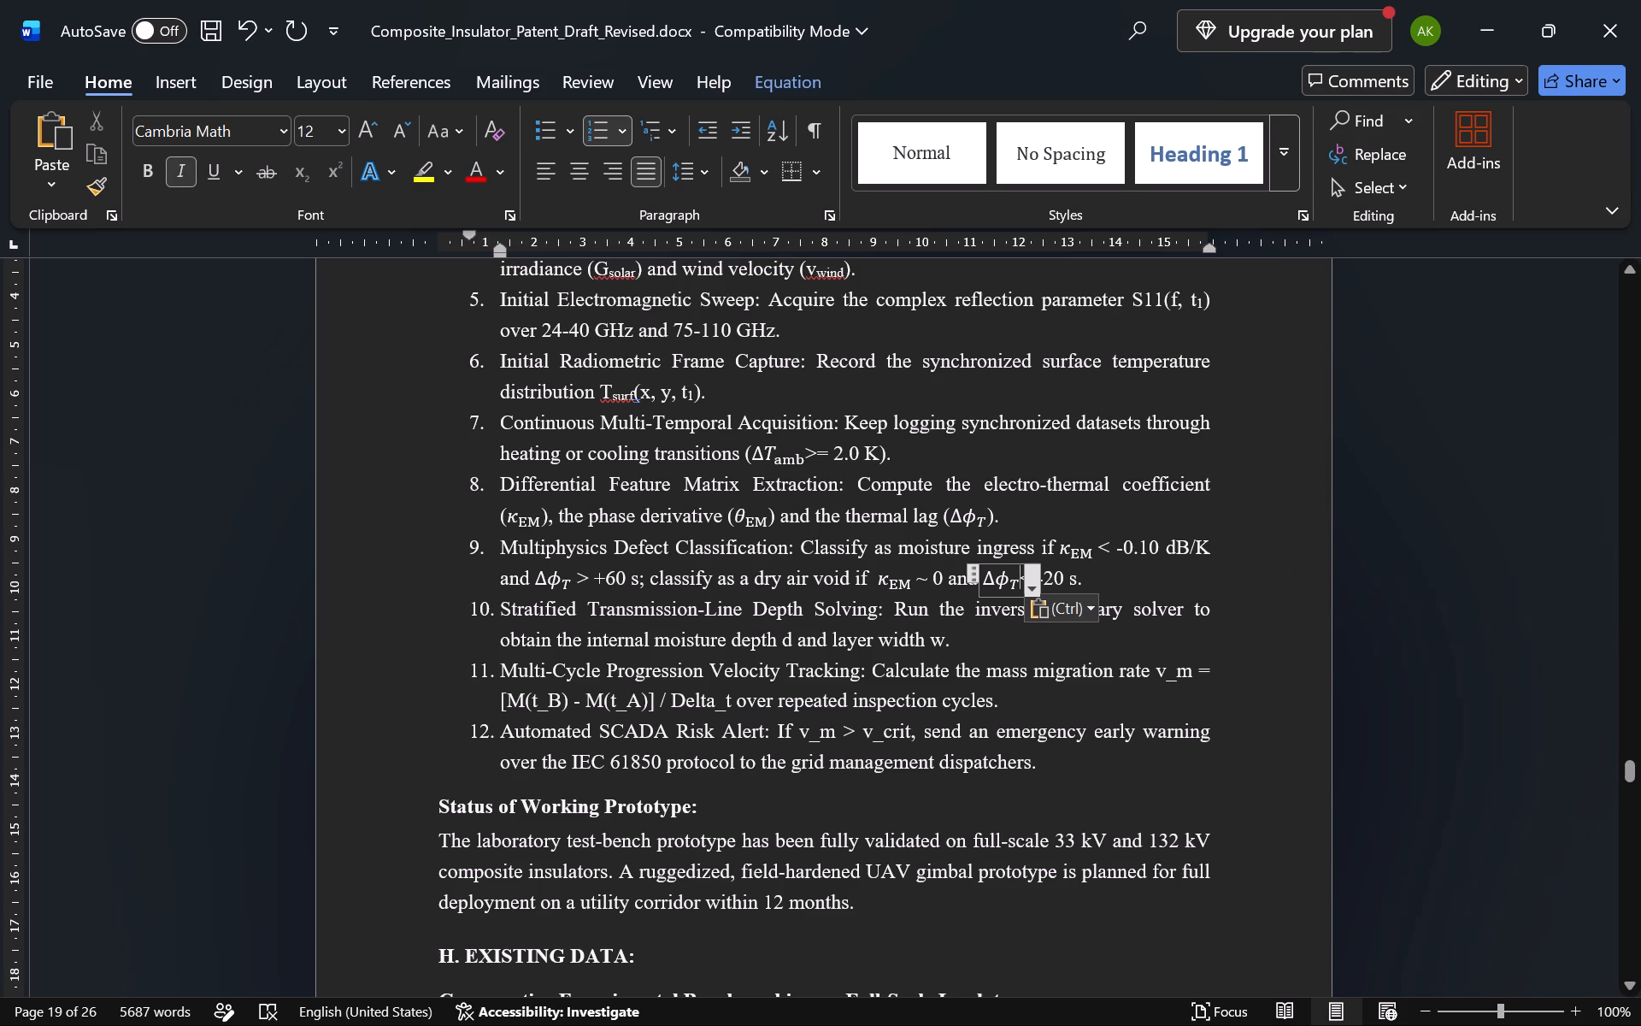
Format the m of v_m and the crit of v_crit in item 12 as subscripts, removing the underscores.
double_click(830, 740)
key("ctrl+shift+minus")
key("Left")
key("BackSpace")
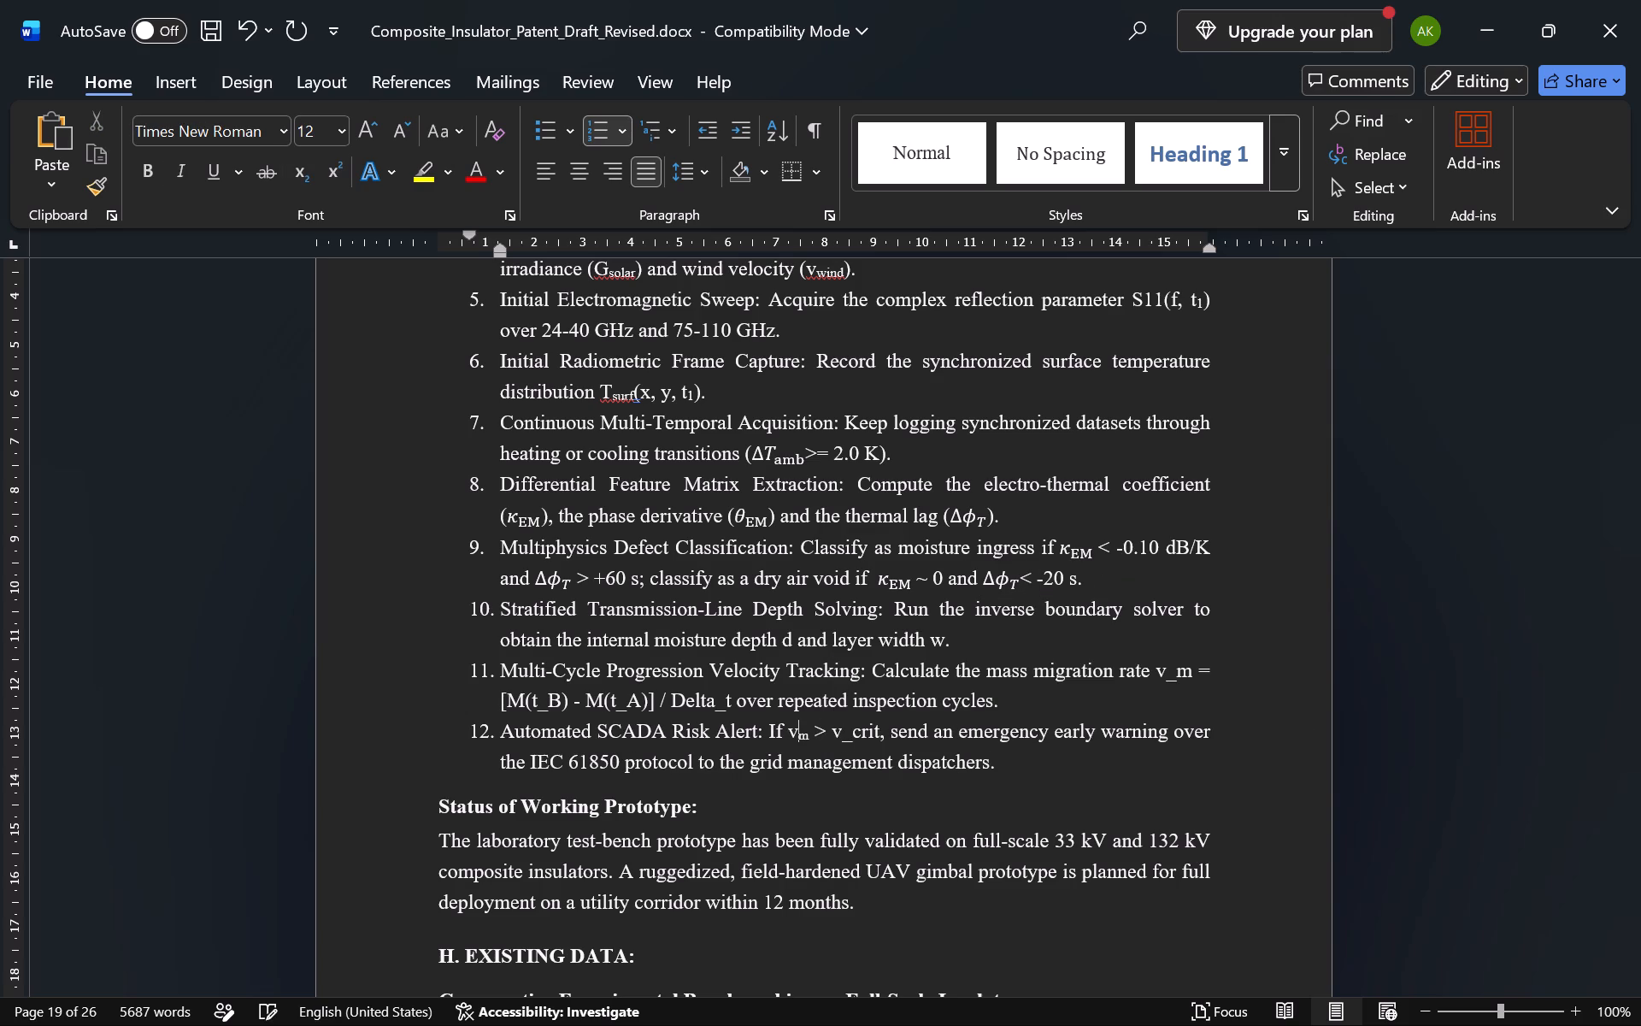
double_click(870, 727)
key("ctrl+shift+minus")
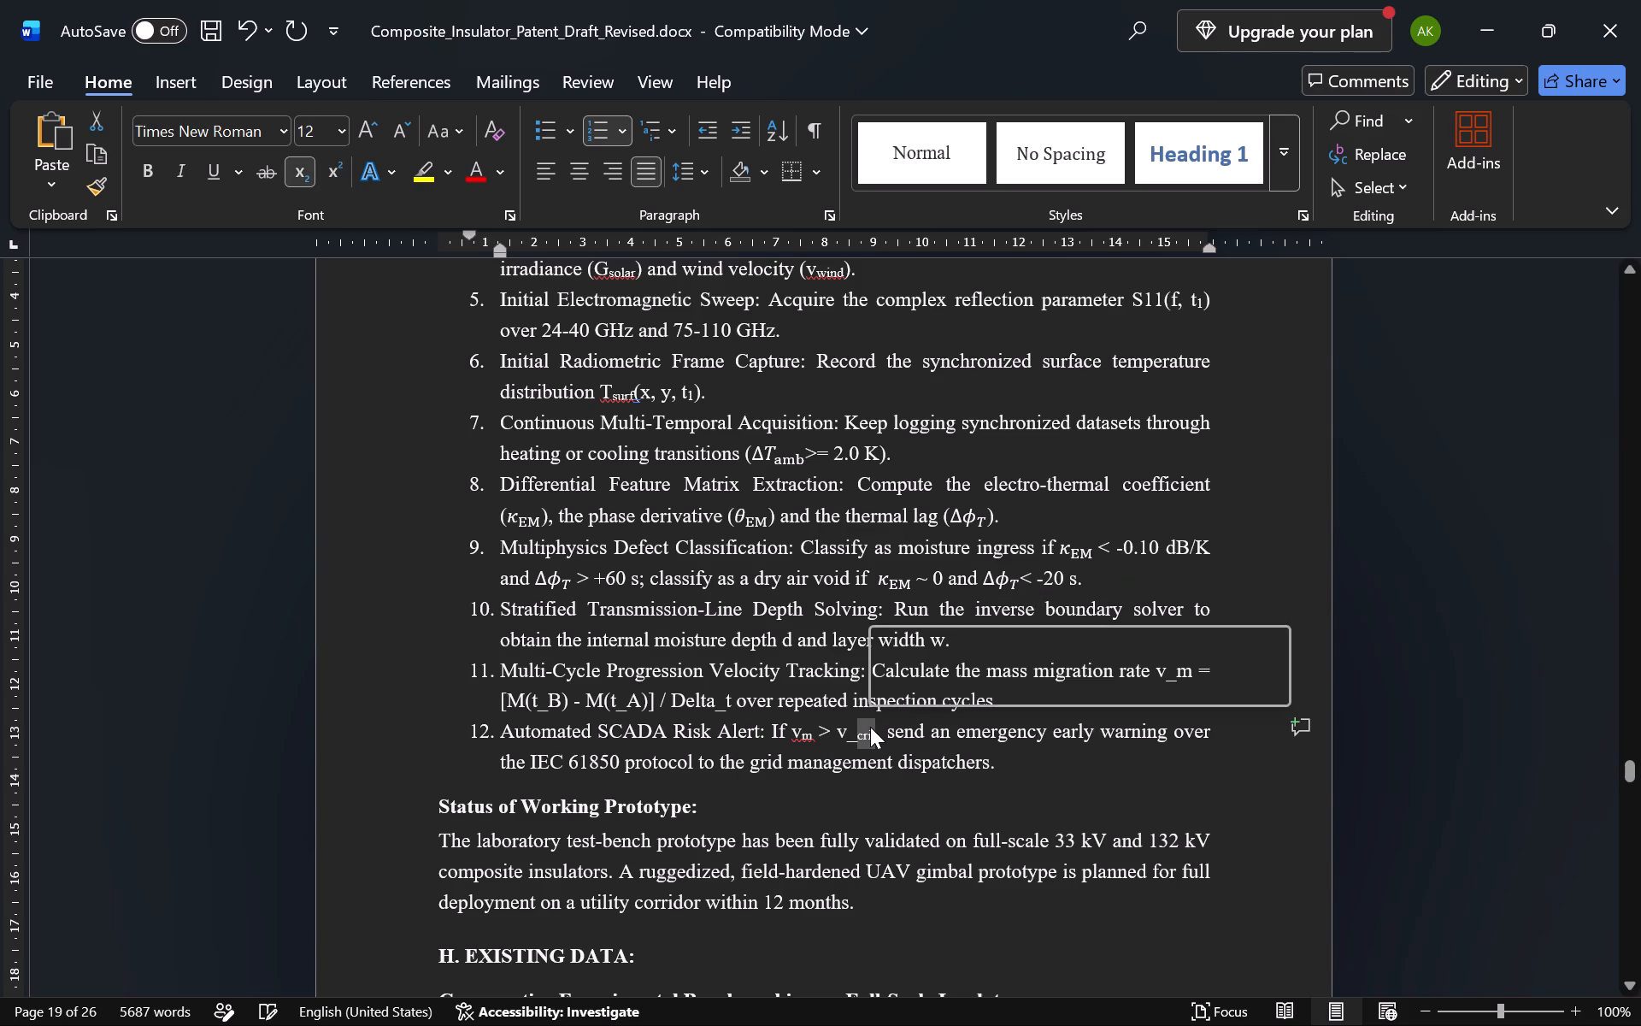
key("Left")
key("BackSpace")
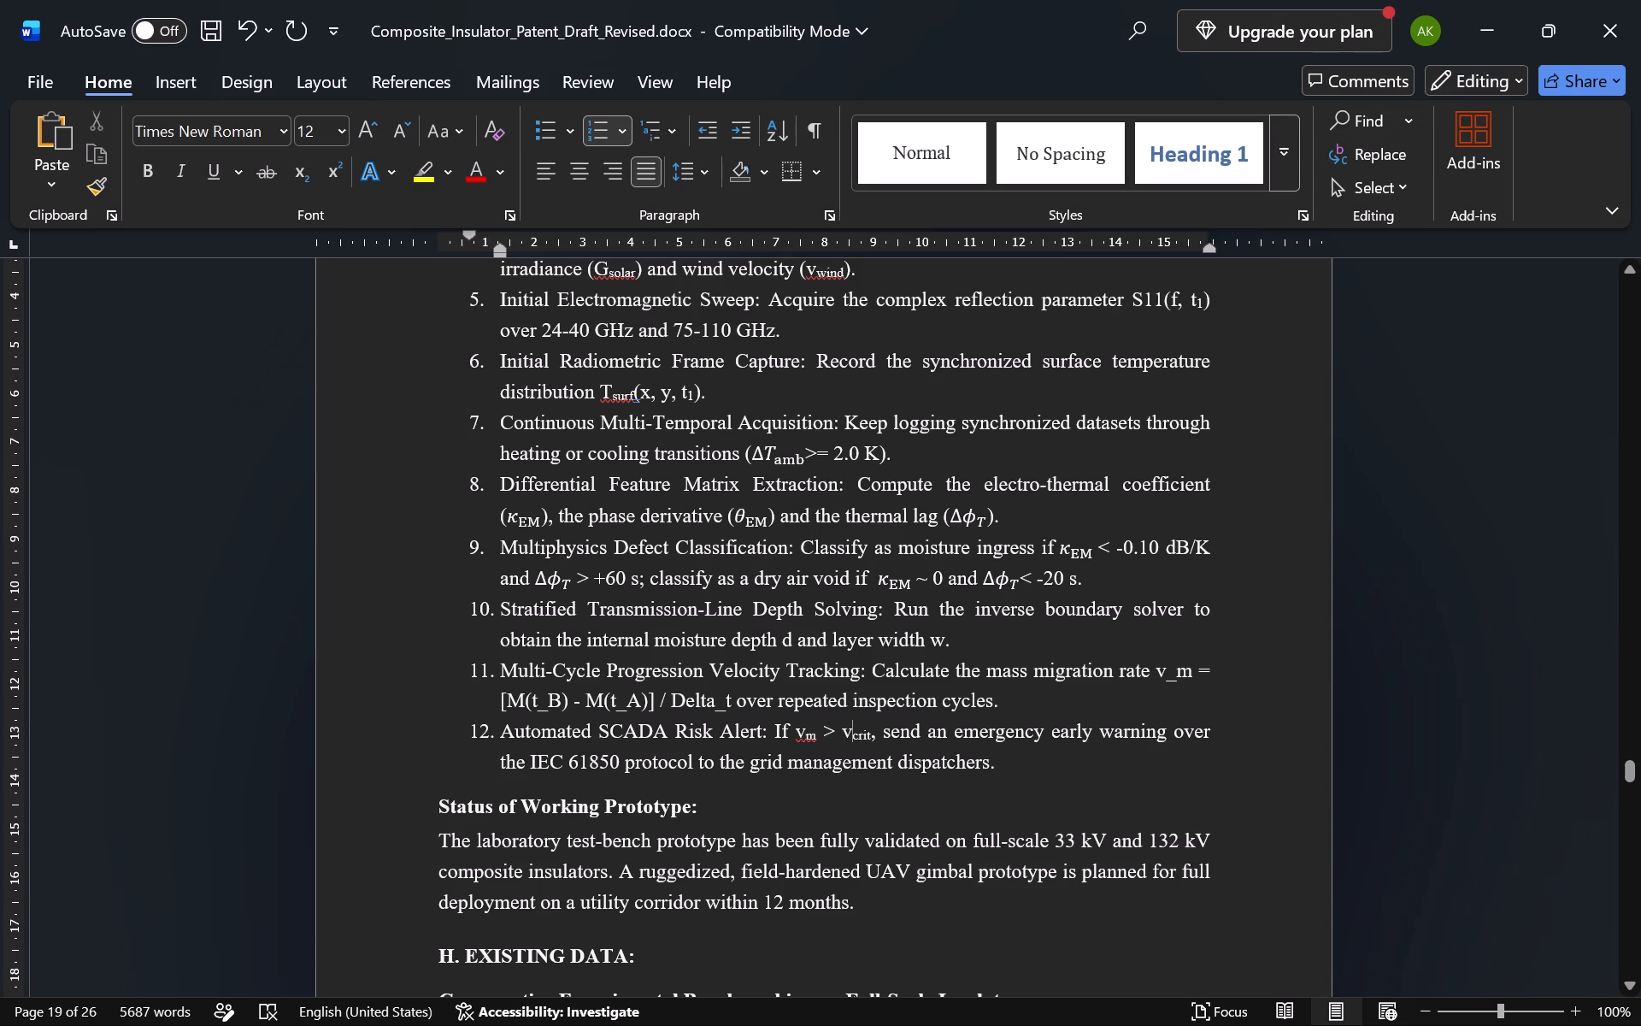
left_click_drag(492, 694, 662, 703)
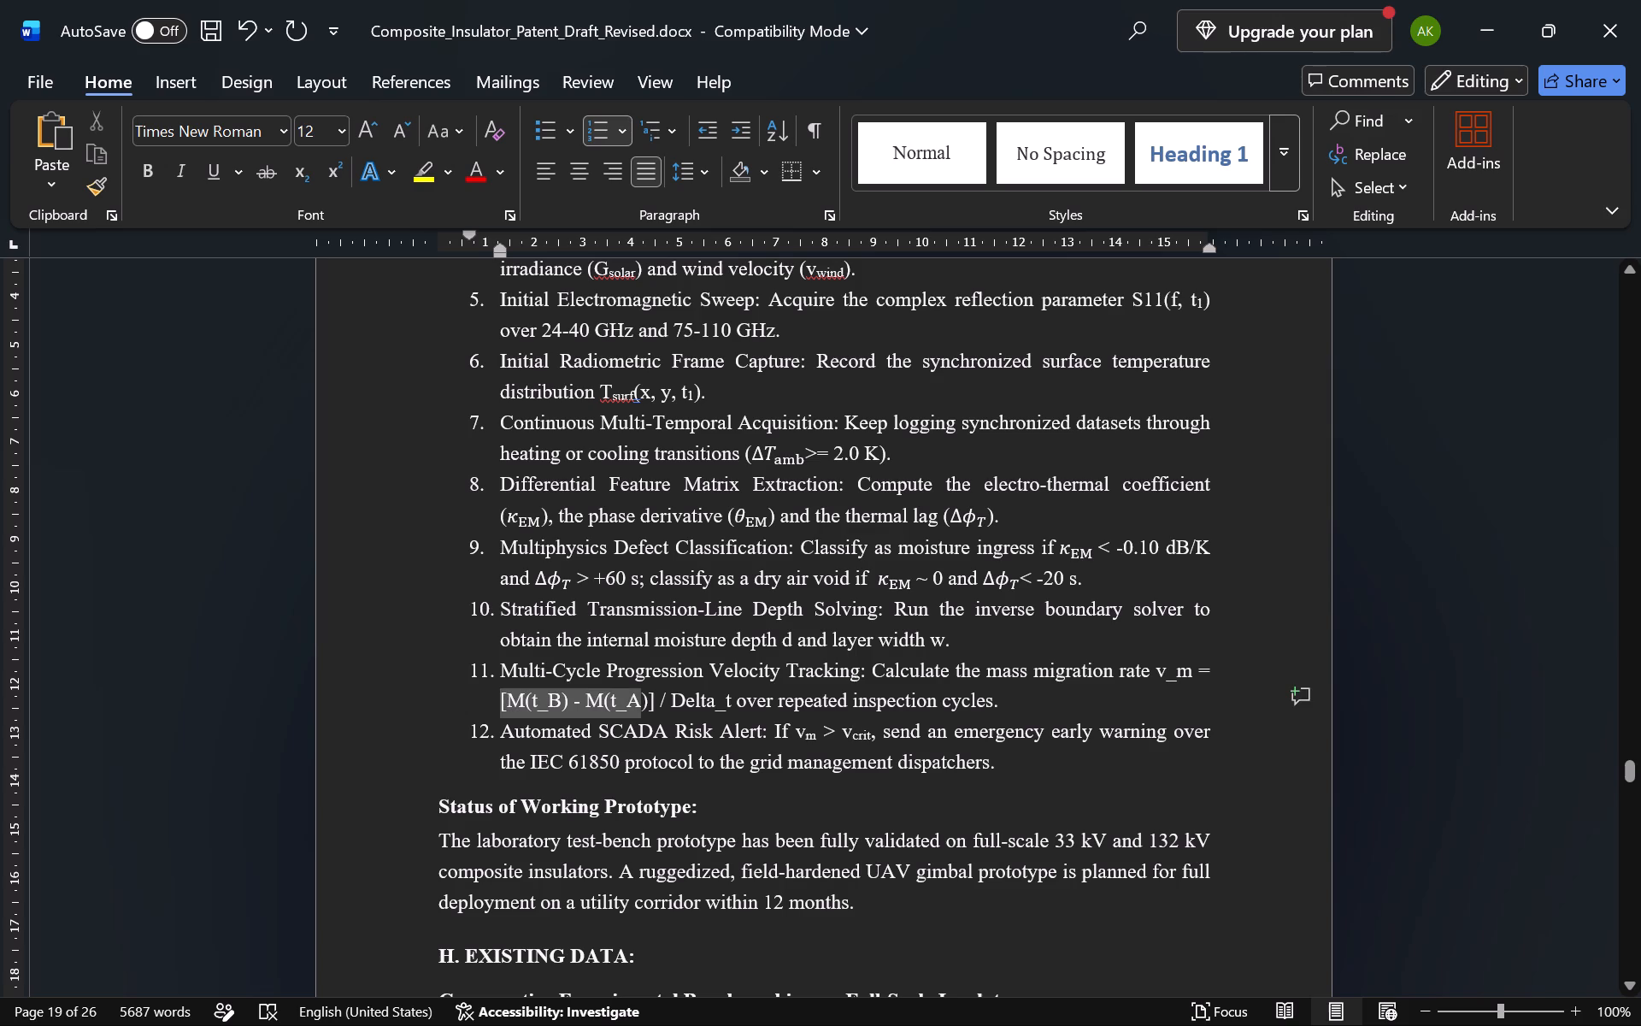
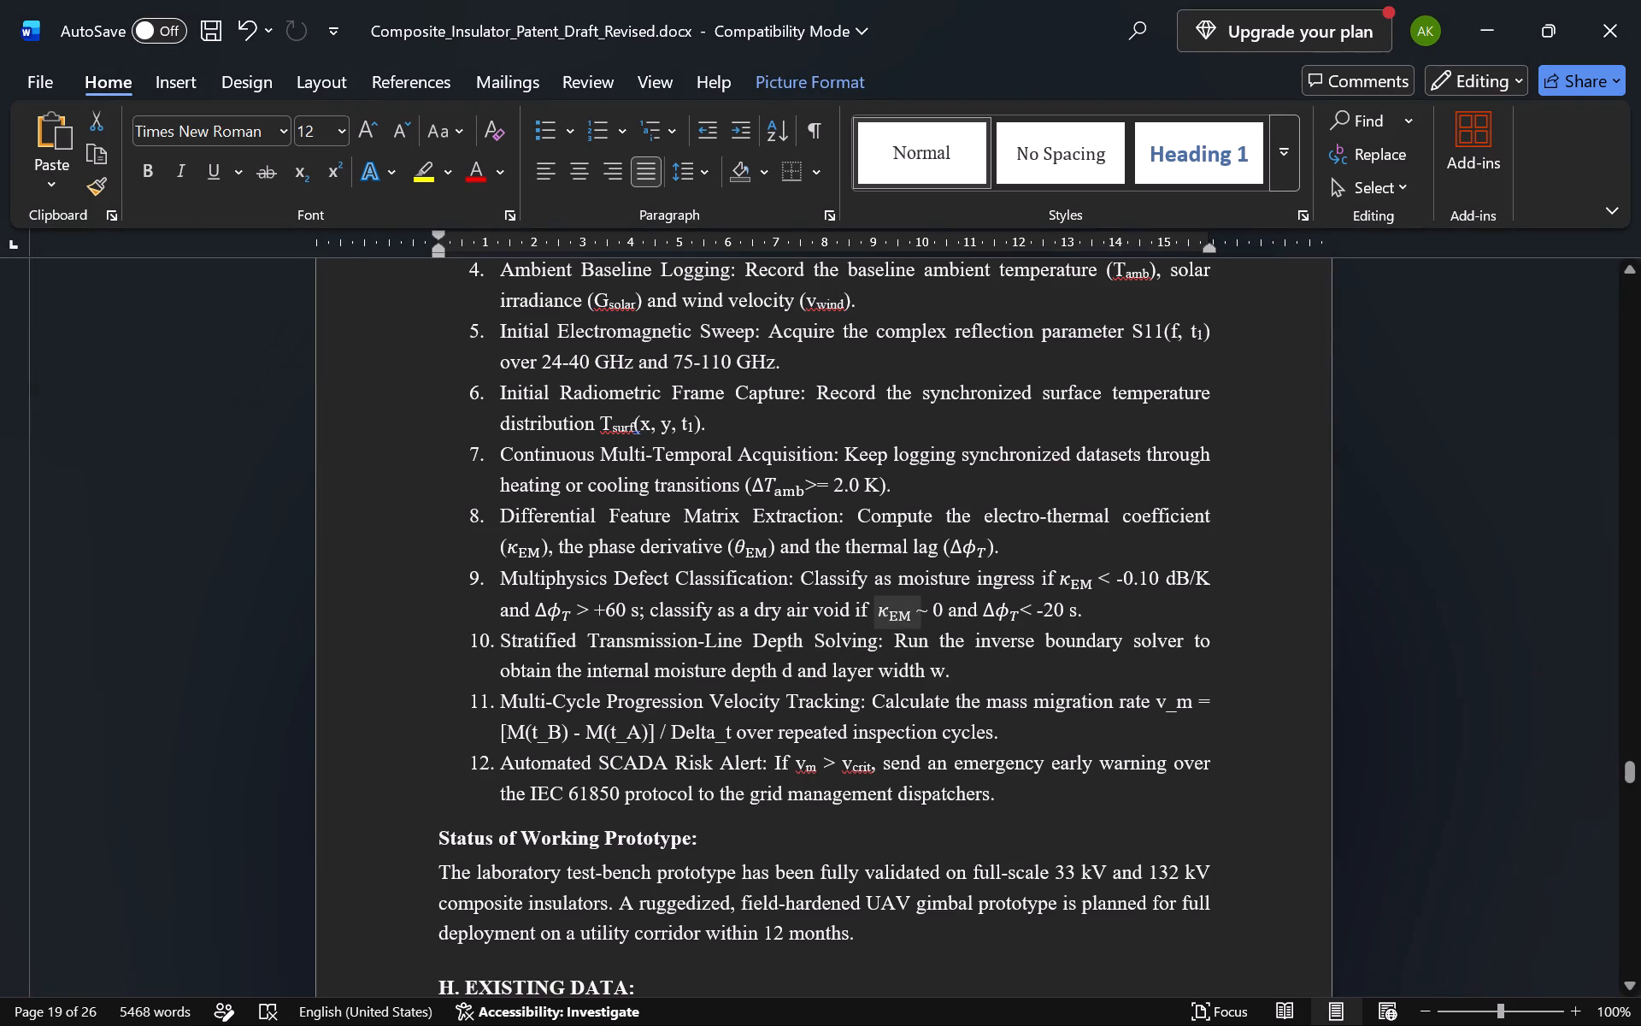
In item 11, replace the plain-text [M(t_B) - M(t_A)] / Delta_t with the copied fraction equation, and remove the extra spaces around it.
left_click_drag(732, 734, 505, 730)
key("shift+Left")
key("BackSpace")
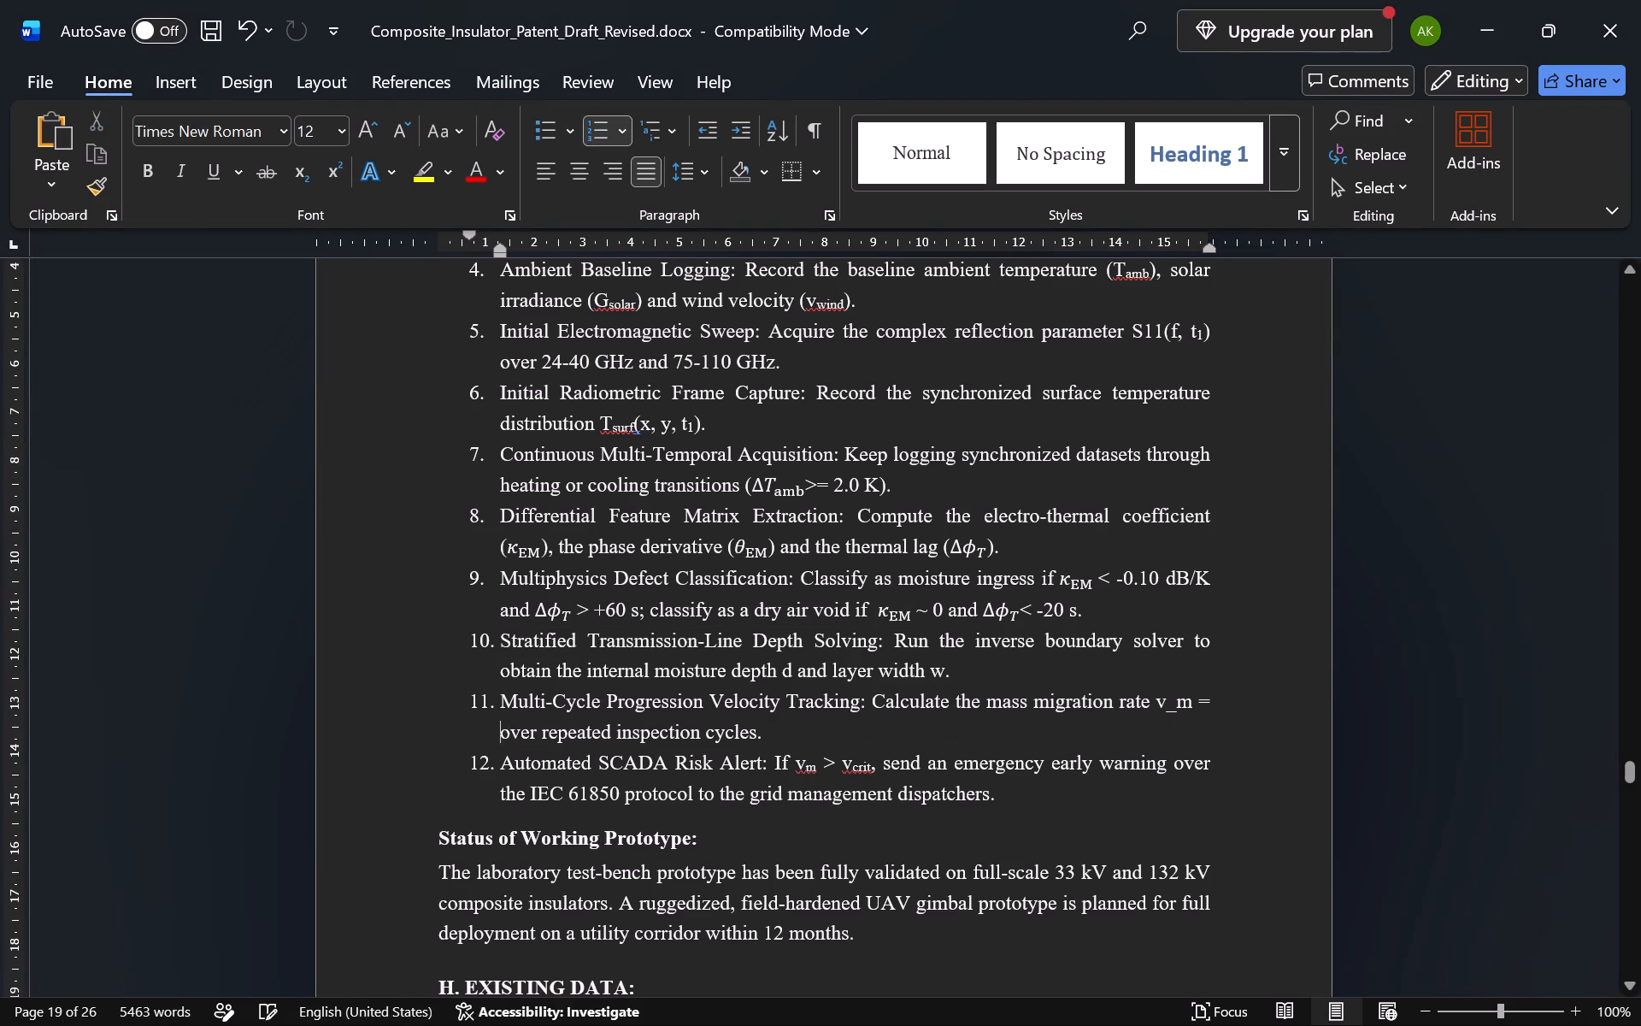
key("ctrl+v")
key("Delete")
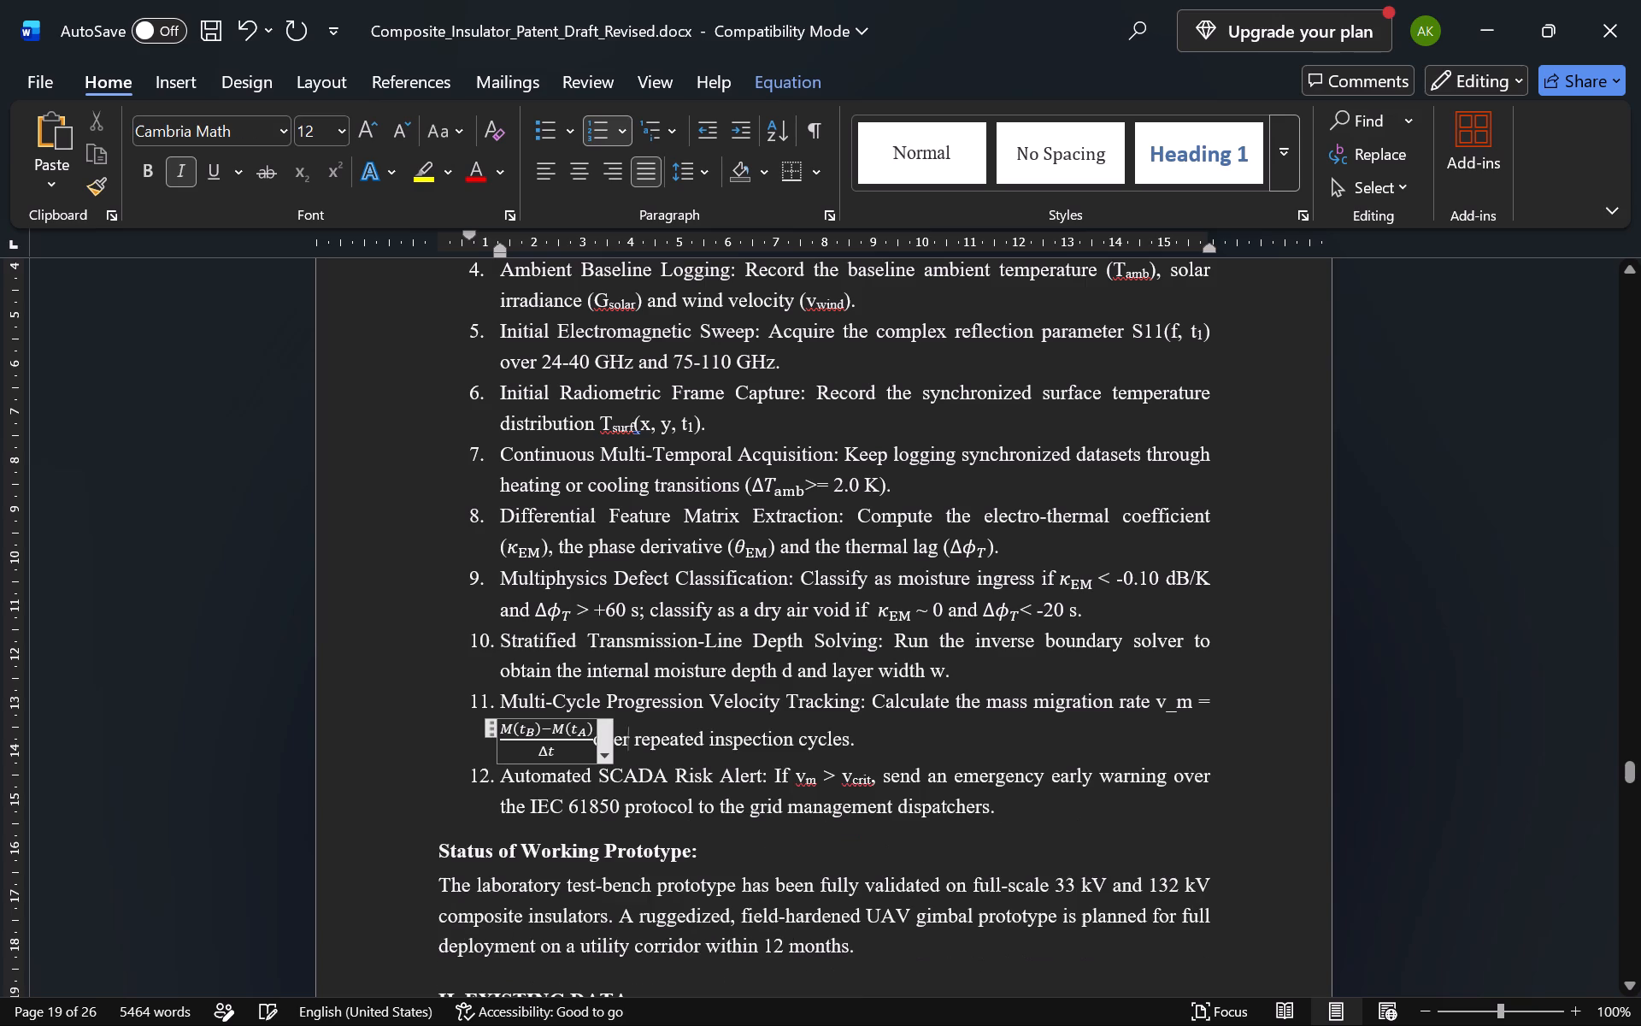
left_click(1230, 695)
key("Delete")
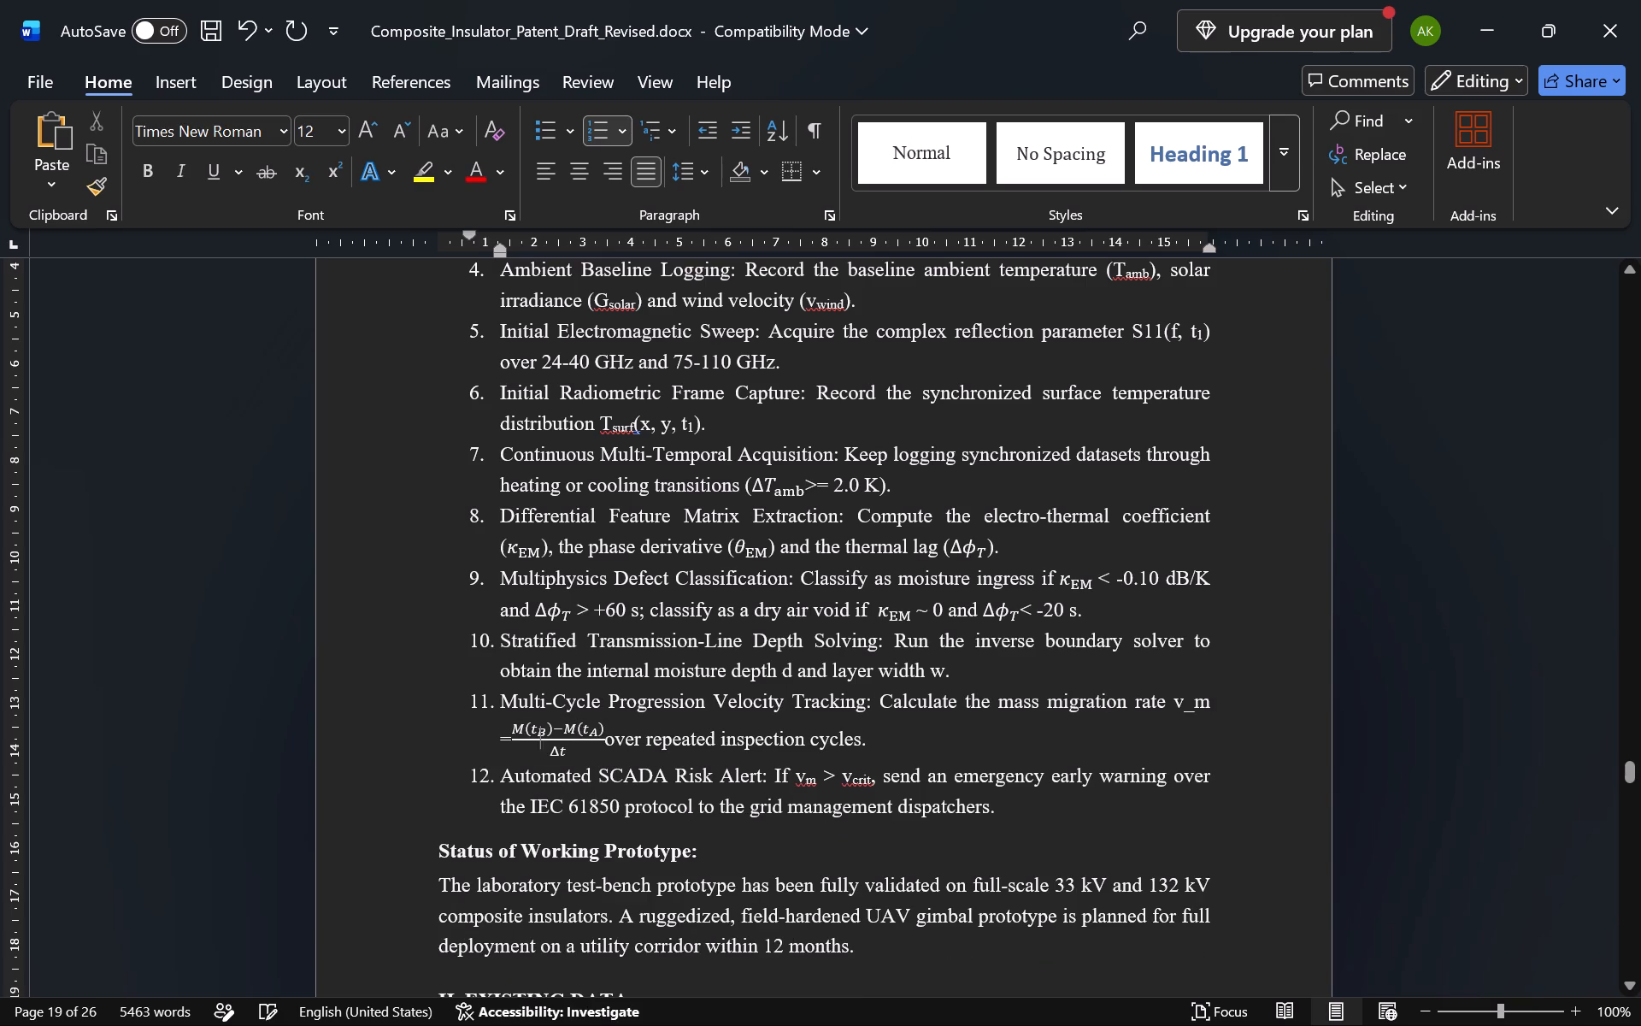
In item 11 of the operational pipeline list, replace v_m with v and a subscript m, removing the underscore.
double_click(1206, 700)
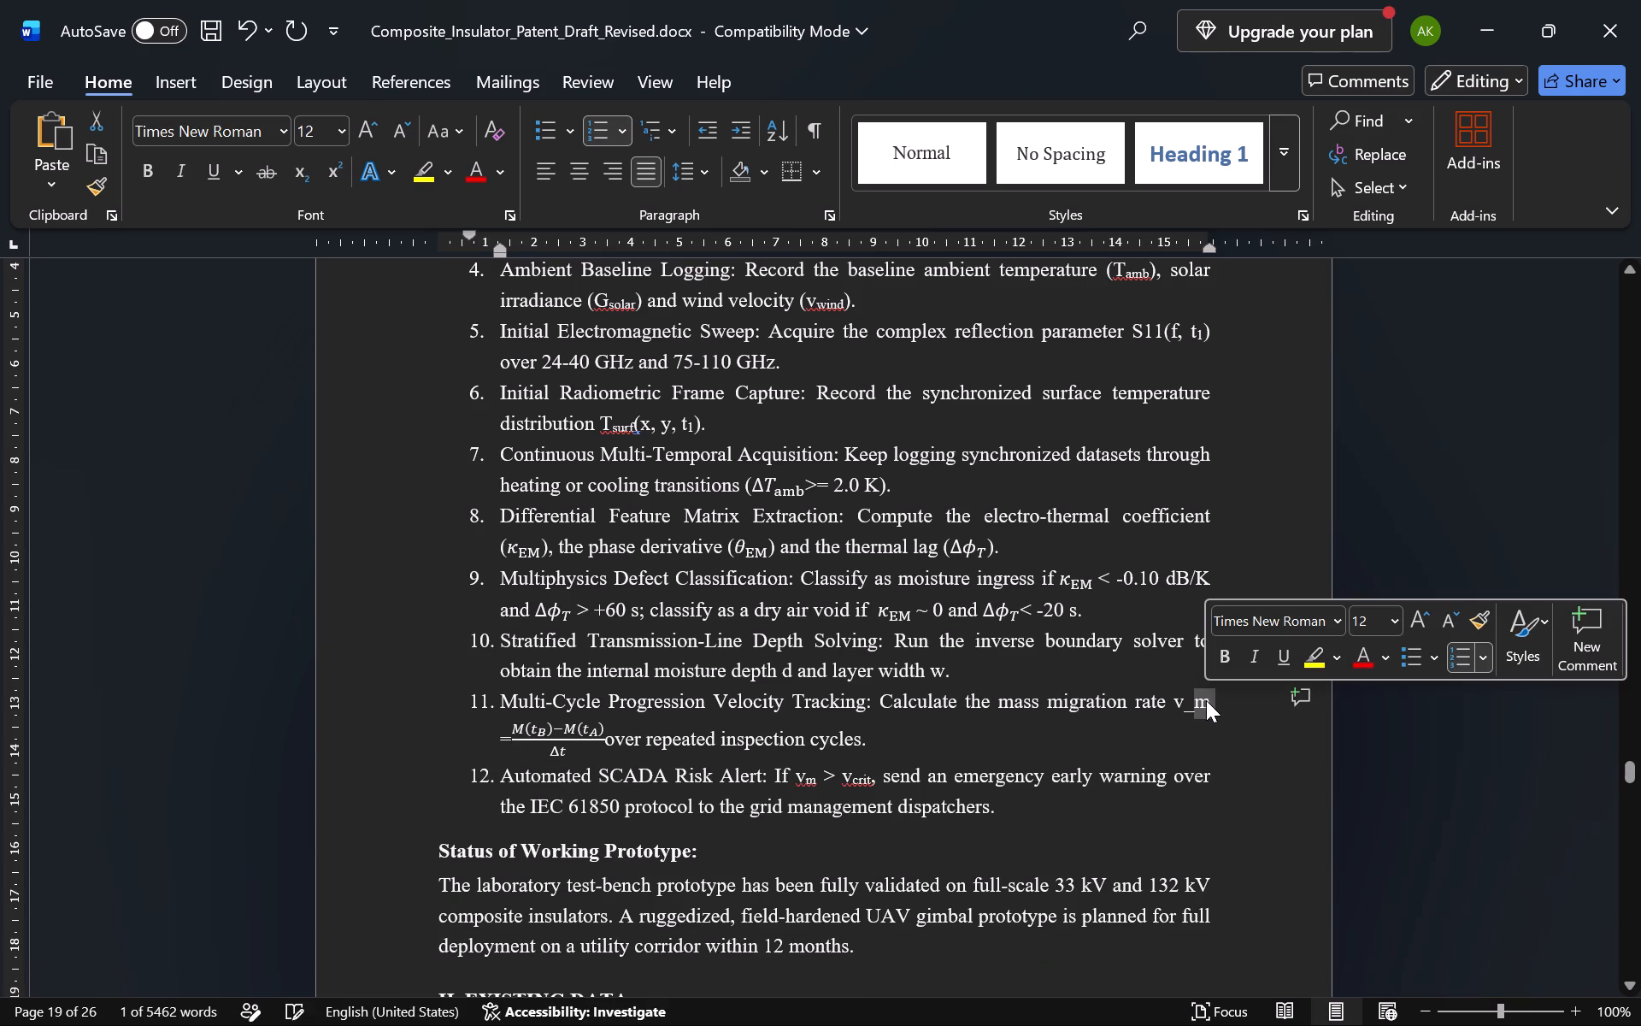
key("ctrl+shift+minus")
key("Left")
key("BackSpace")
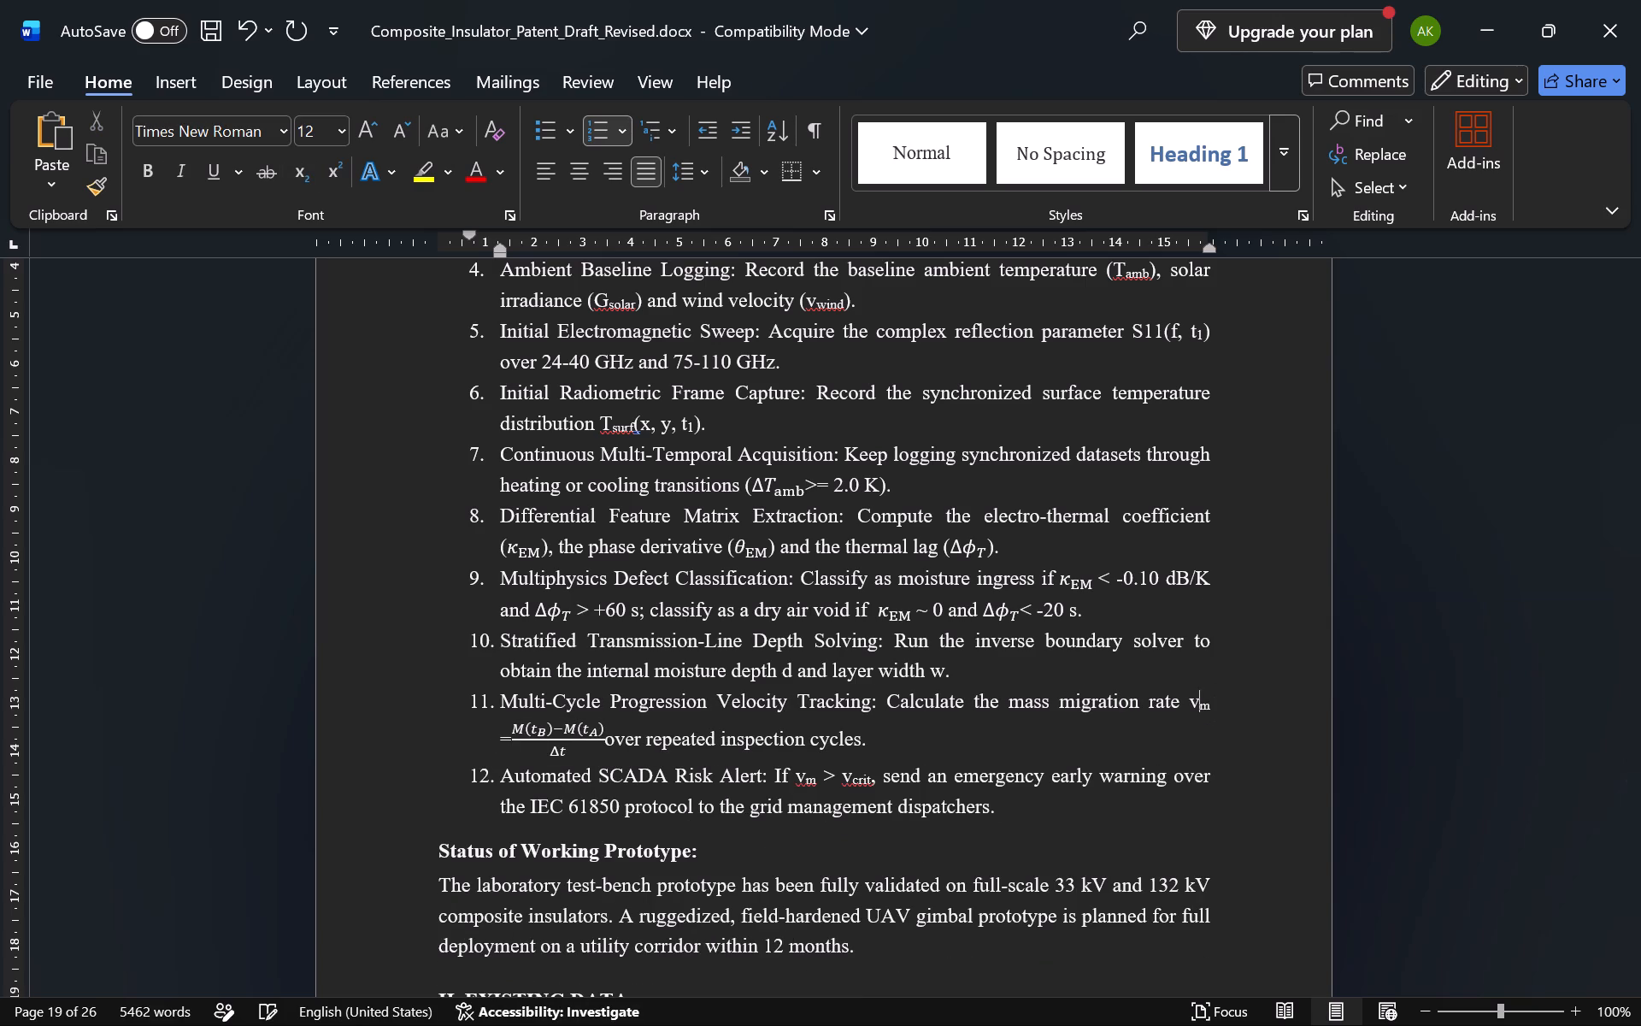
On the Claim 1 continuation page, format T_surf and T_amb with subscripts "surf" and "amb" and remove their underscores.
scroll(875, 818, "down", 1)
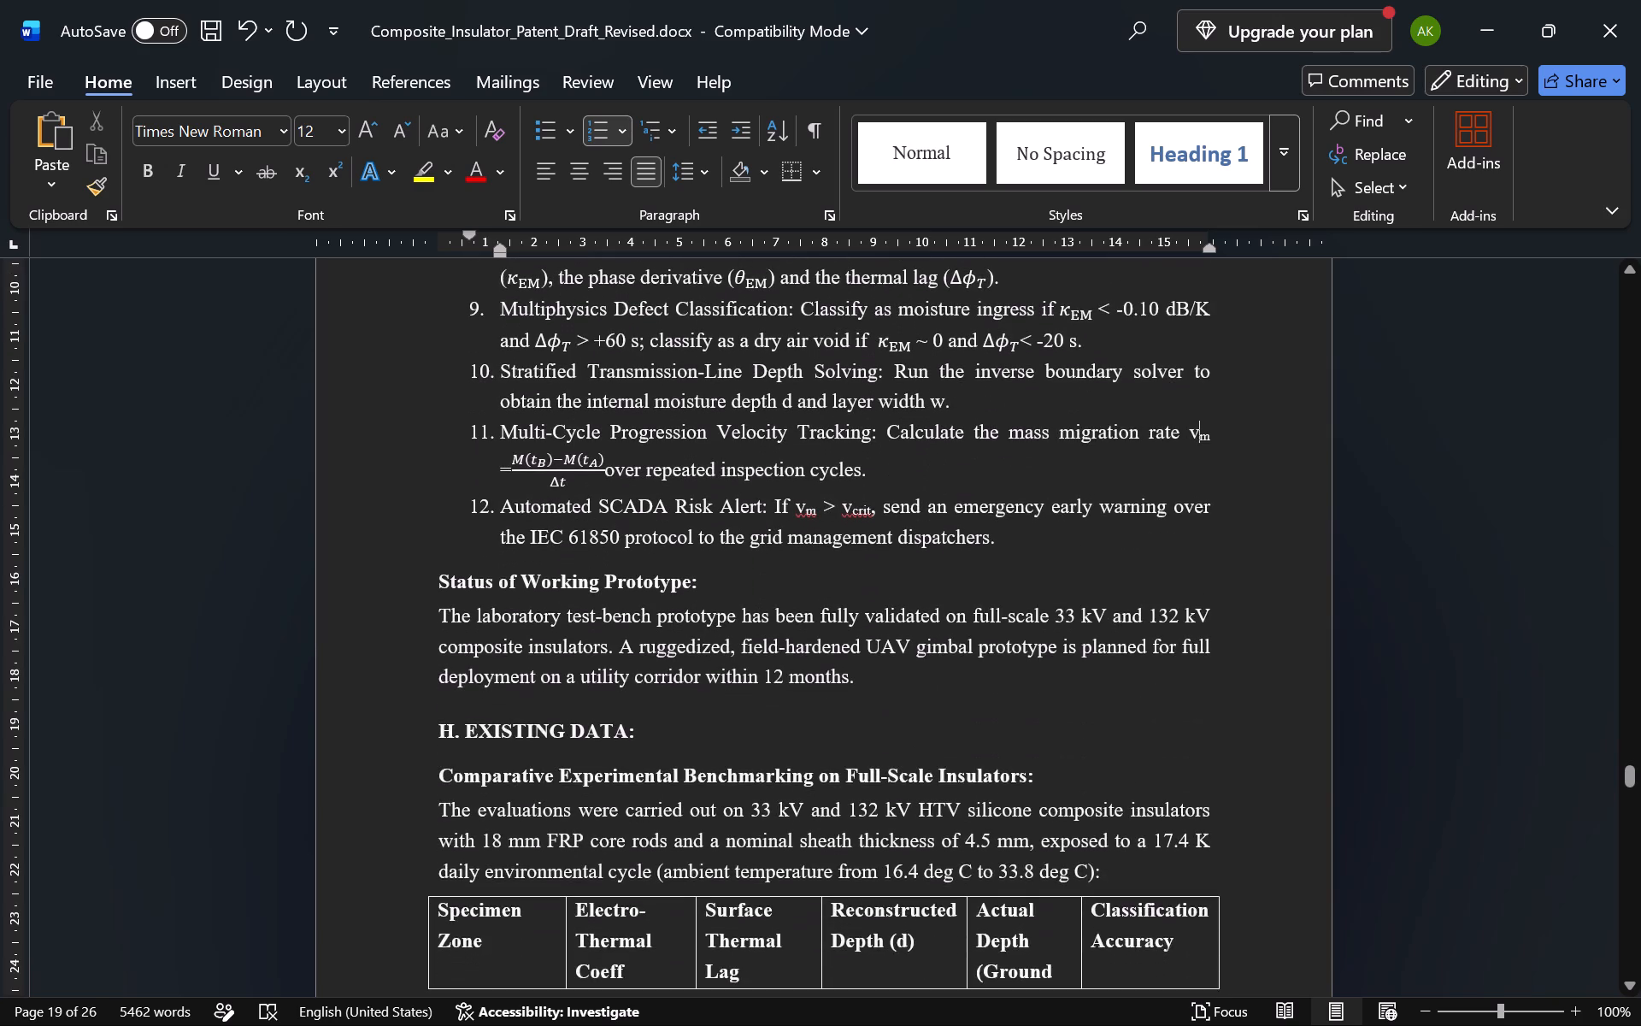
scroll(875, 818, "down", 4)
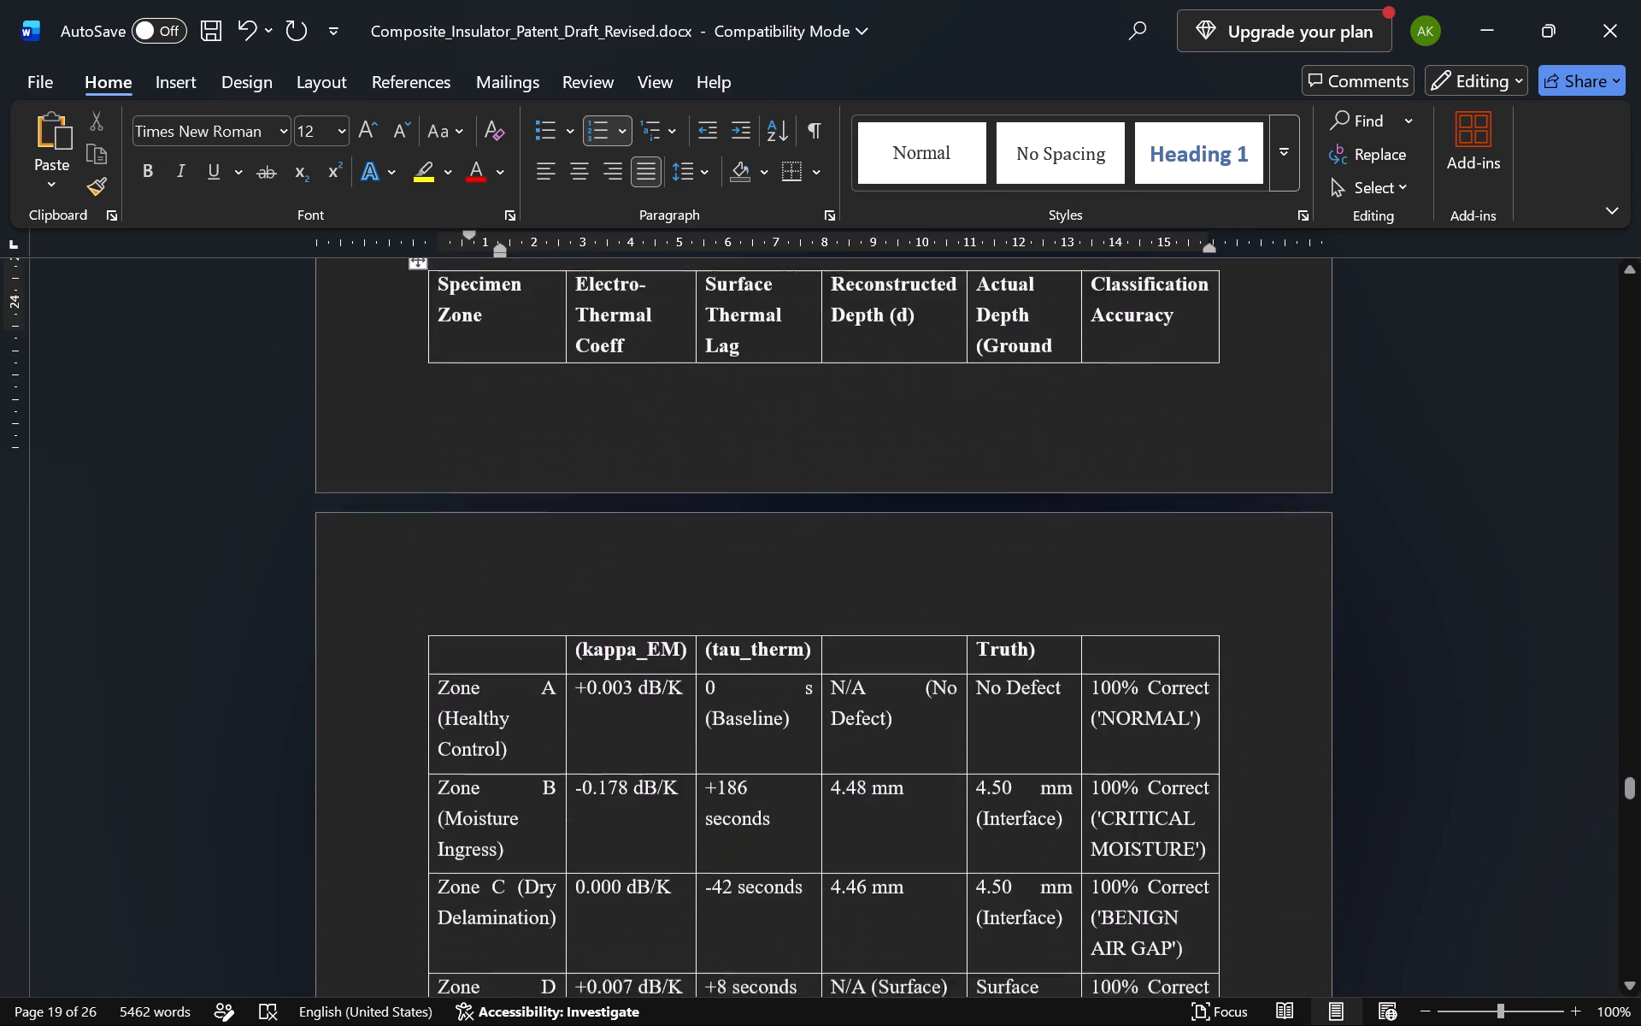
scroll(875, 818, "down", 3)
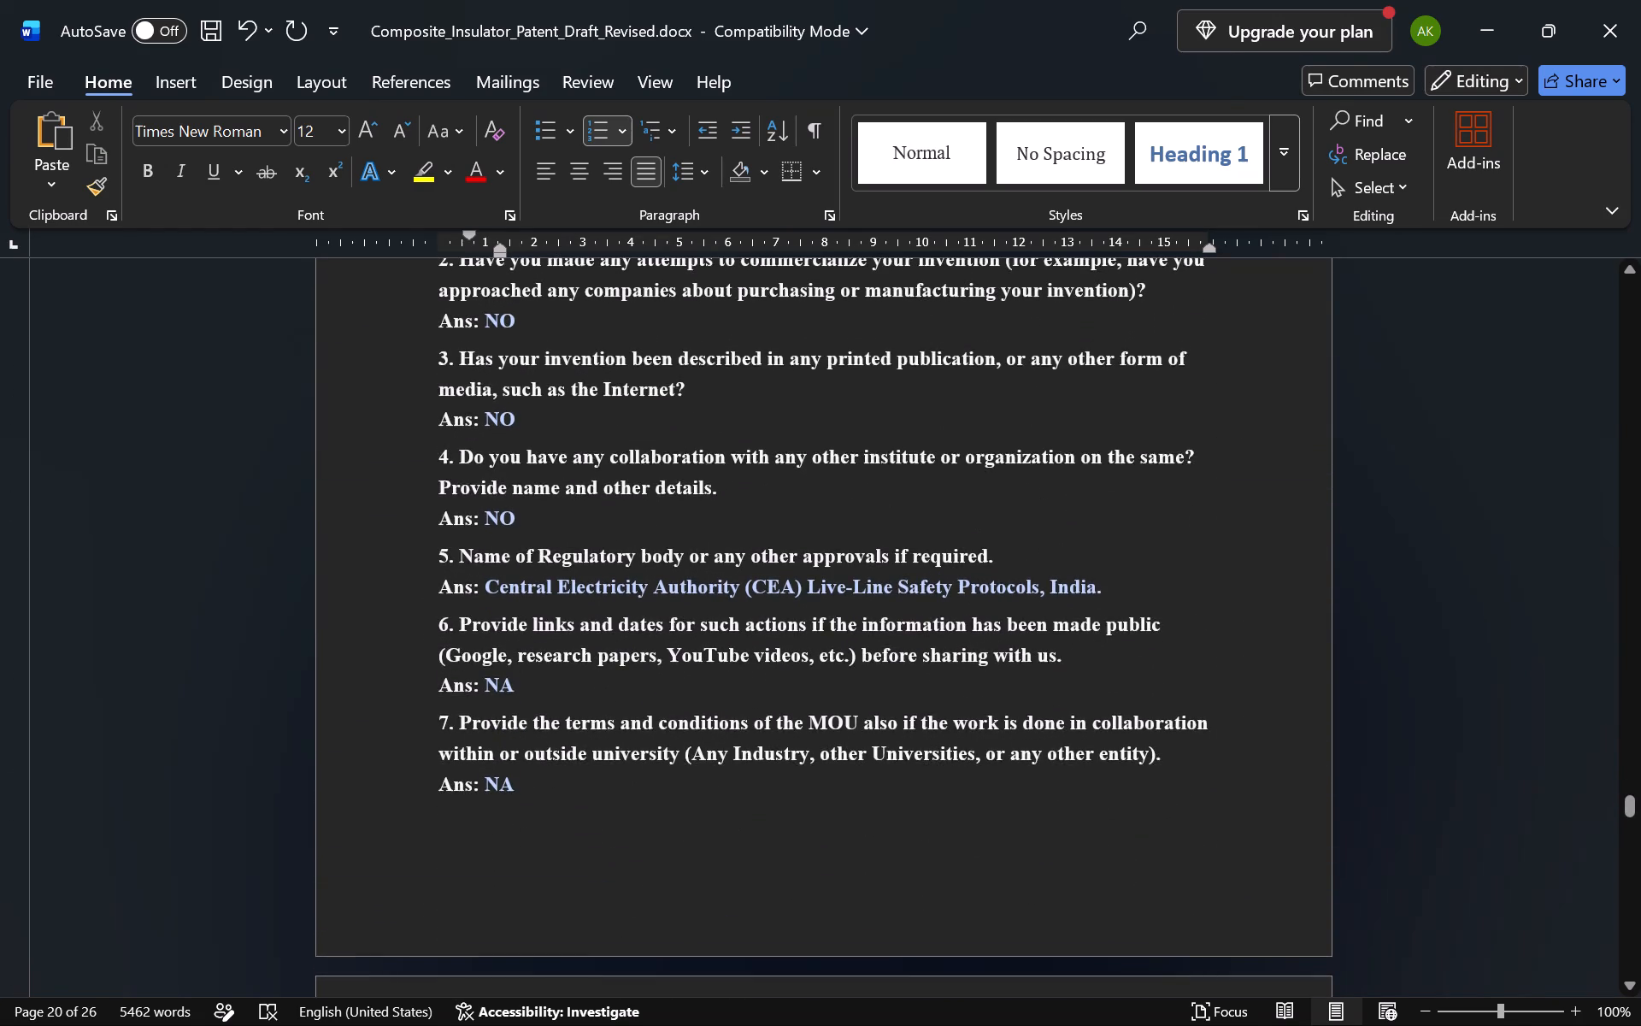
scroll(875, 818, "down", 4)
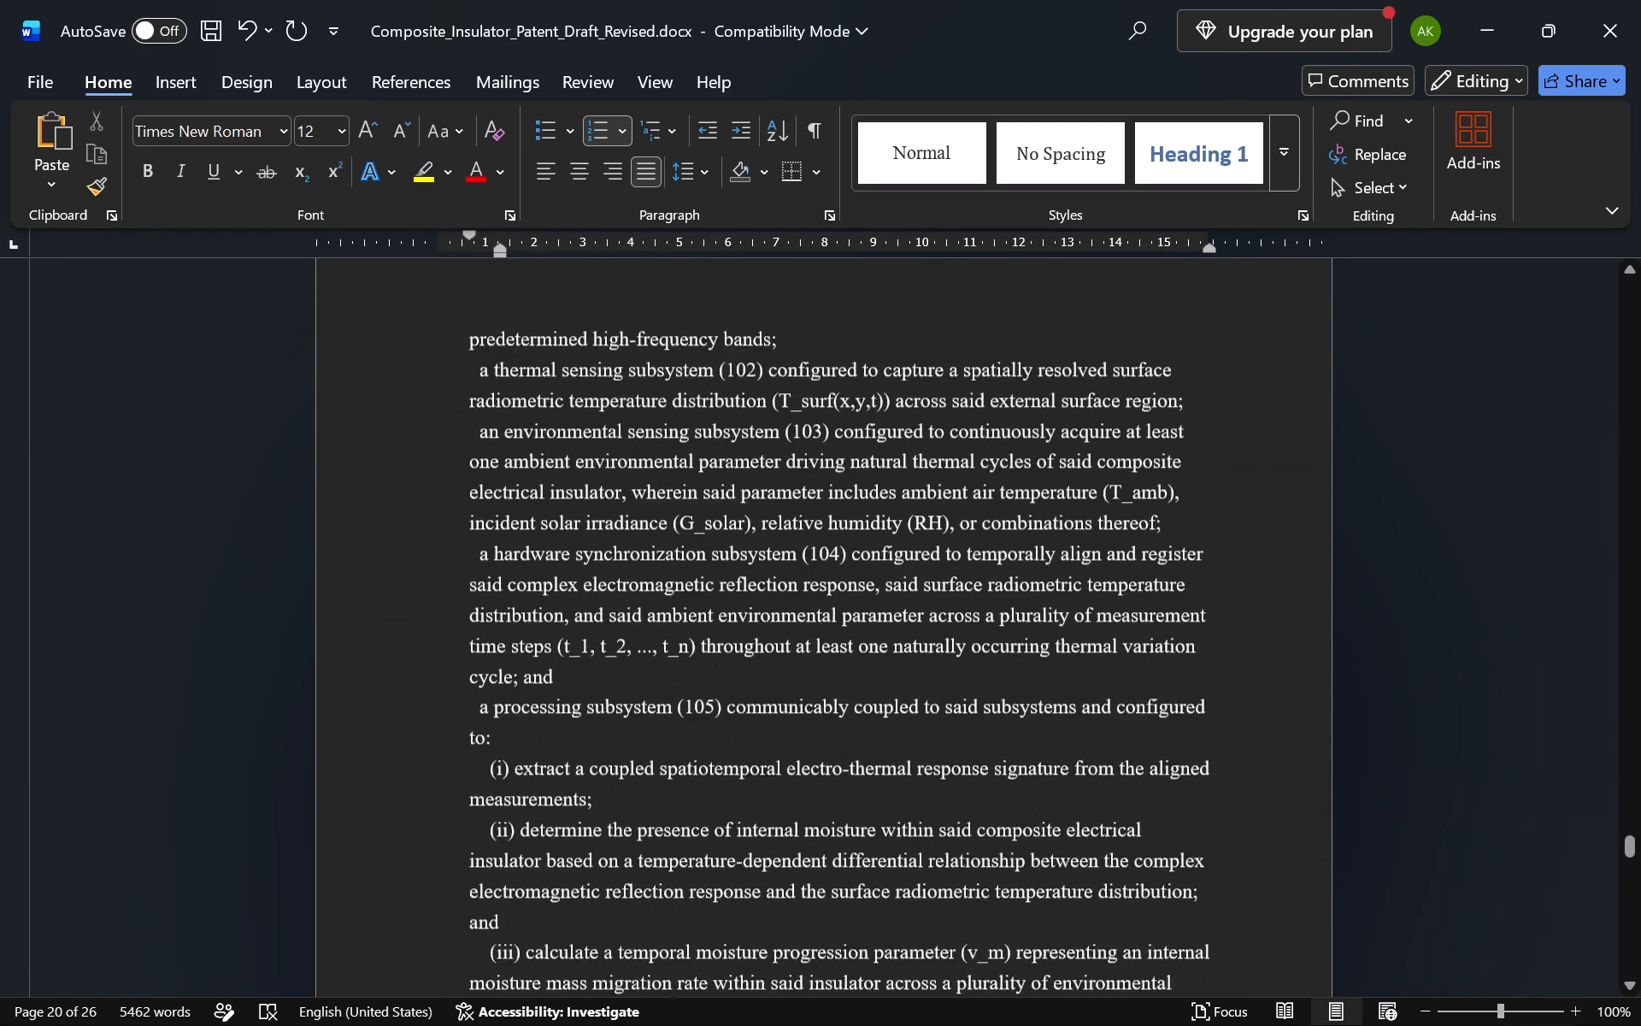
scroll(875, 818, "down", 1)
scroll(875, 818, "up", 2)
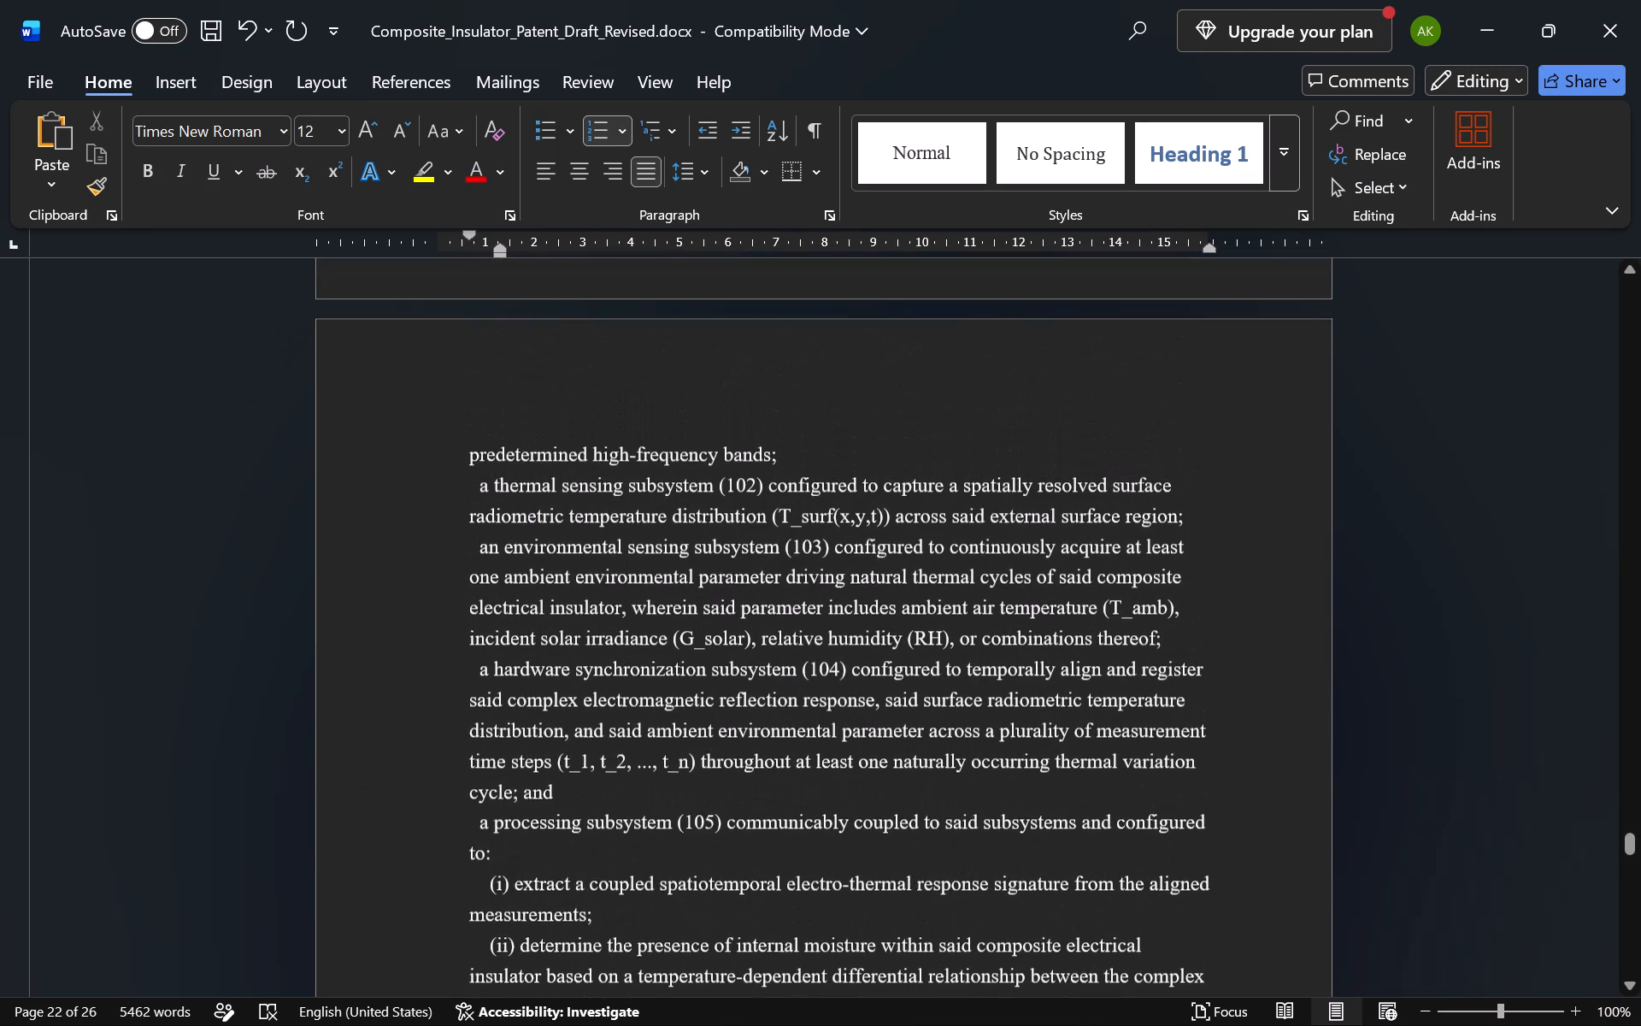
double_click(807, 518)
key("ctrl+shift+minus")
key("Left")
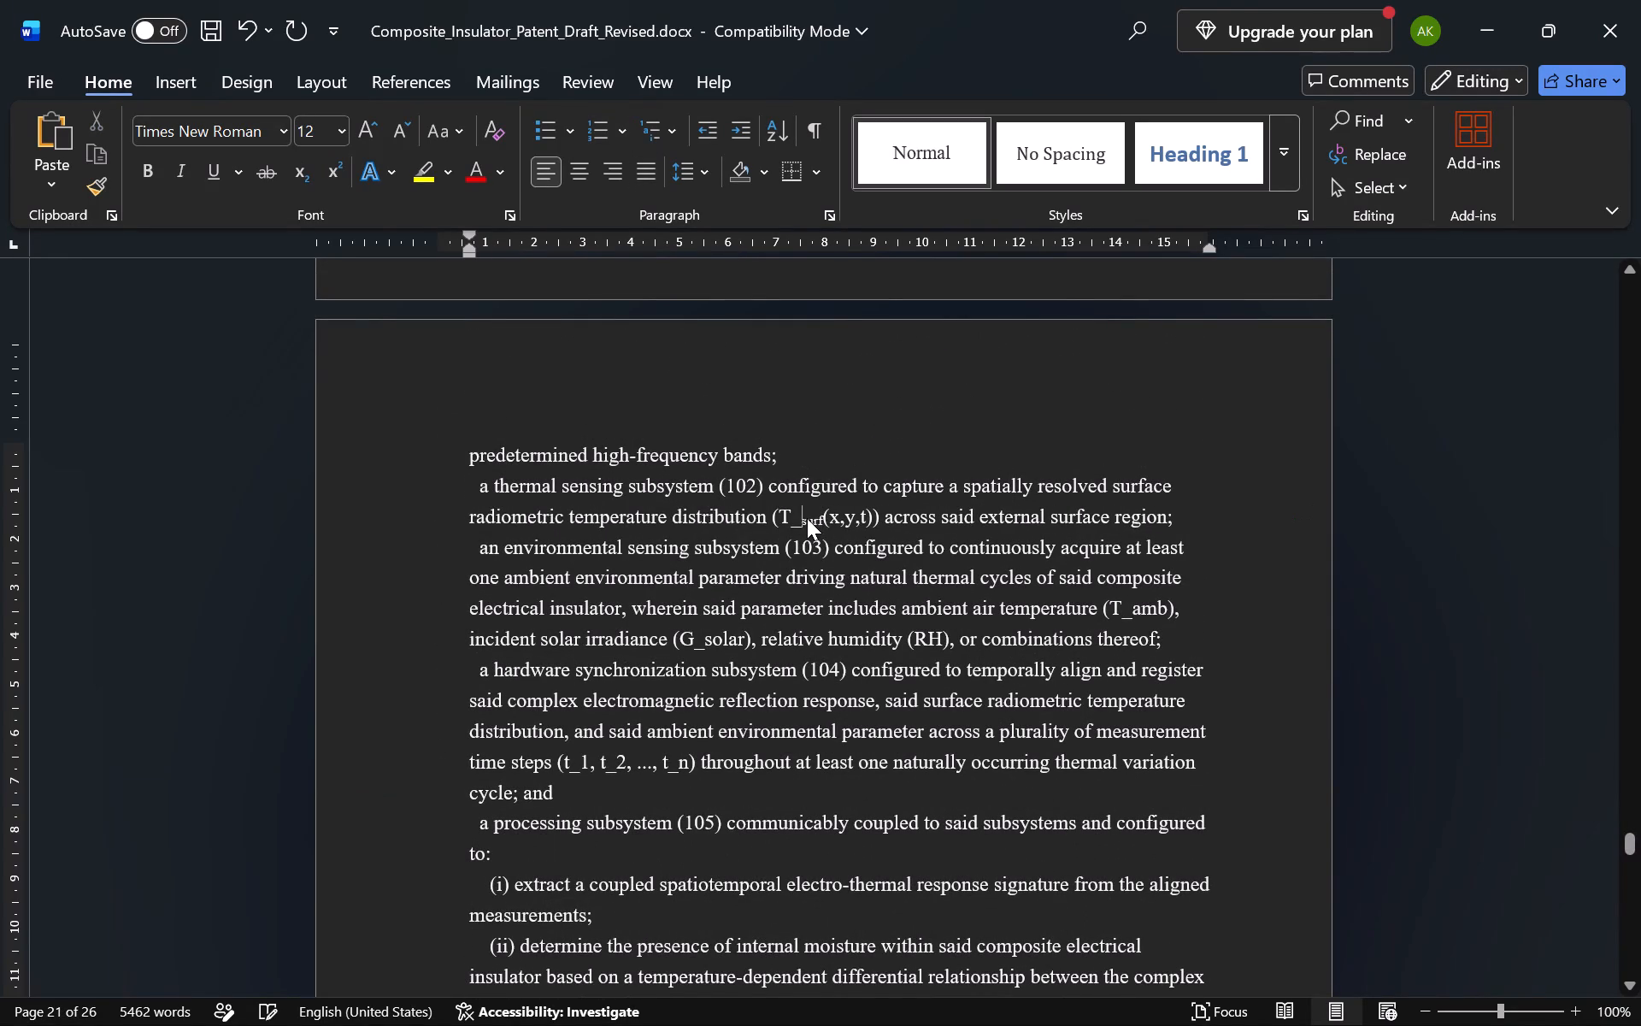
key("BackSpace")
double_click(1153, 610)
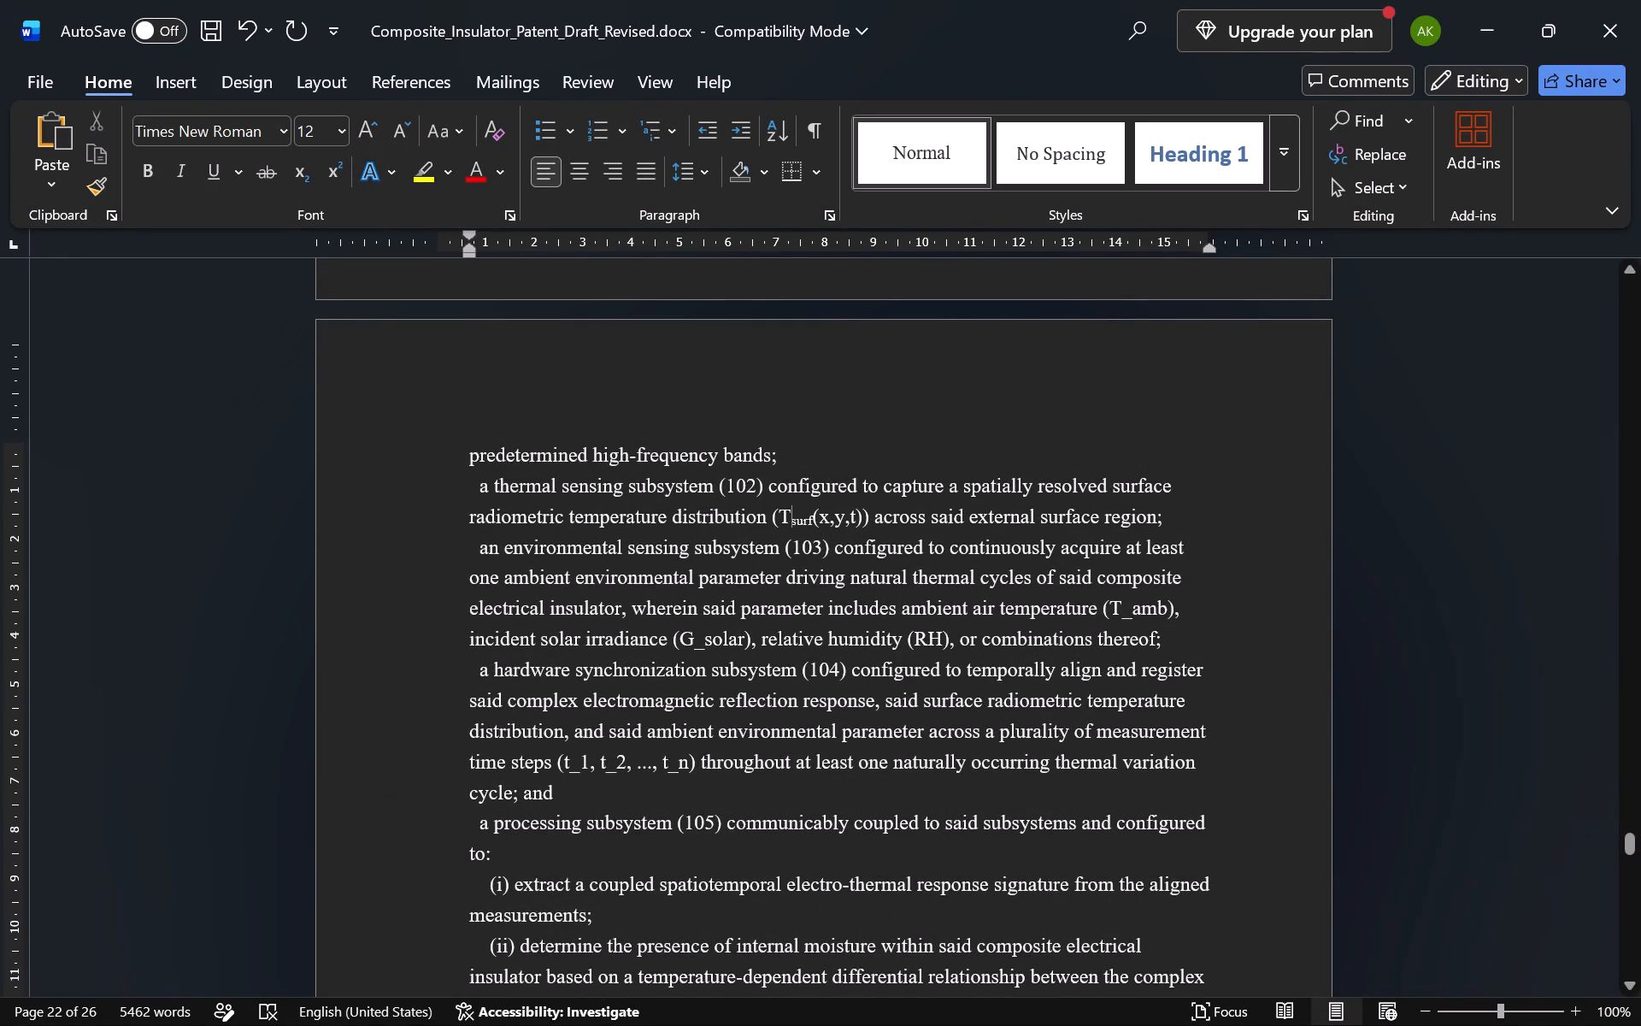
key("ctrl+shift+minus")
key("Left")
key("BackSpace")
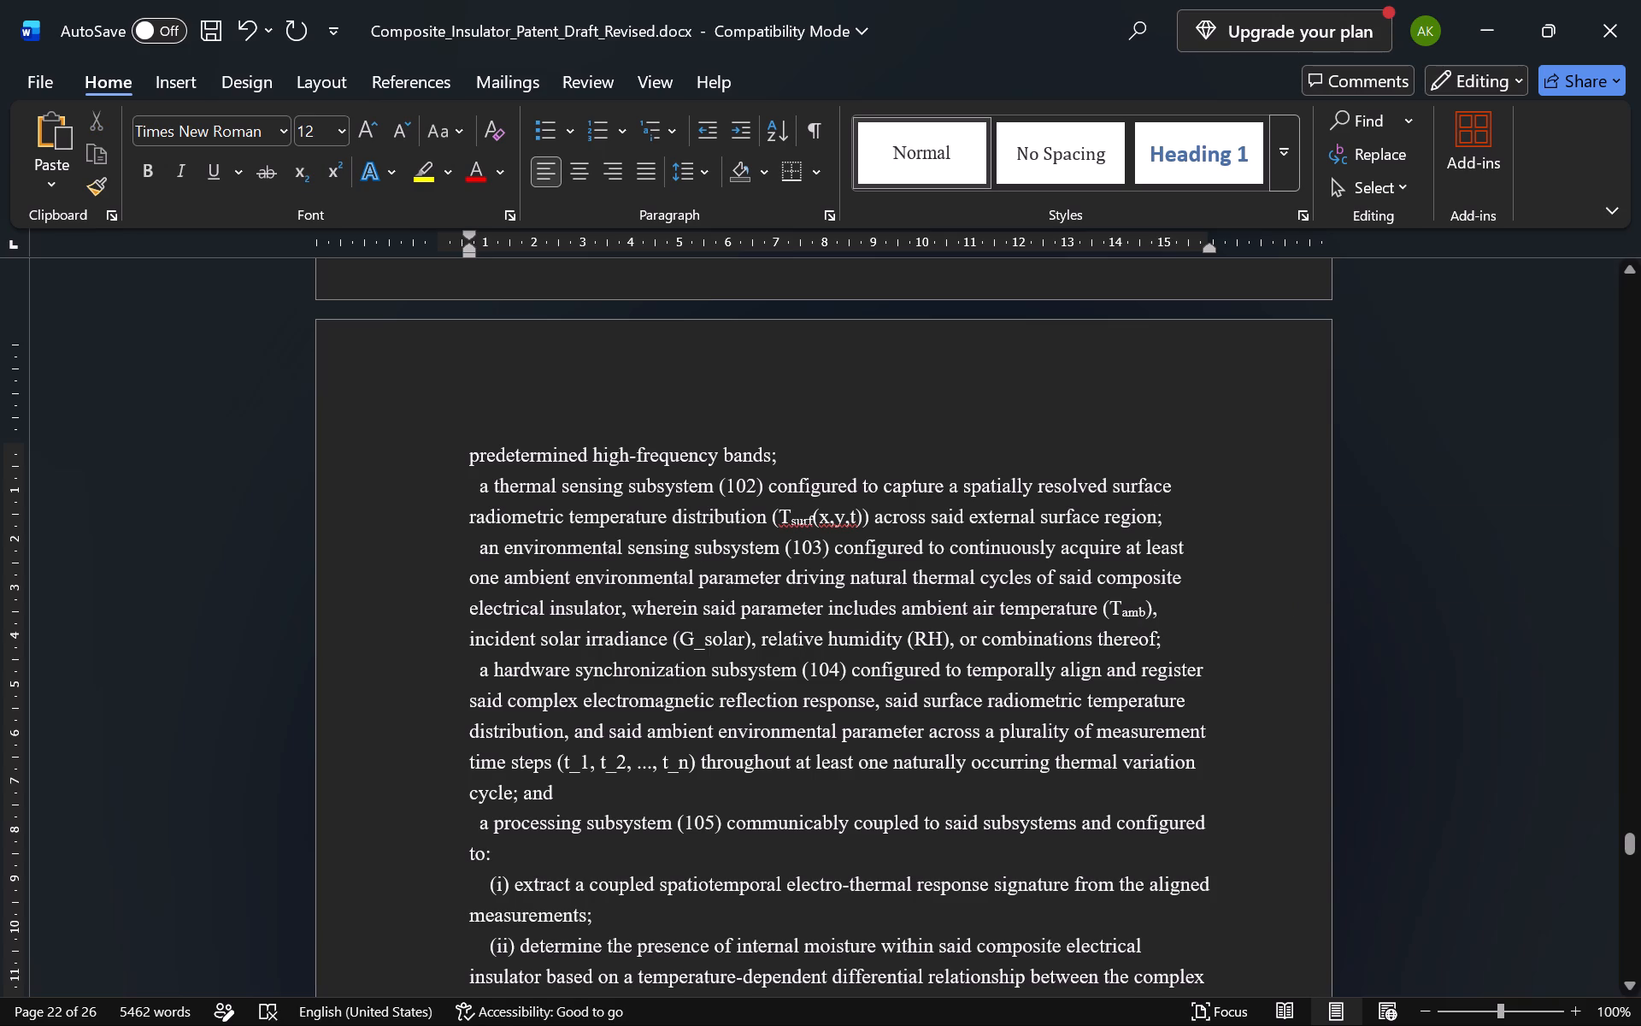
In Claim 1's measurement time steps, format t_1 with a subscript 1 and remove its underscore.
double_click(585, 761)
key("ctrl+shift+minus")
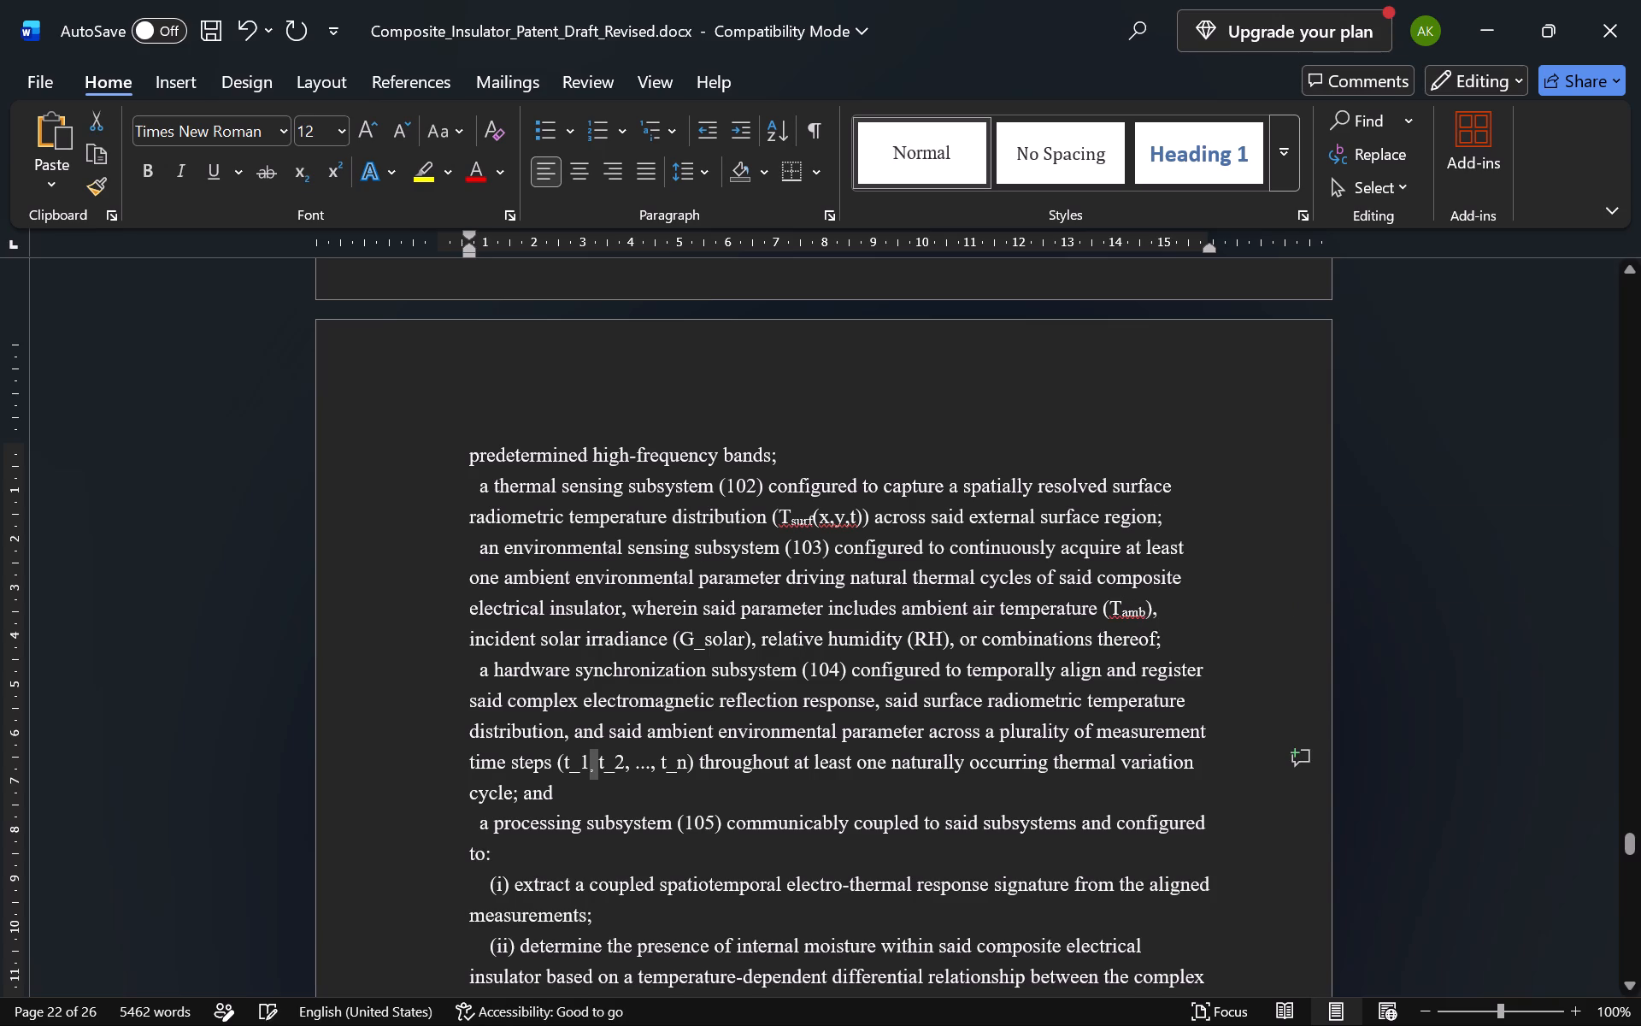
key("ctrl+z")
key("Left")
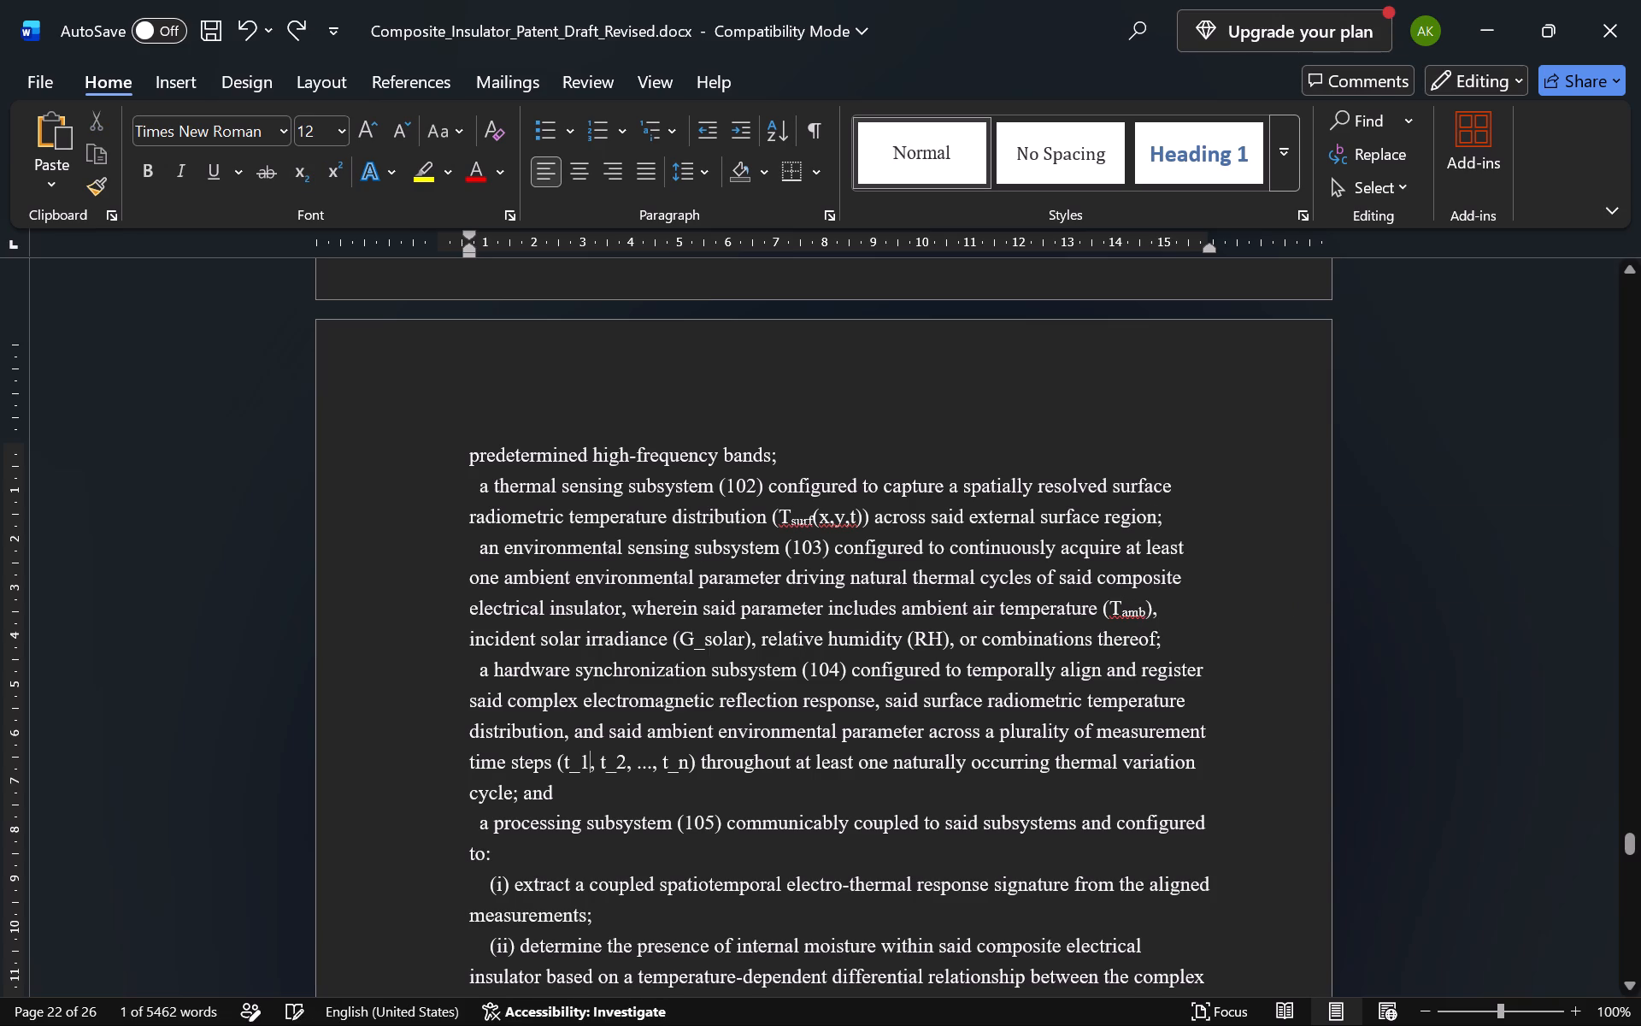
key("shift+Left")
key("ctrl+shift+minus")
key("Left")
key("BackSpace")
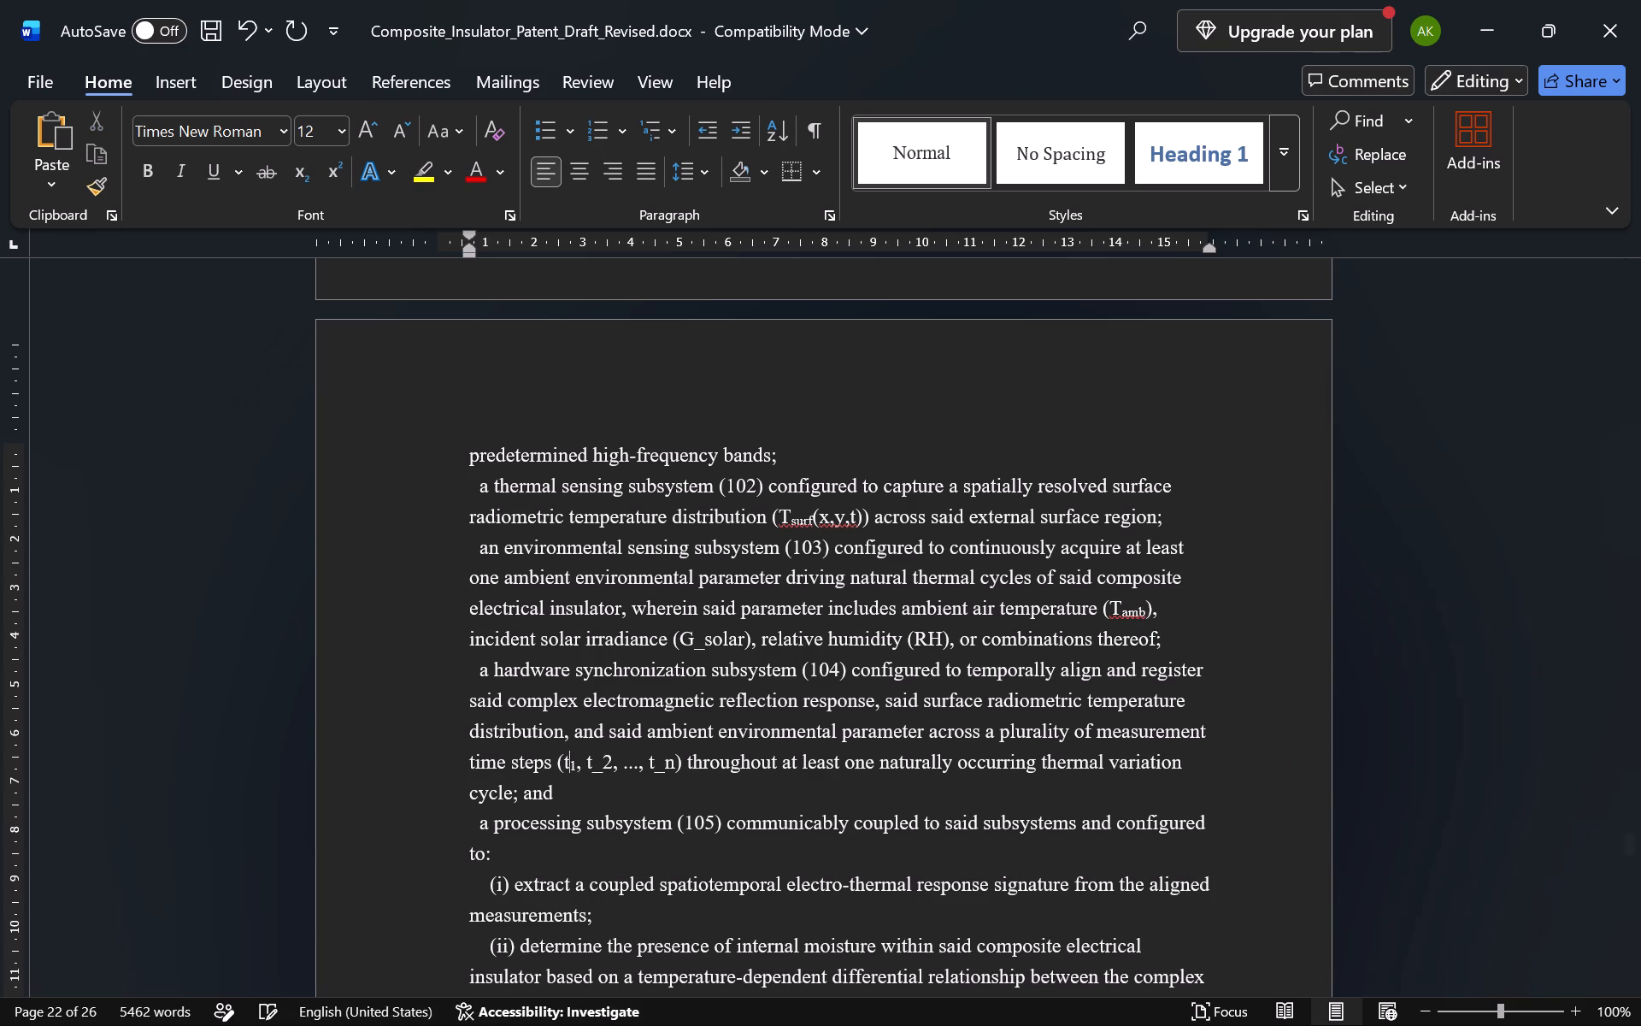
In the same time-step list, remove the underscore from t_2 and make the 2 subscript.
key("Right")
key("Right")
key("Right")
key("Right")
key("Delete")
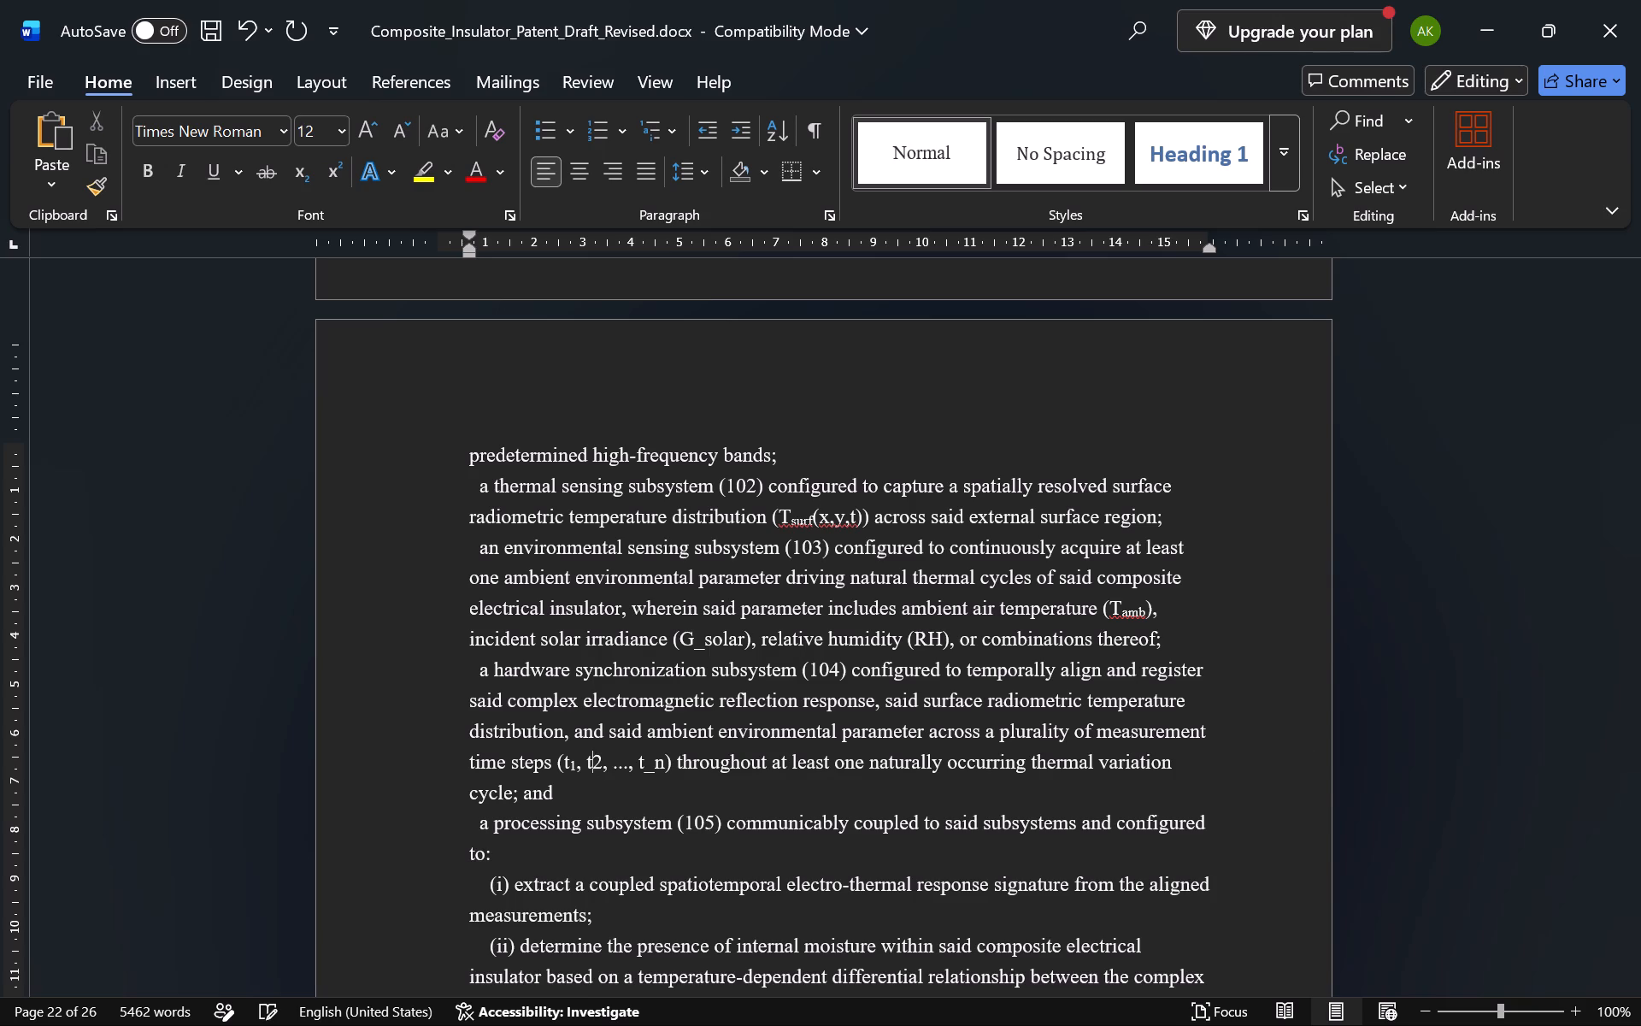
key("shift+Right")
key("ctrl+shift+minus")
Remove the underscore from t_n at the end of the time-step list and make the n subscript.
key("Right")
key("Right")
key("Right")
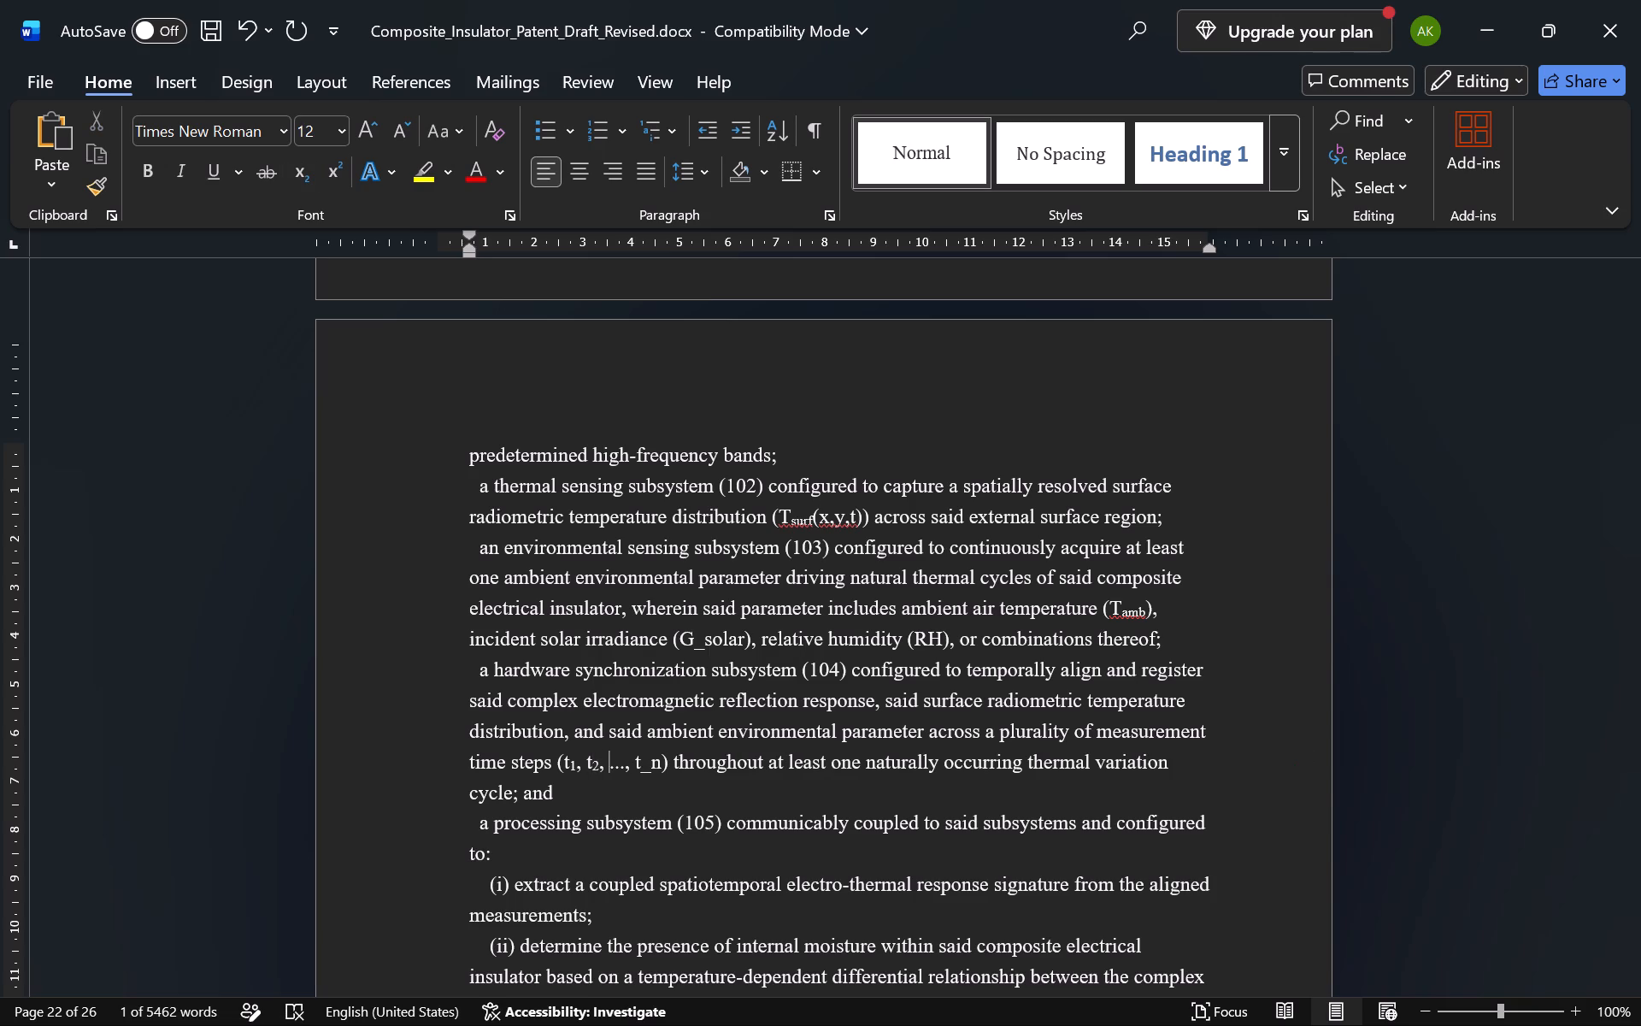
key("Right")
key("Right")
key("Right")
key("Right")
key("Right")
key("Right")
key("Delete")
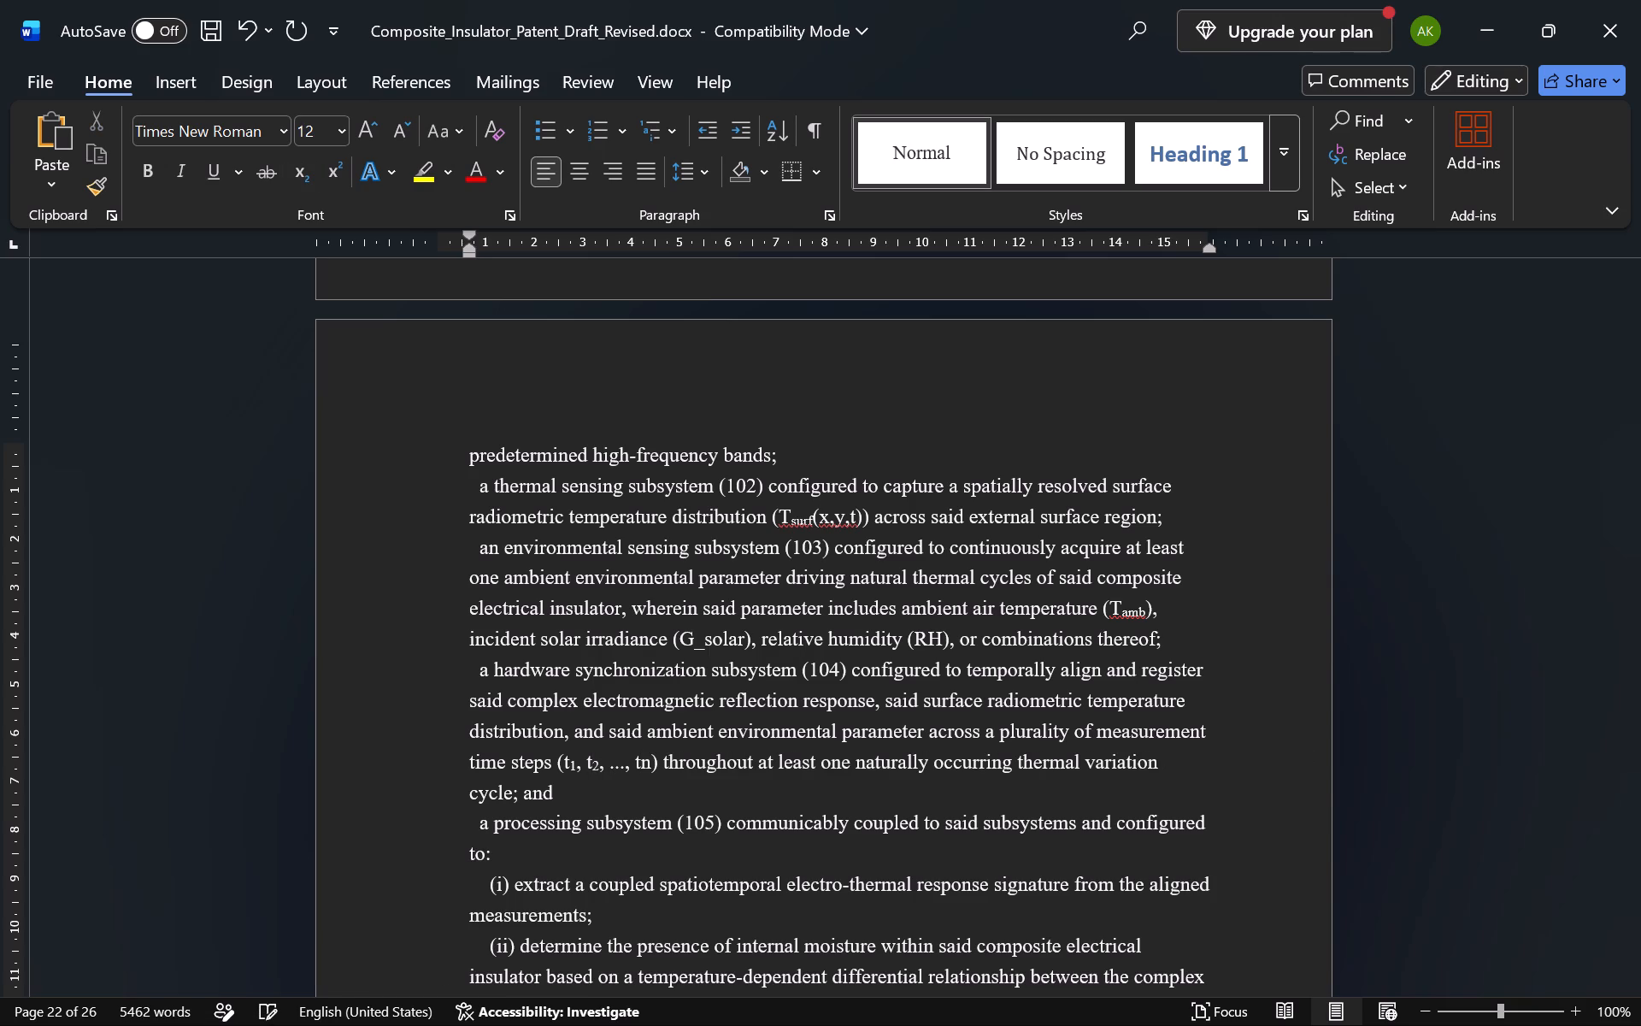
key("Right")
key("shift+Left")
key("ctrl+shift+minus")
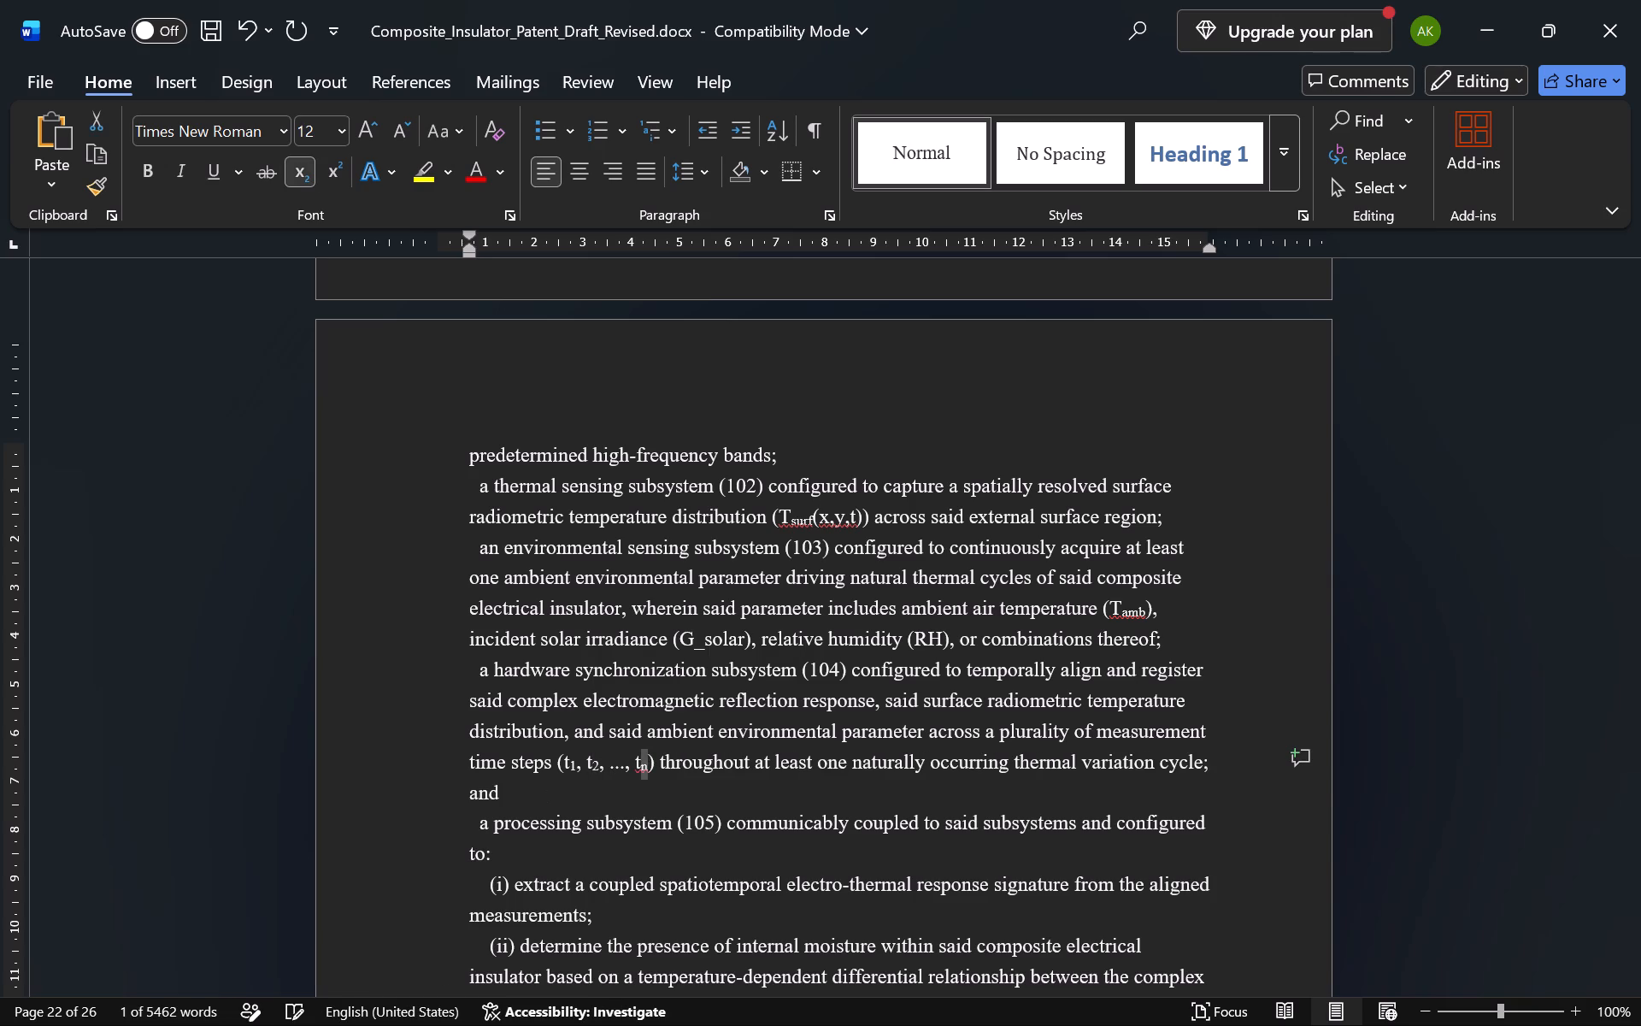
In Claim 1 item (iii), format v_m with a subscript m and remove the underscore.
scroll(613, 782, "down", 2)
double_click(994, 711)
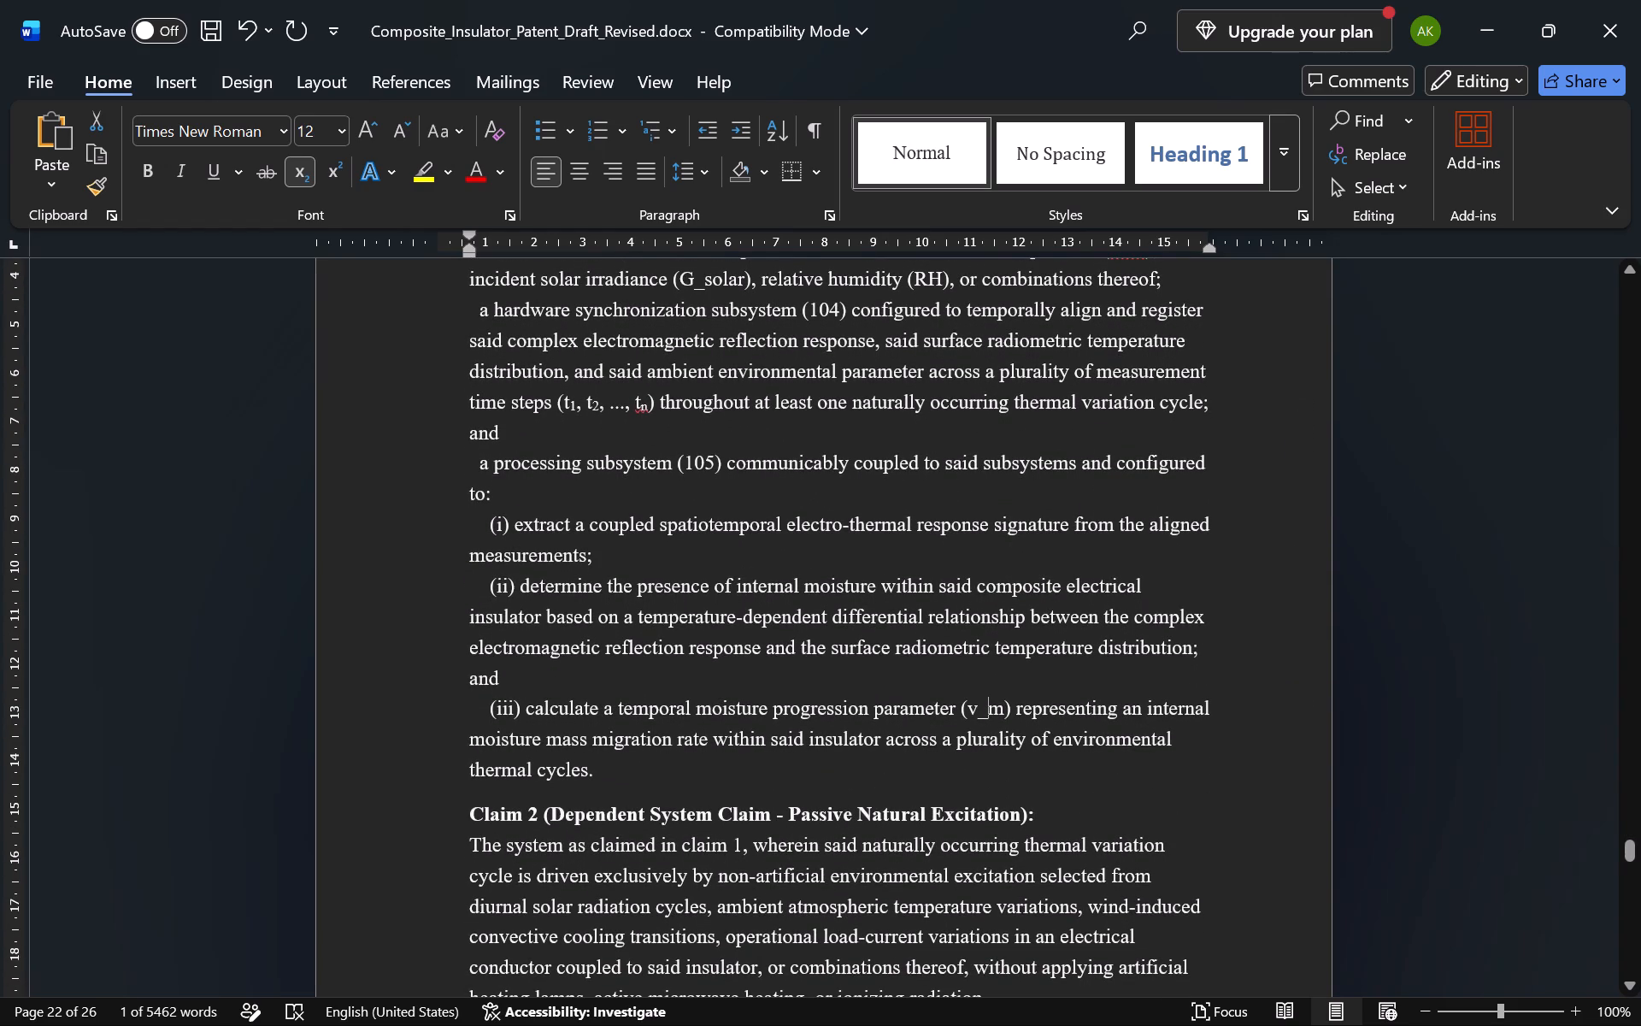
key("ctrl+shift+minus")
key("Left")
key("BackSpace")
Make the x in the vanadium oxide formula VOx in Claim 4 subscript.
scroll(994, 711, "down", 1)
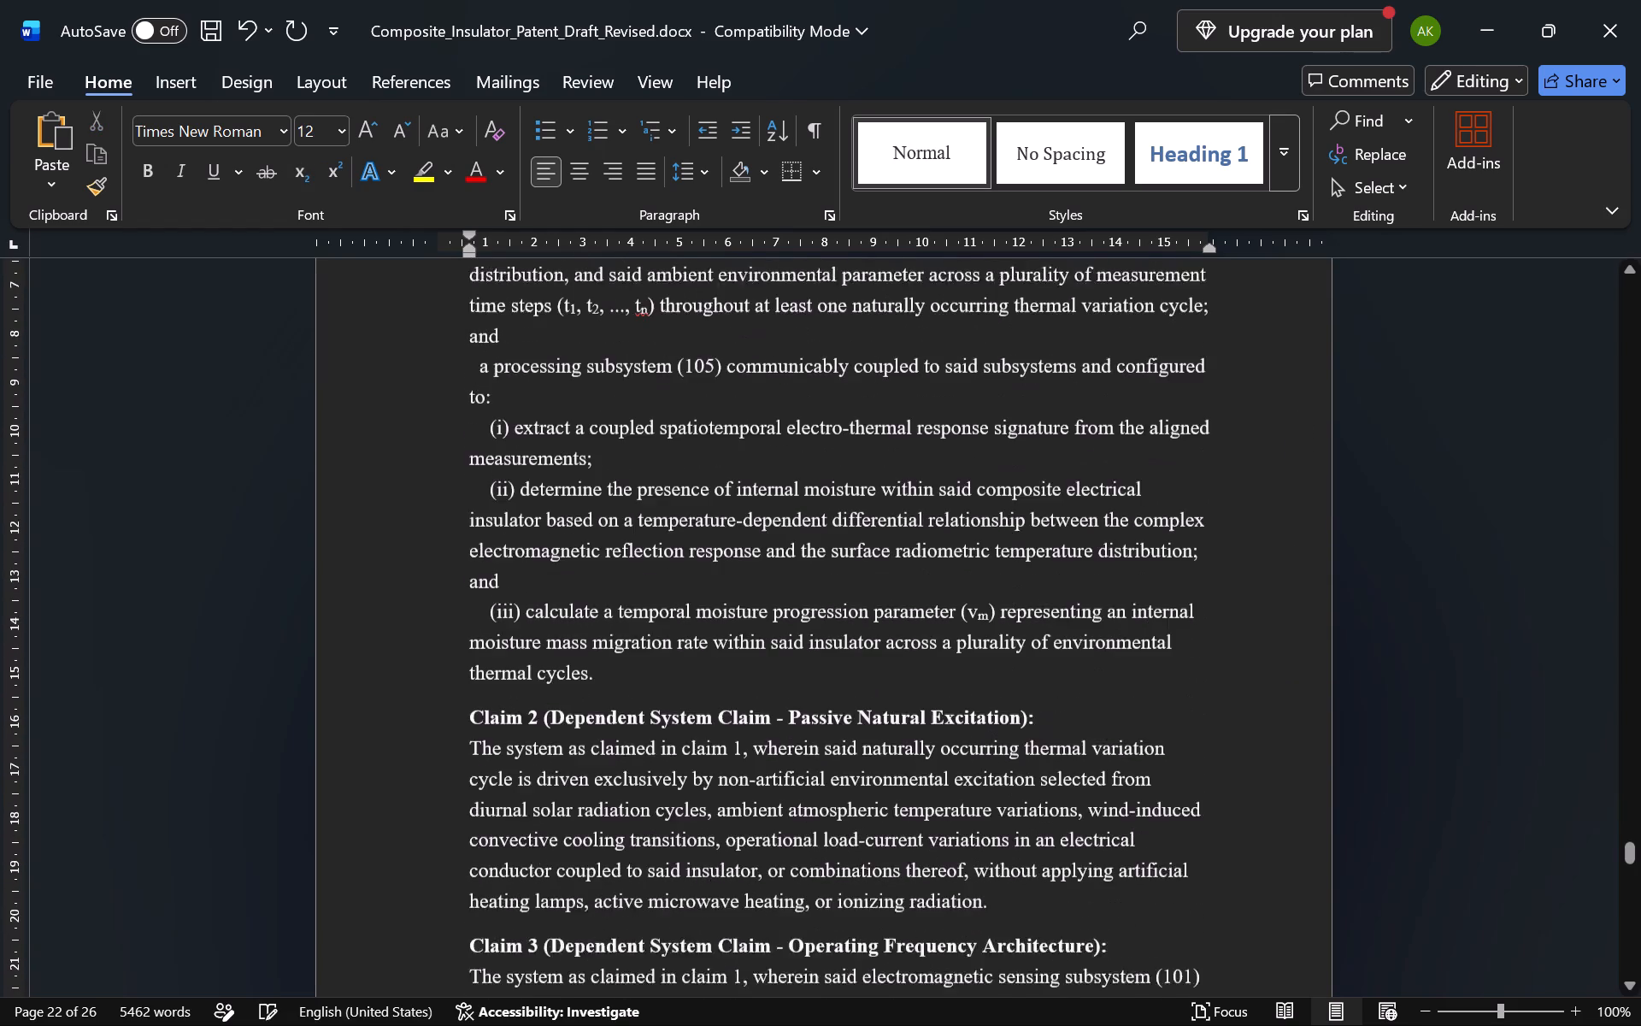
scroll(994, 711, "down", 3)
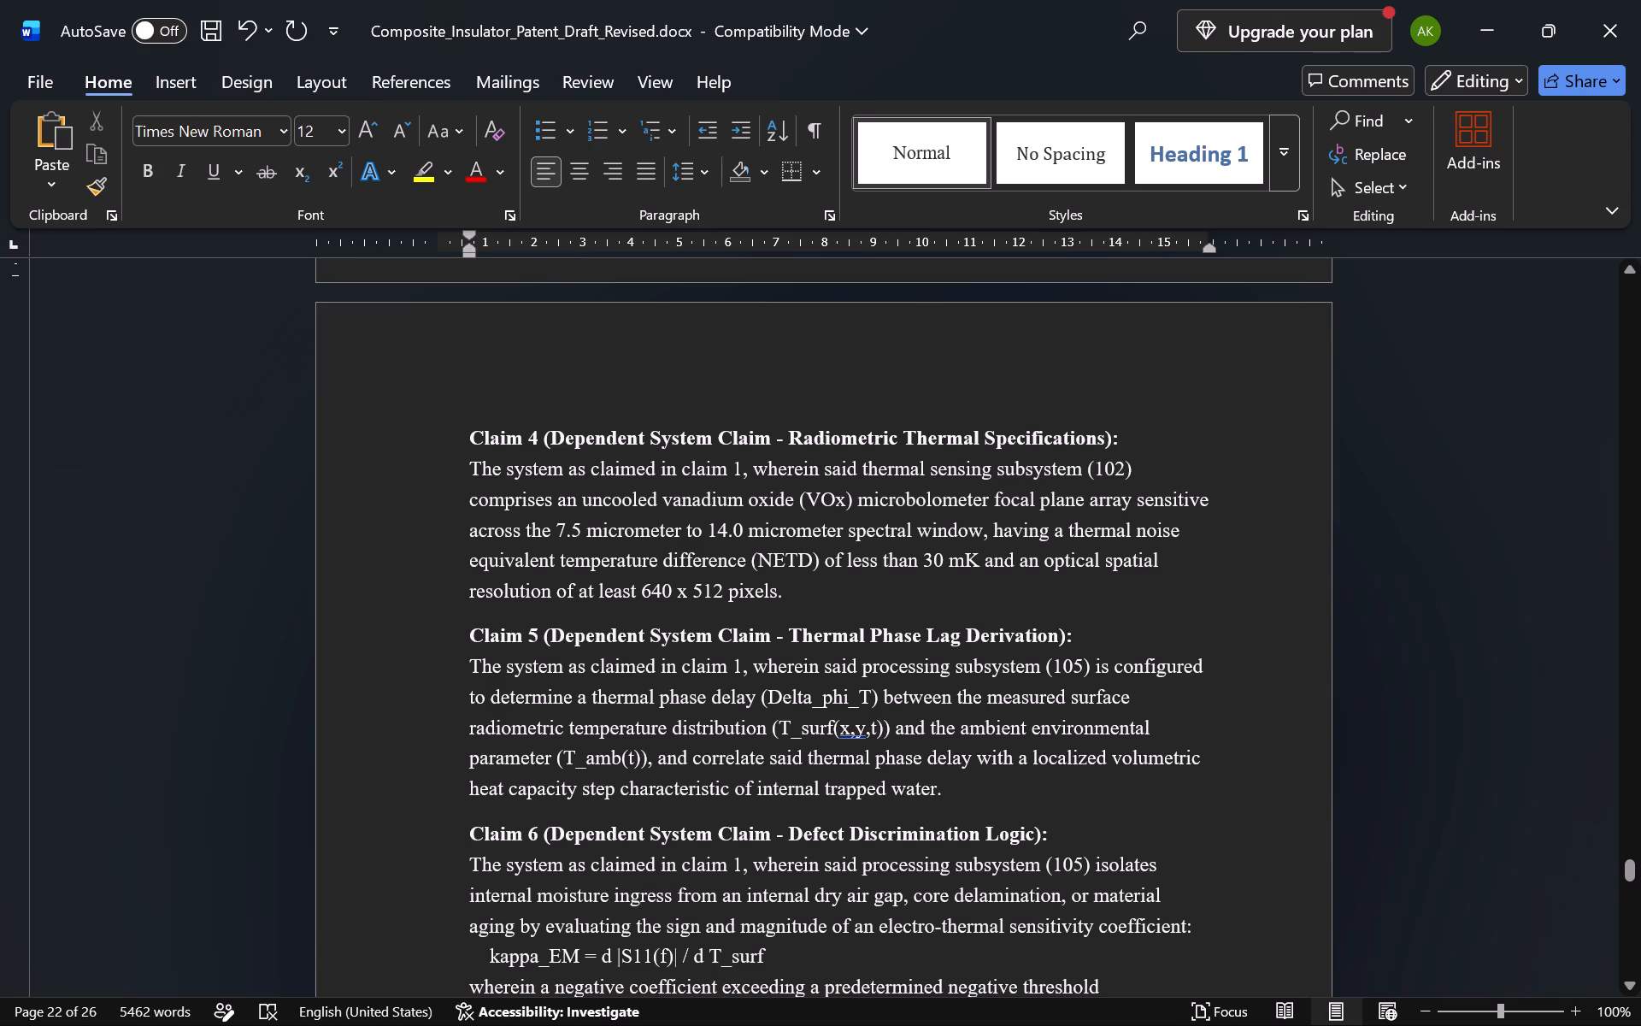
double_click(841, 497)
key("Left")
key("shift+Left")
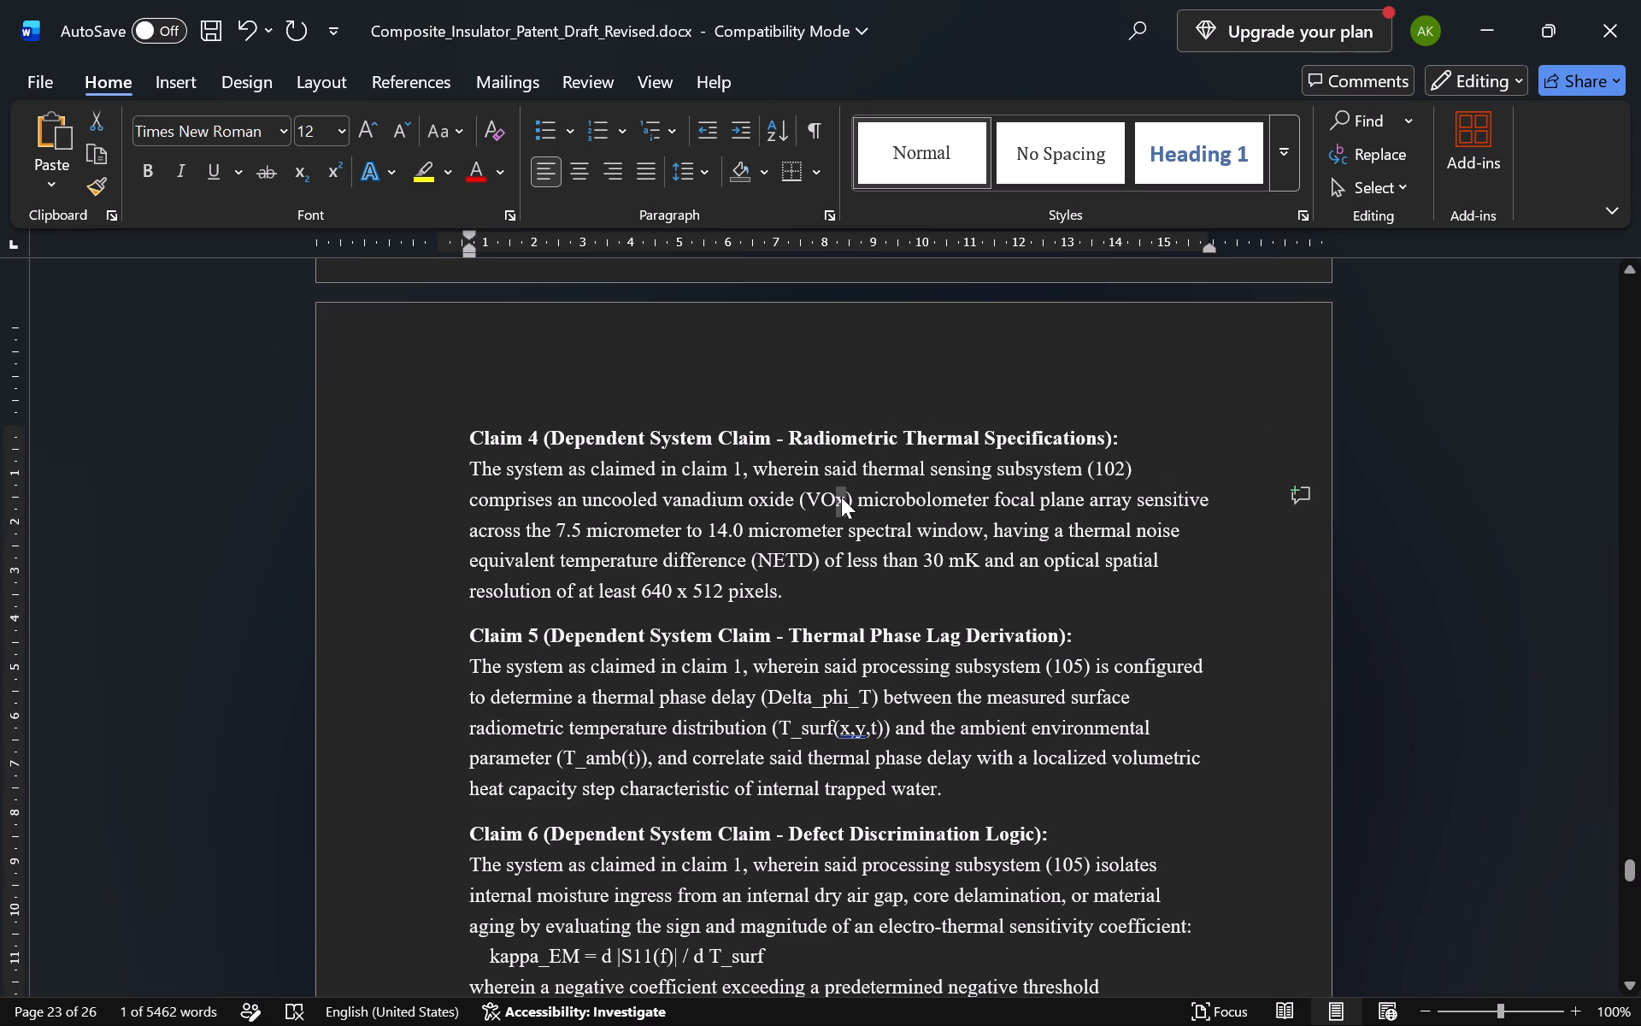
key("ctrl+shift+minus")
For the plain-text Delta_phi_T in Claim 5, copy the formatted Δϕ_T equation from item 9 of the operational pipeline list.
scroll(861, 650, "down", 1)
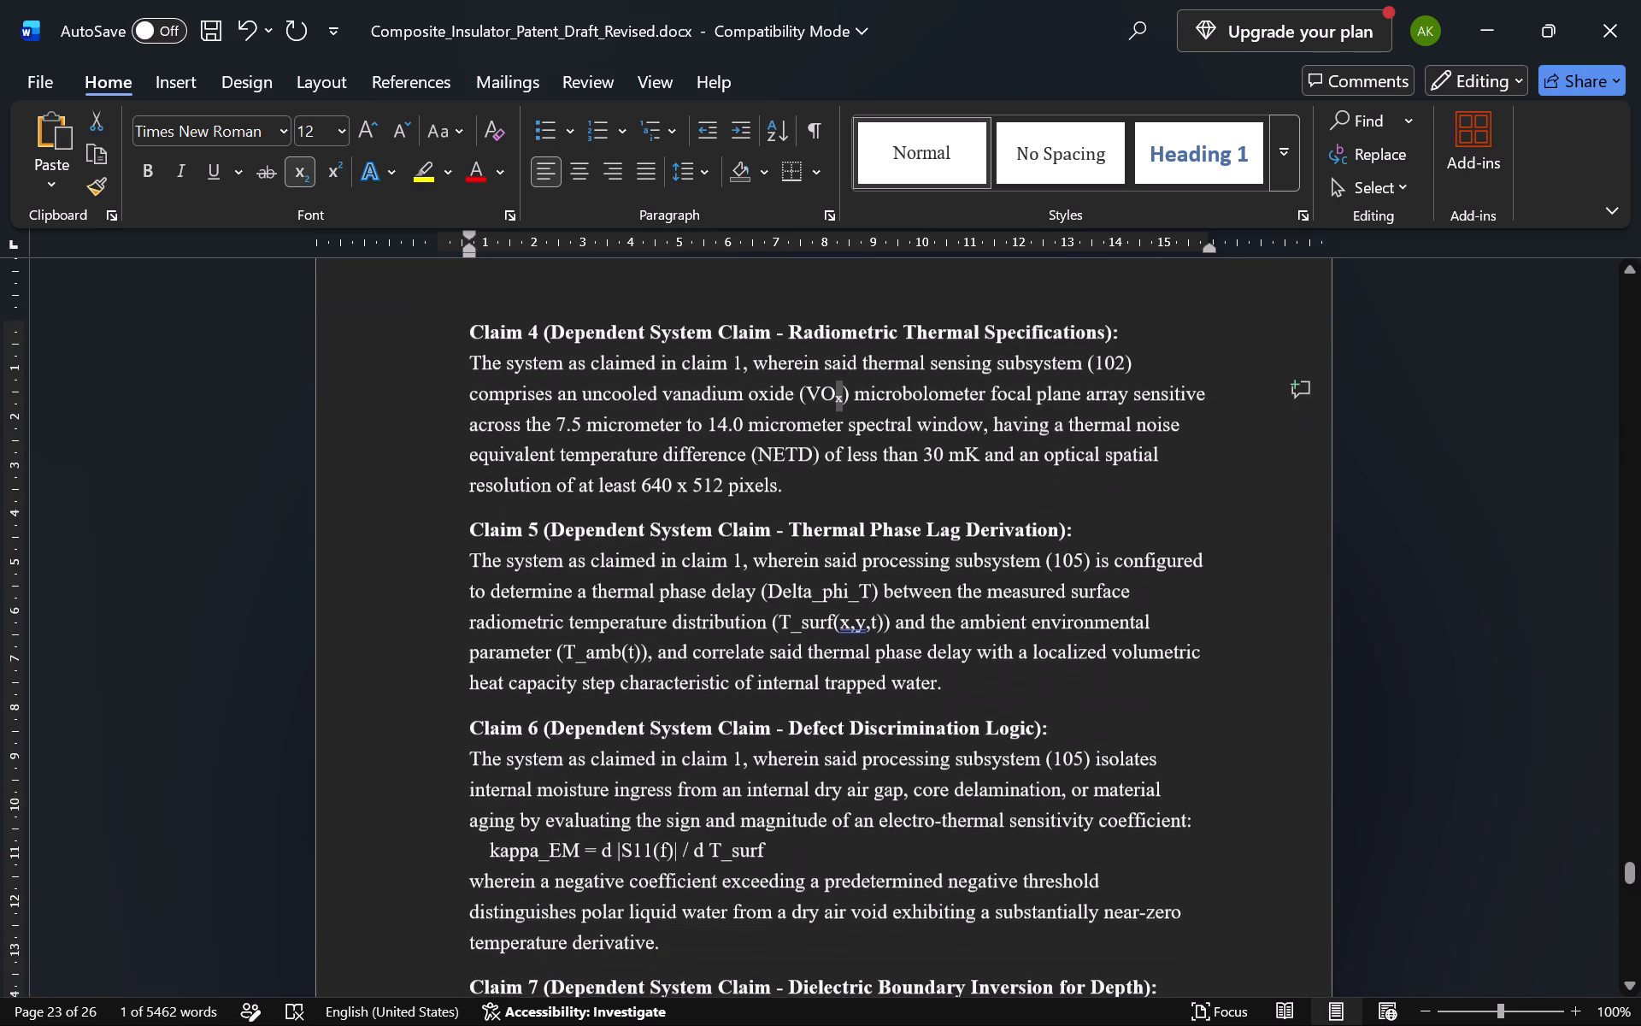
left_click_drag(871, 592, 767, 593)
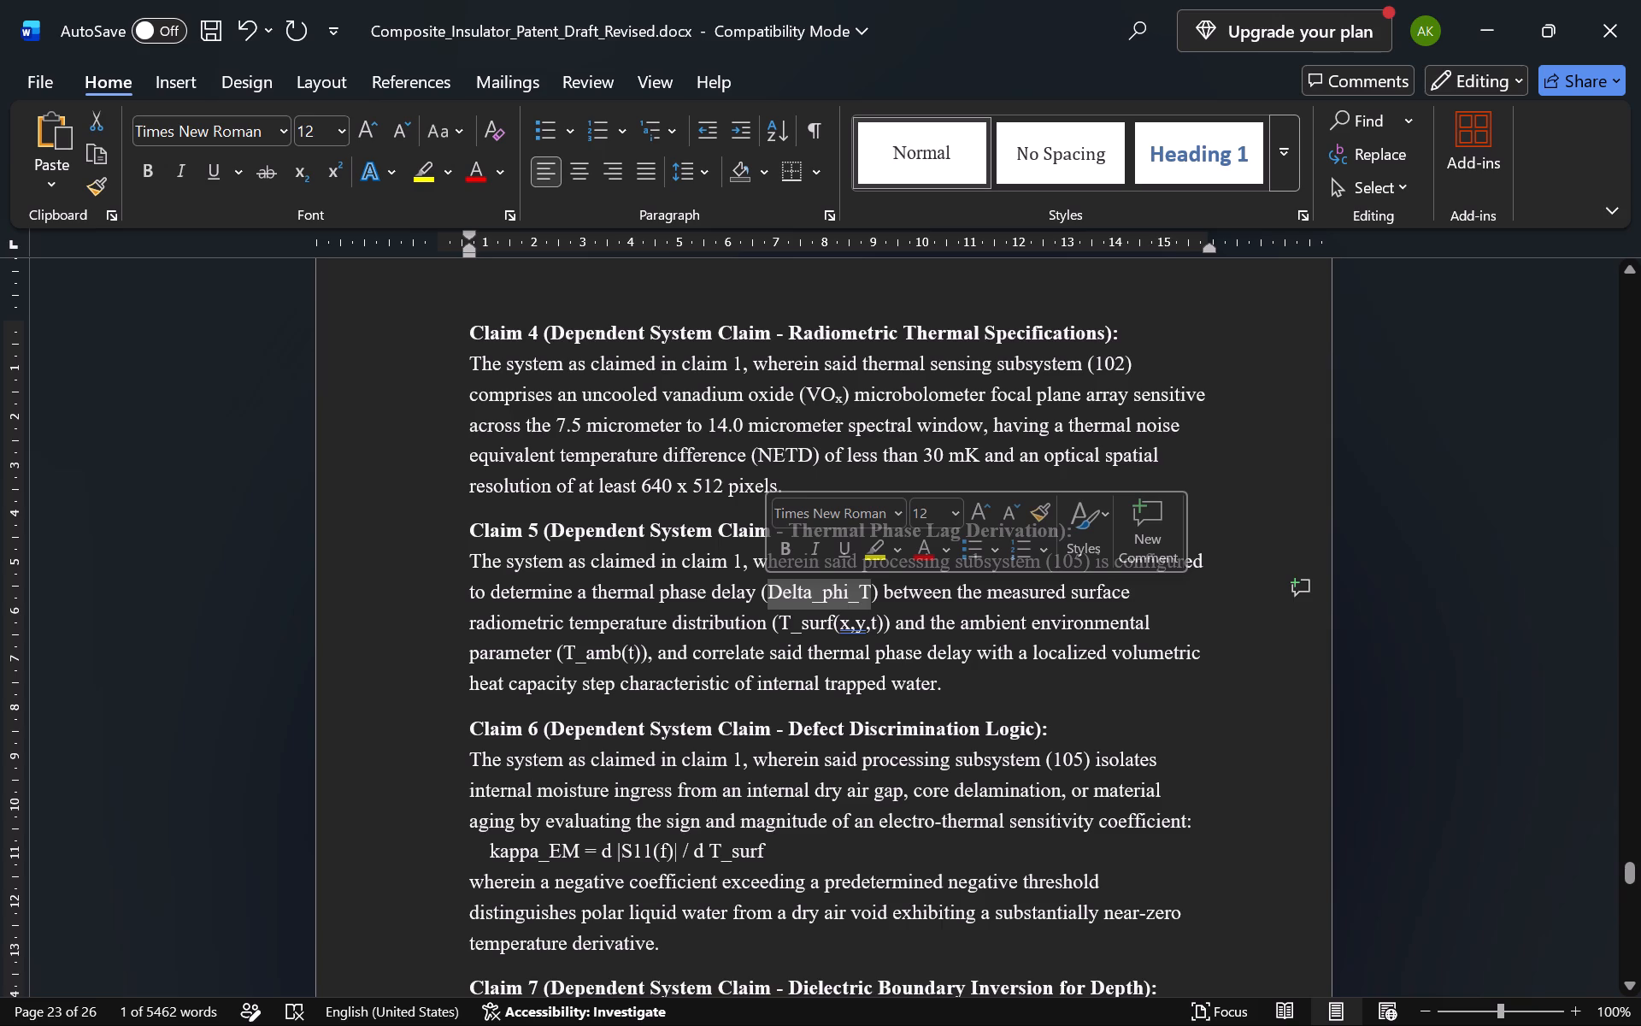
scroll(819, 620, "up", 4)
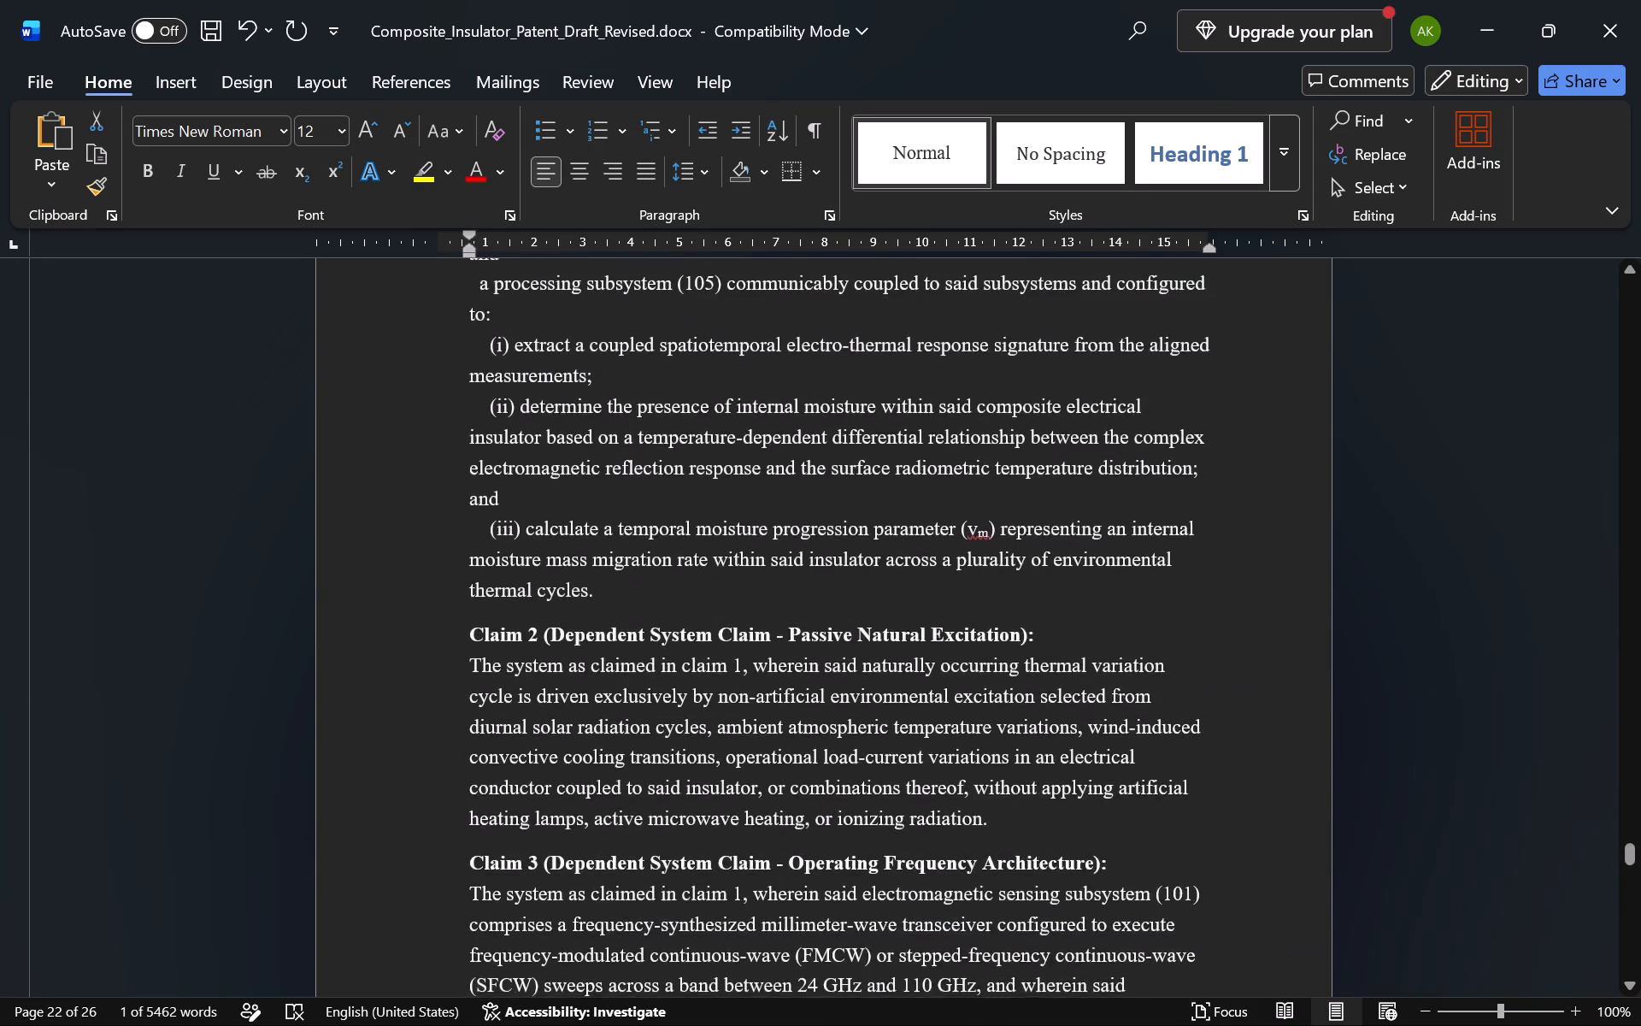
scroll(819, 620, "up", 3)
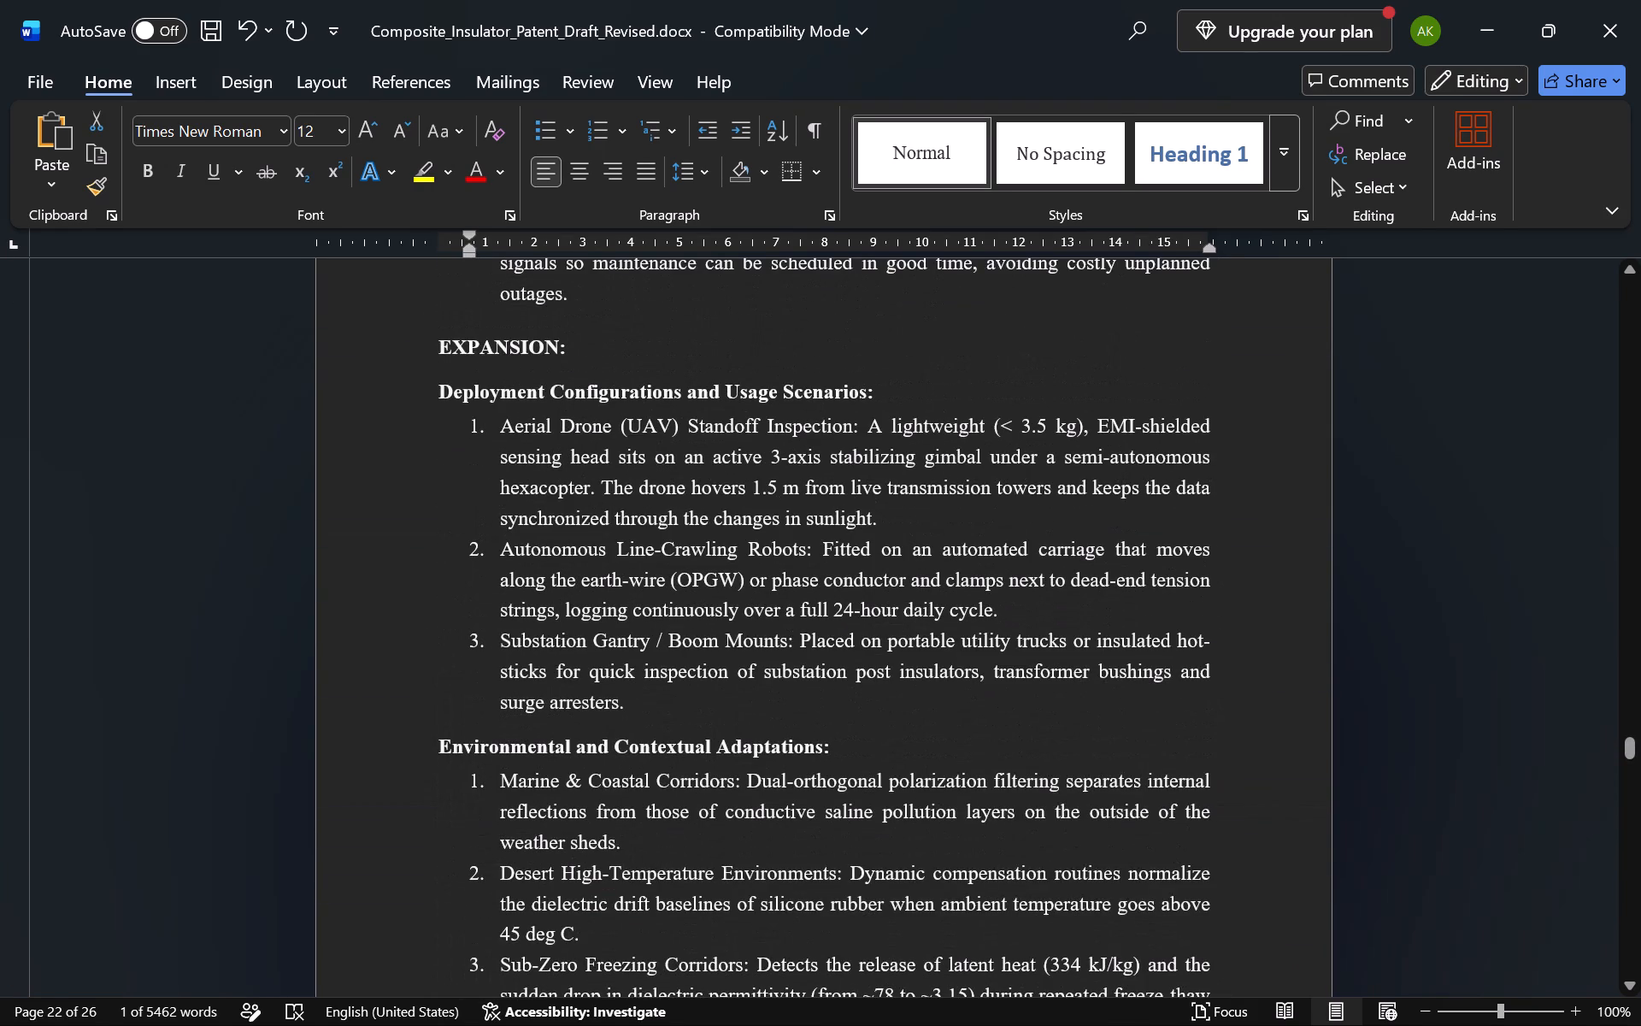
scroll(819, 620, "up", 2)
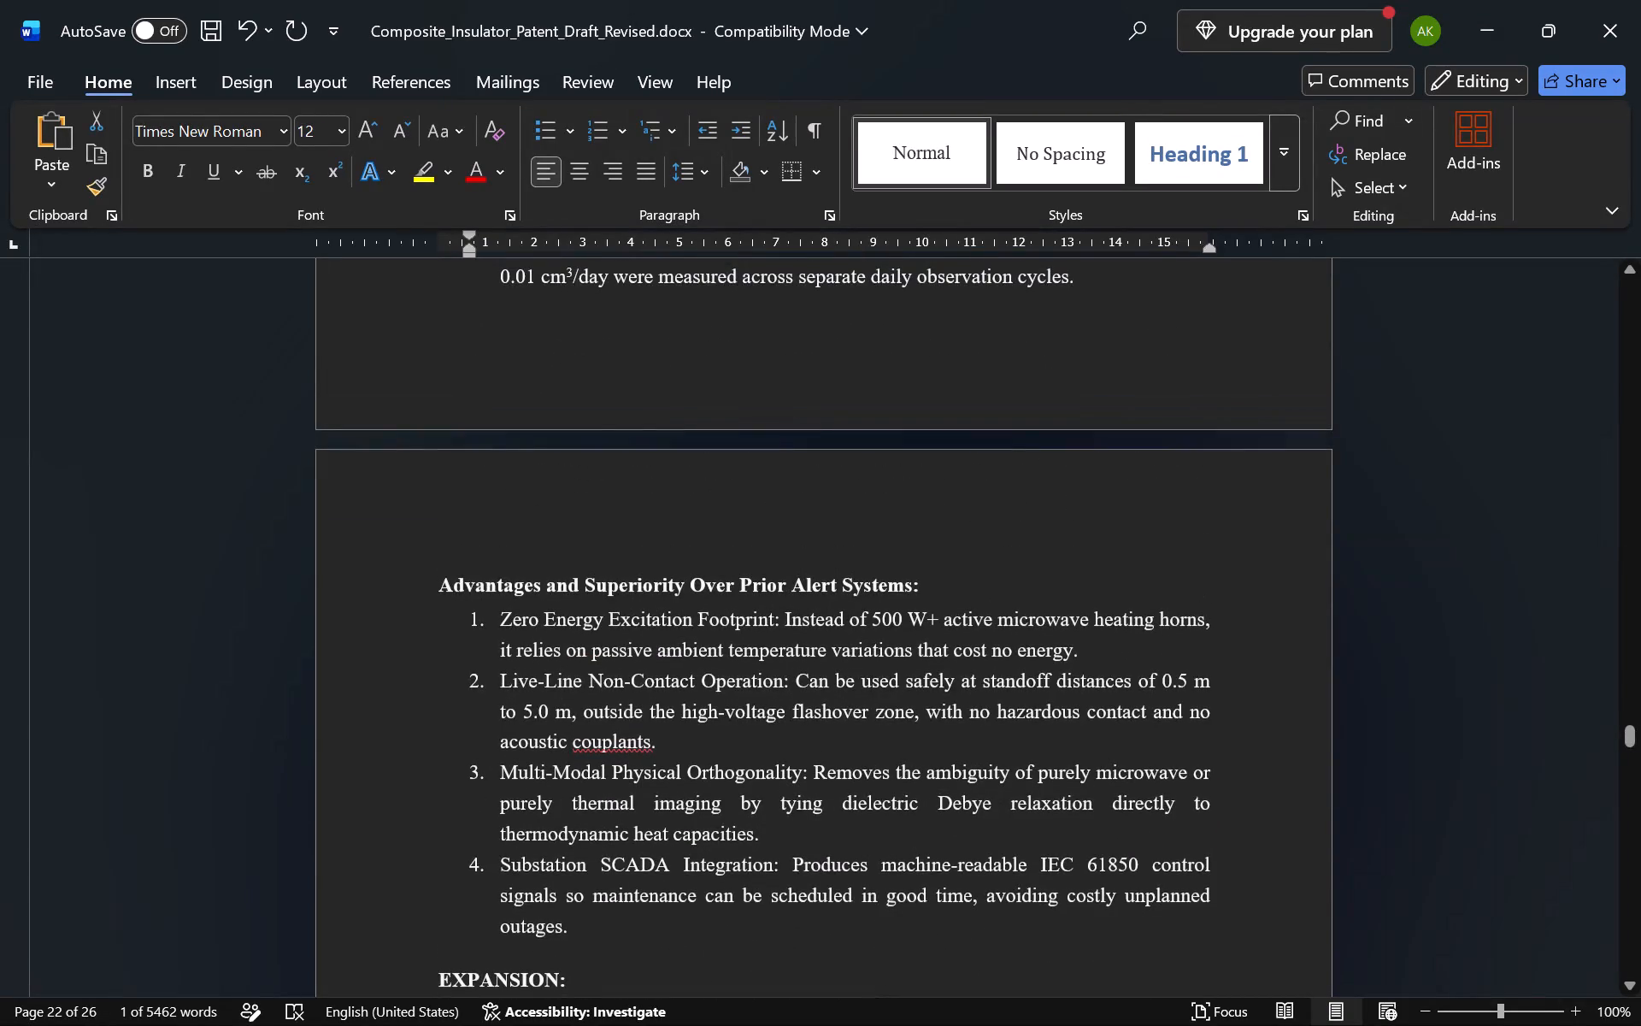
scroll(819, 620, "up", 4)
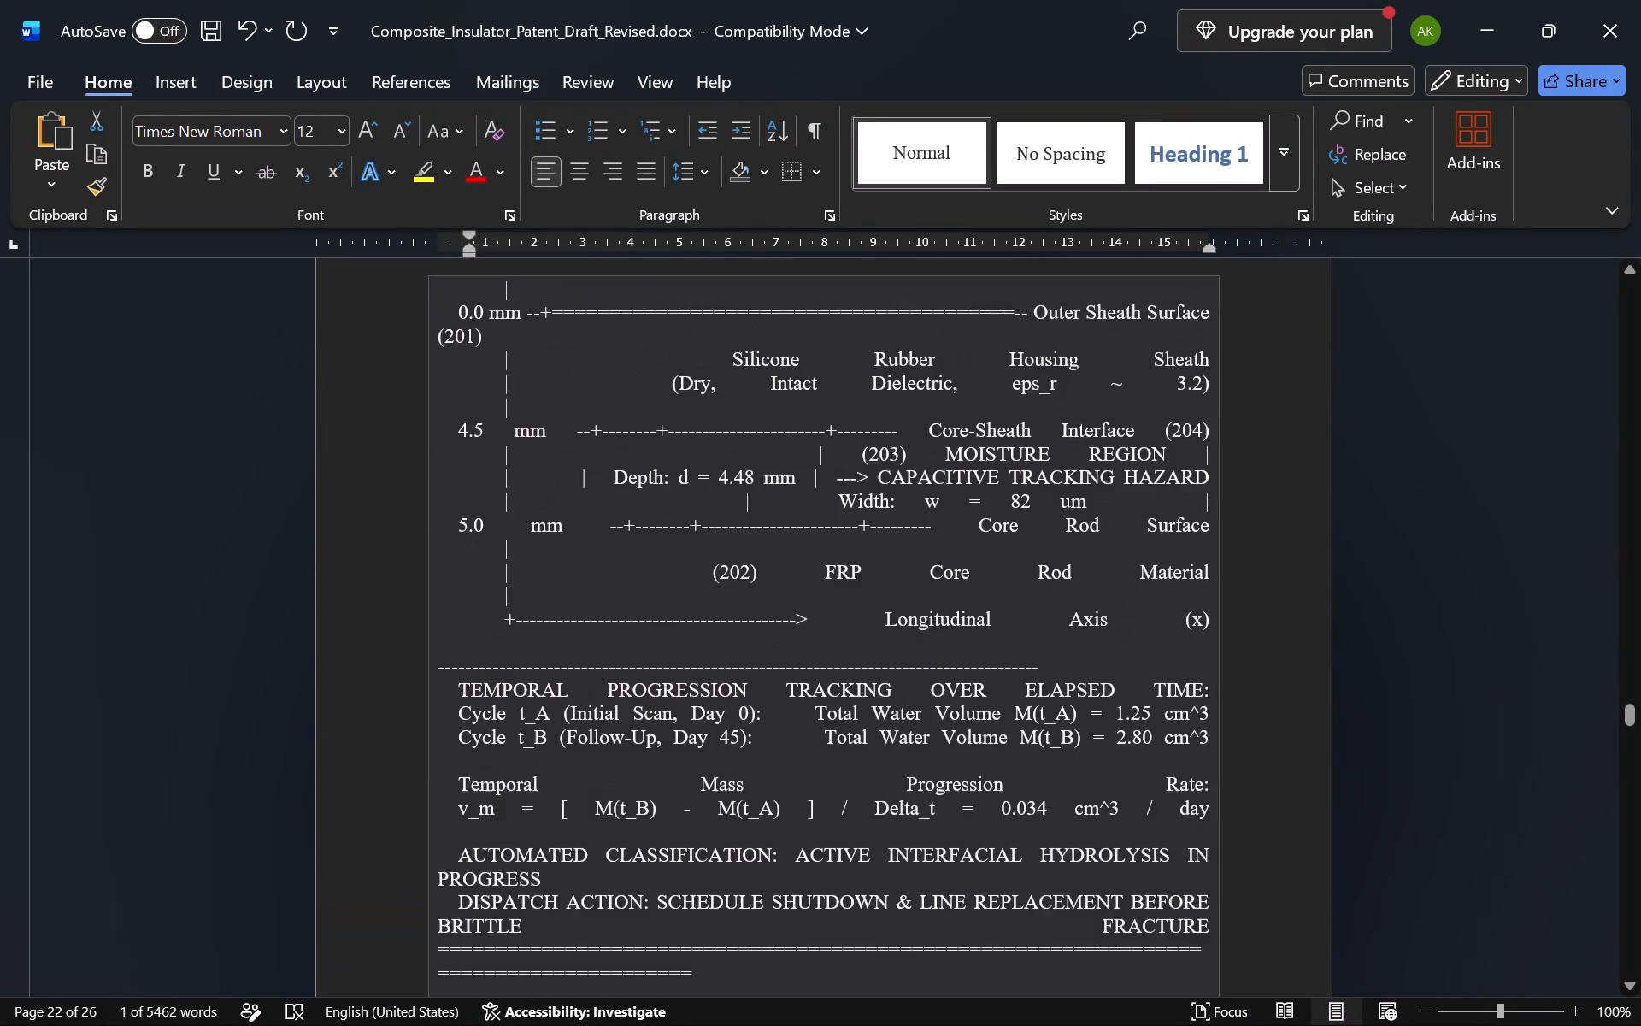
scroll(819, 620, "down", 6)
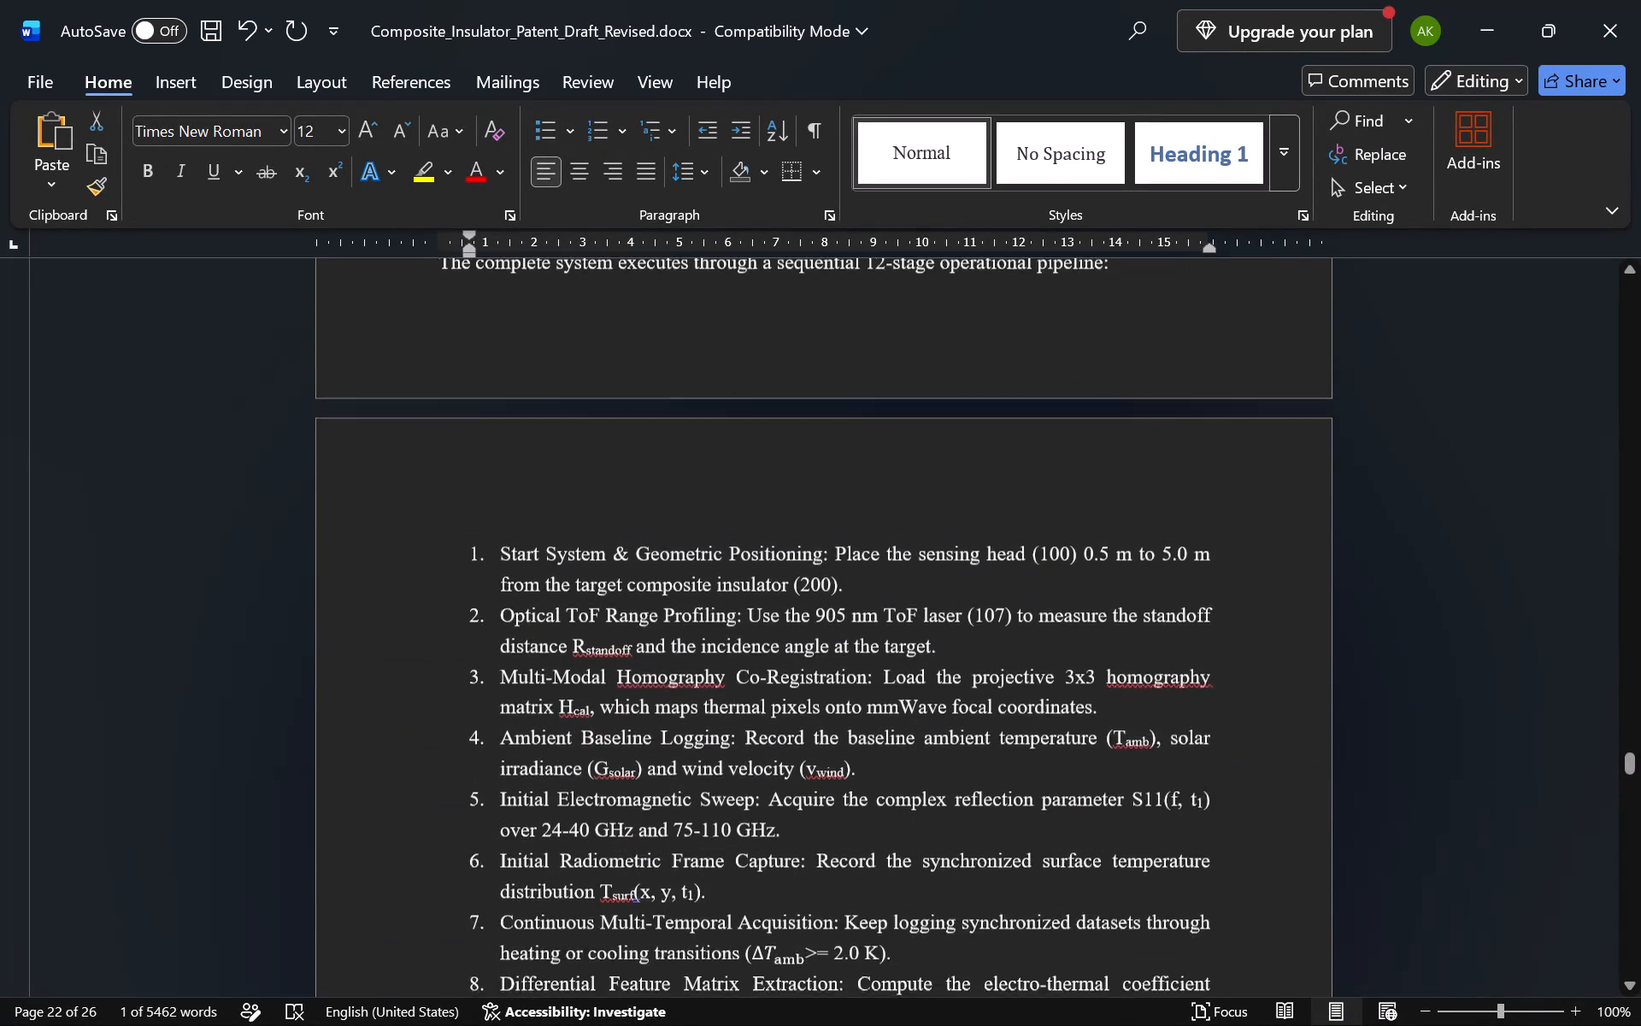
scroll(819, 620, "down", 2)
scroll(848, 647, "up", 1)
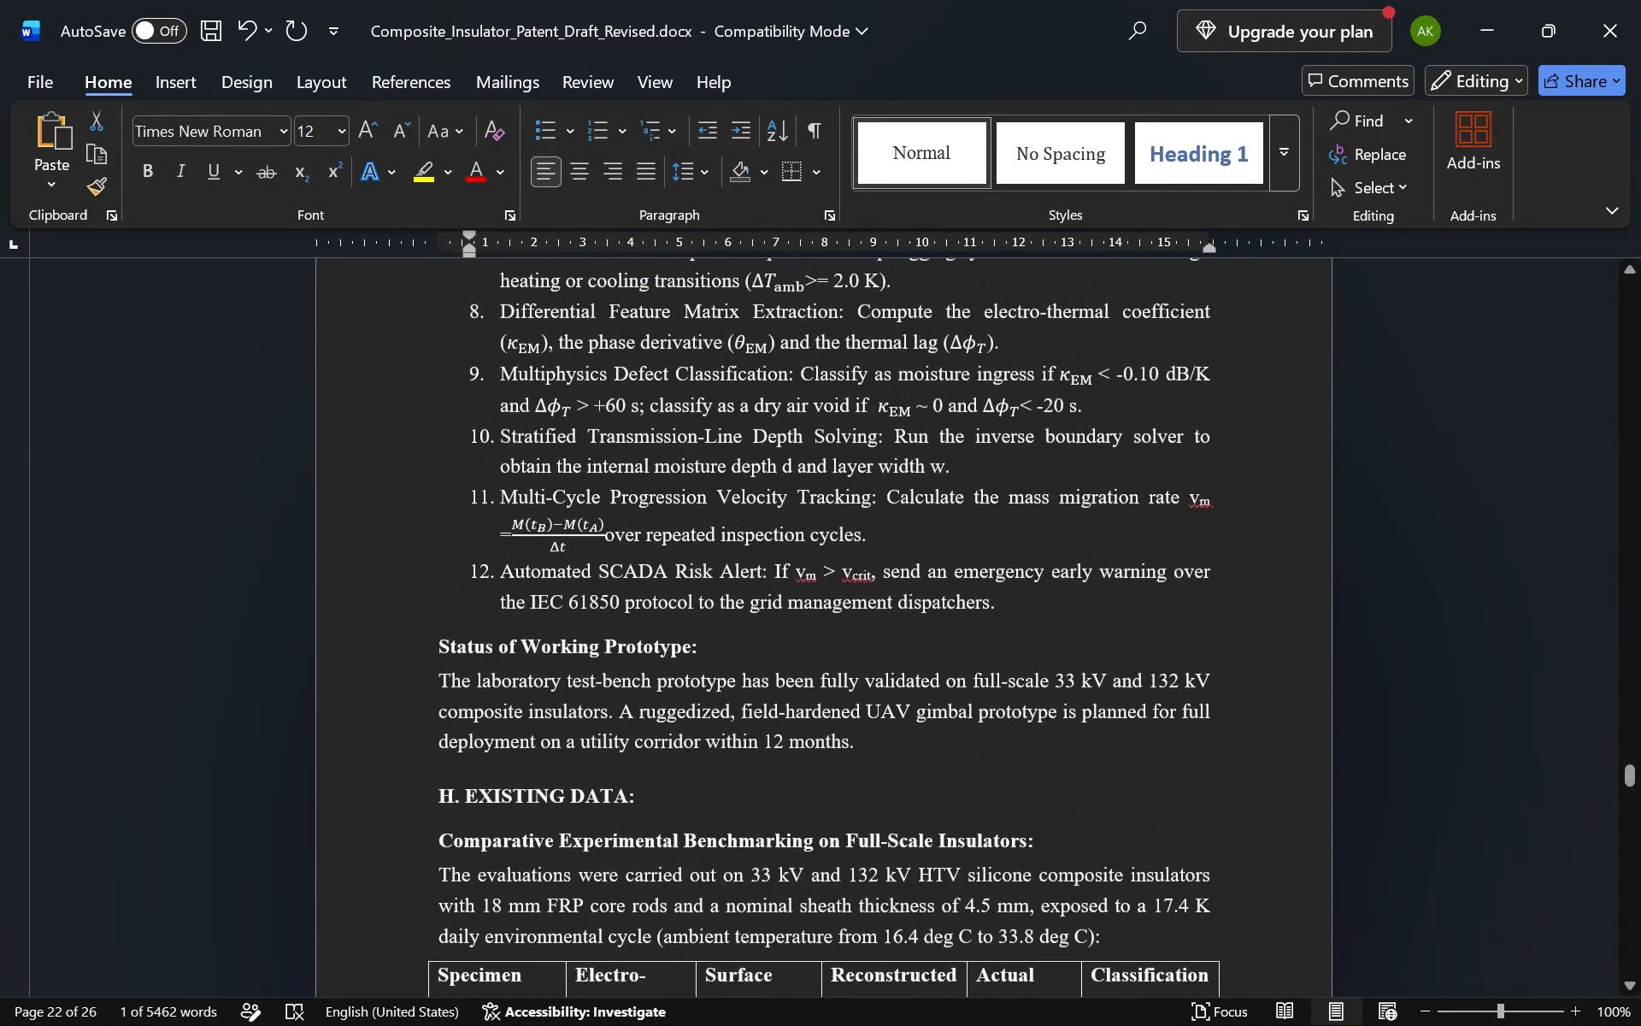
left_click_drag(984, 406, 1015, 410)
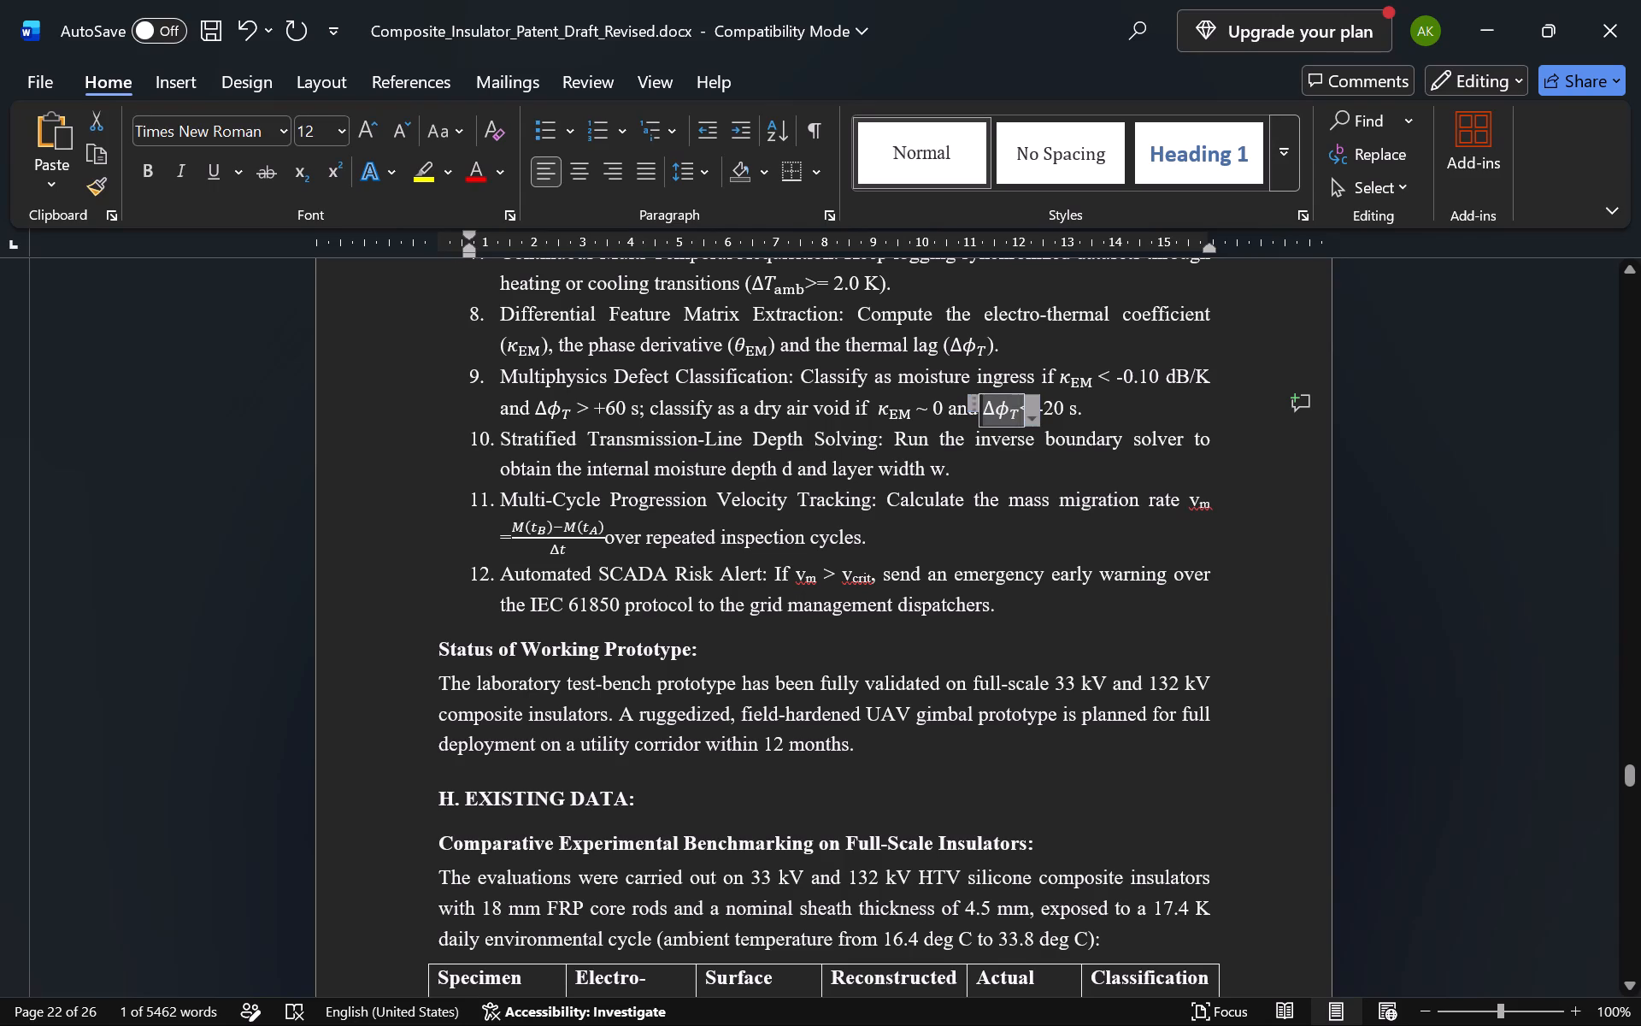
left_click_drag(1015, 410, 1015, 410)
key("ctrl+c")
key("ctrl+c")
In Claim 1's environmental sensing paragraph, format G_solar with "solar" as a subscript and remove the underscore.
scroll(1001, 543, "down", 20)
scroll(1001, 543, "down", 20)
scroll(1001, 543, "down", 6)
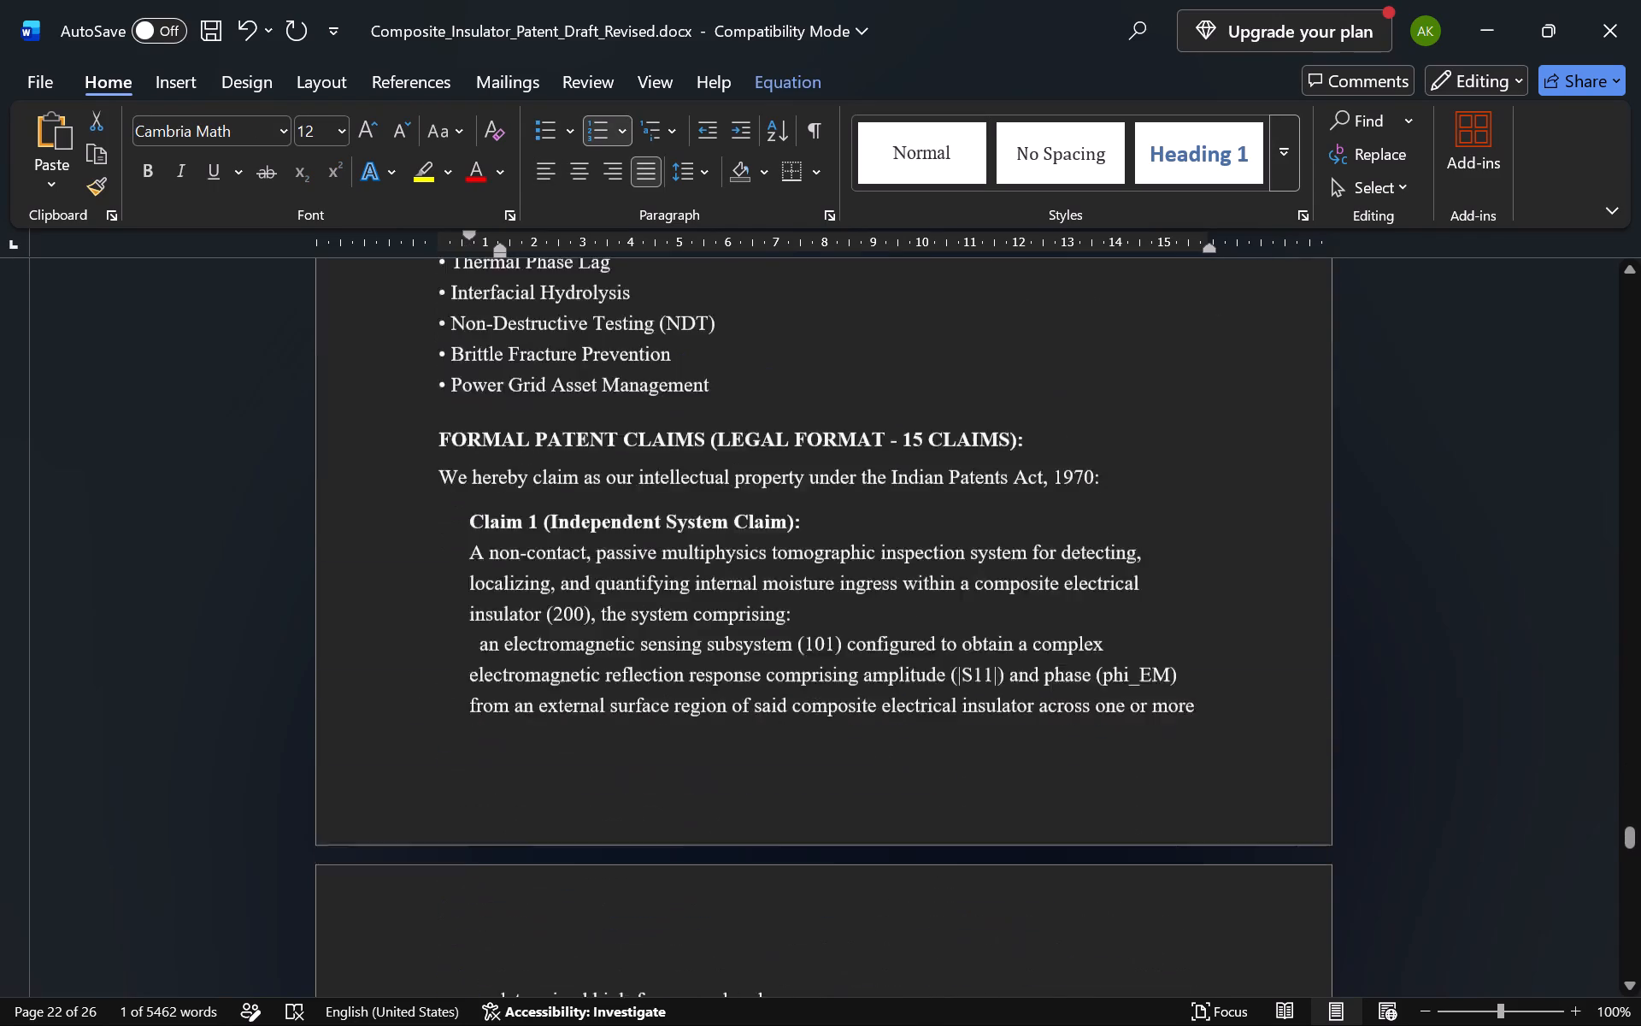
scroll(1001, 543, "down", 3)
scroll(1001, 543, "up", 2)
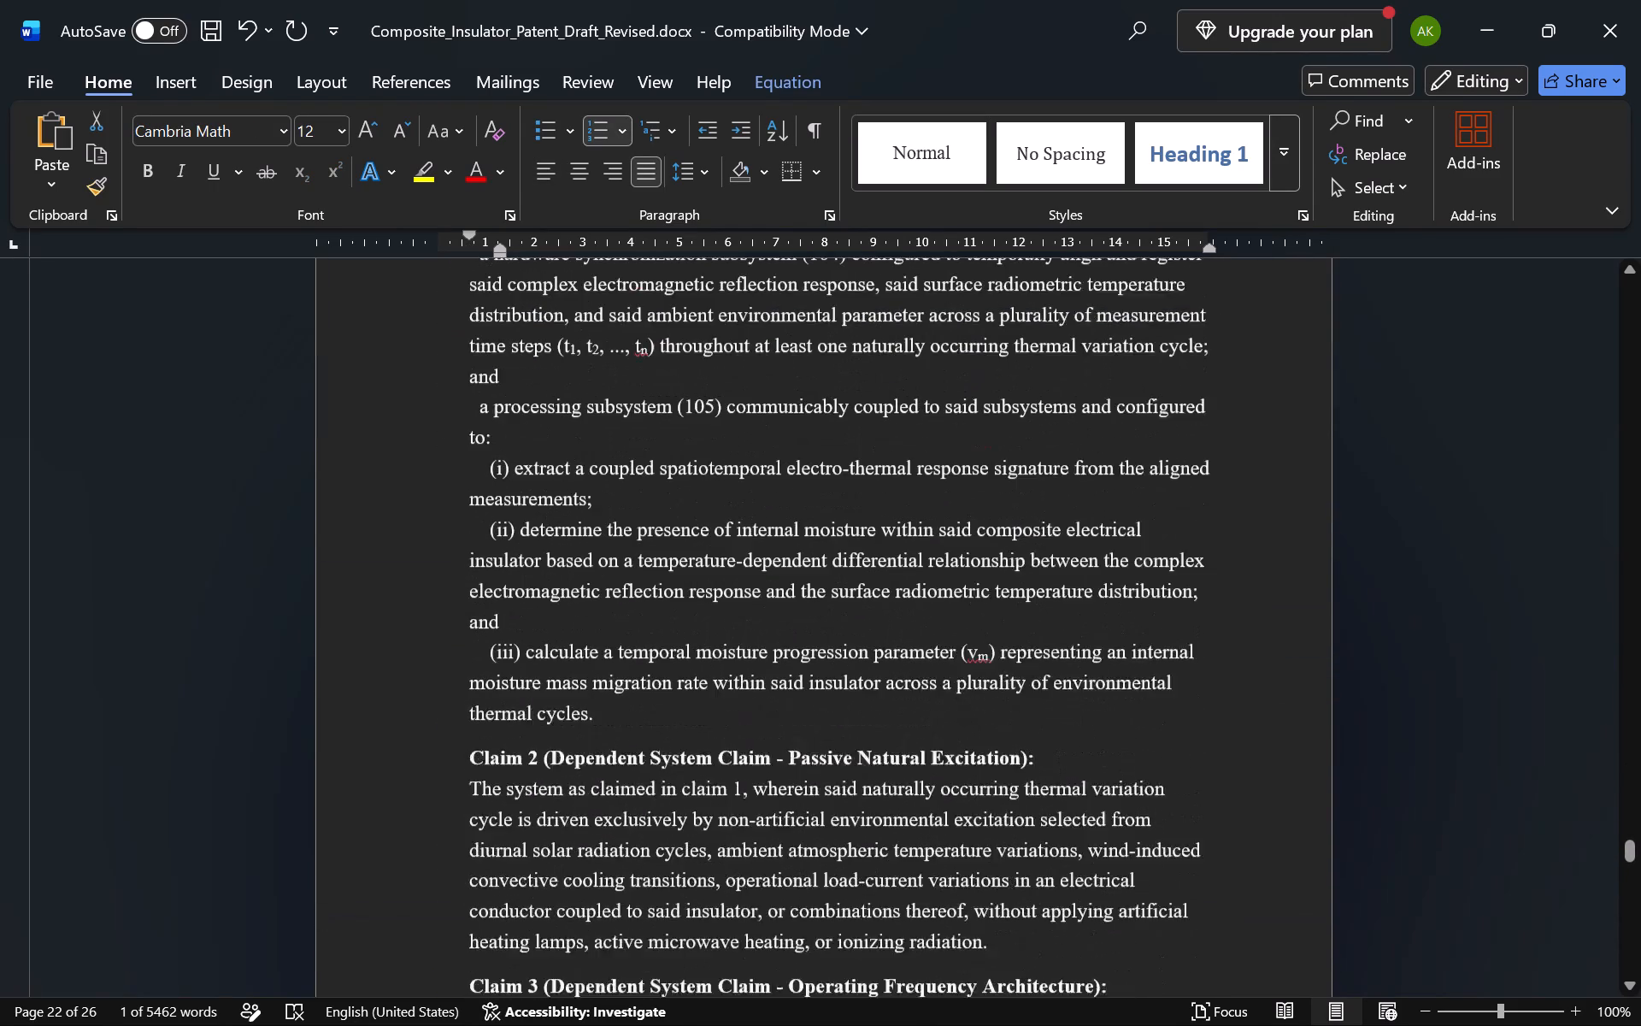
scroll(1001, 543, "up", 1)
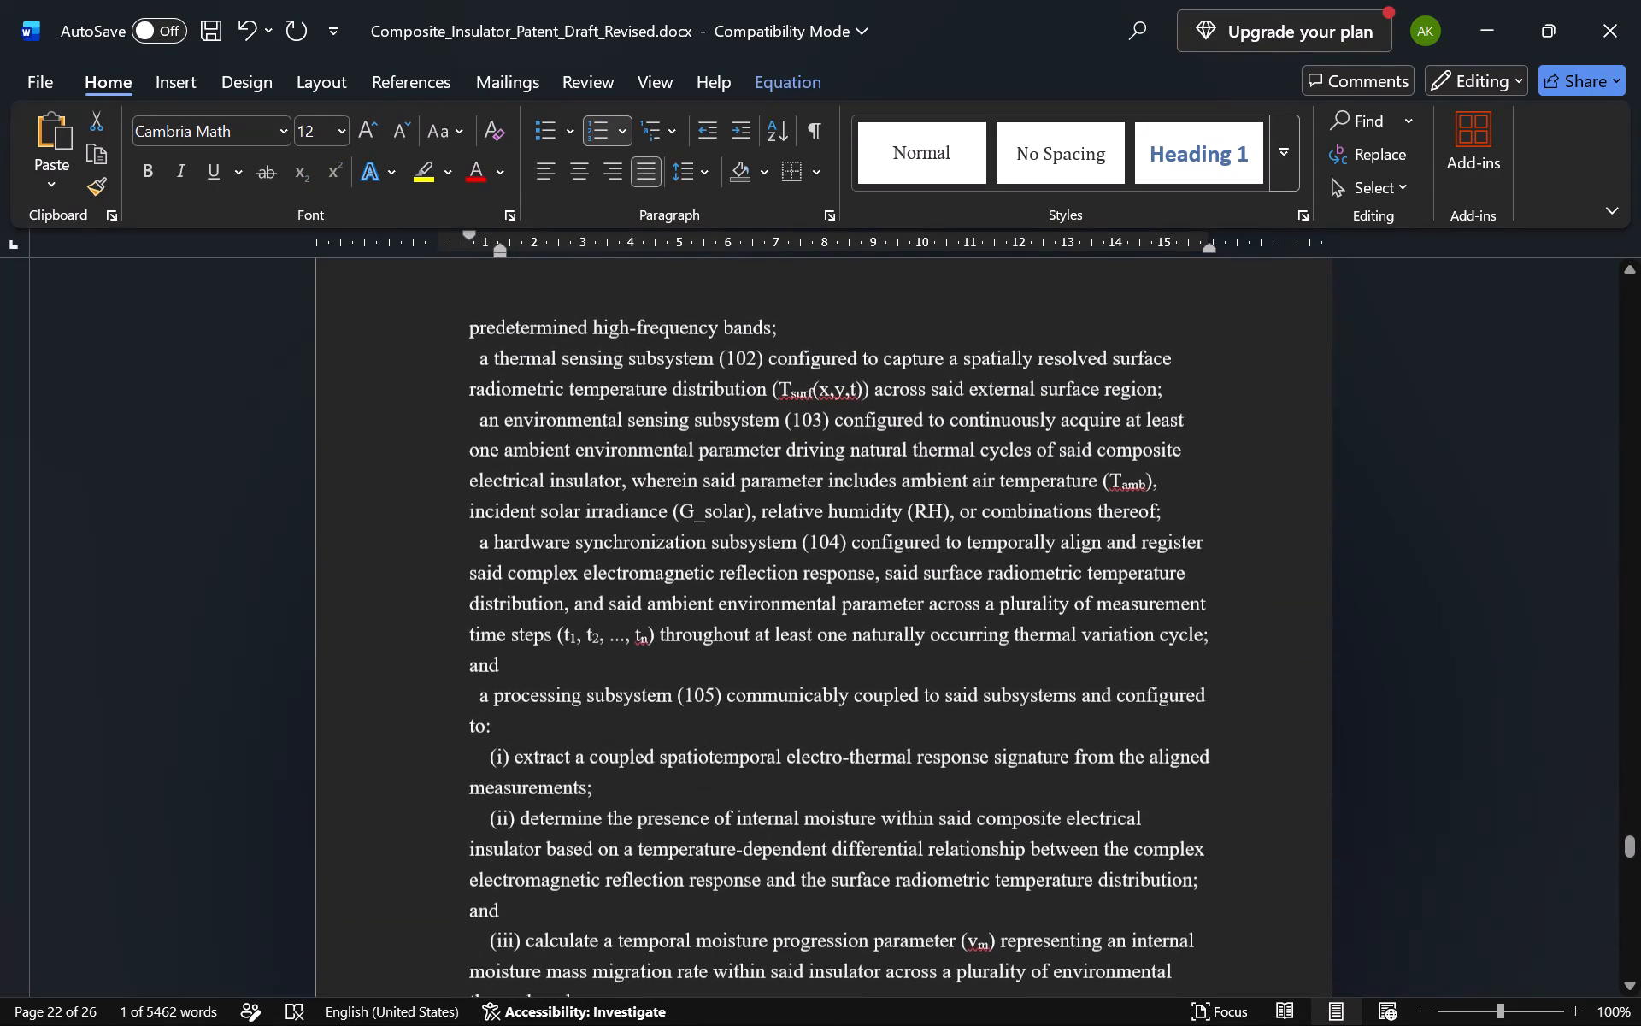
double_click(721, 514)
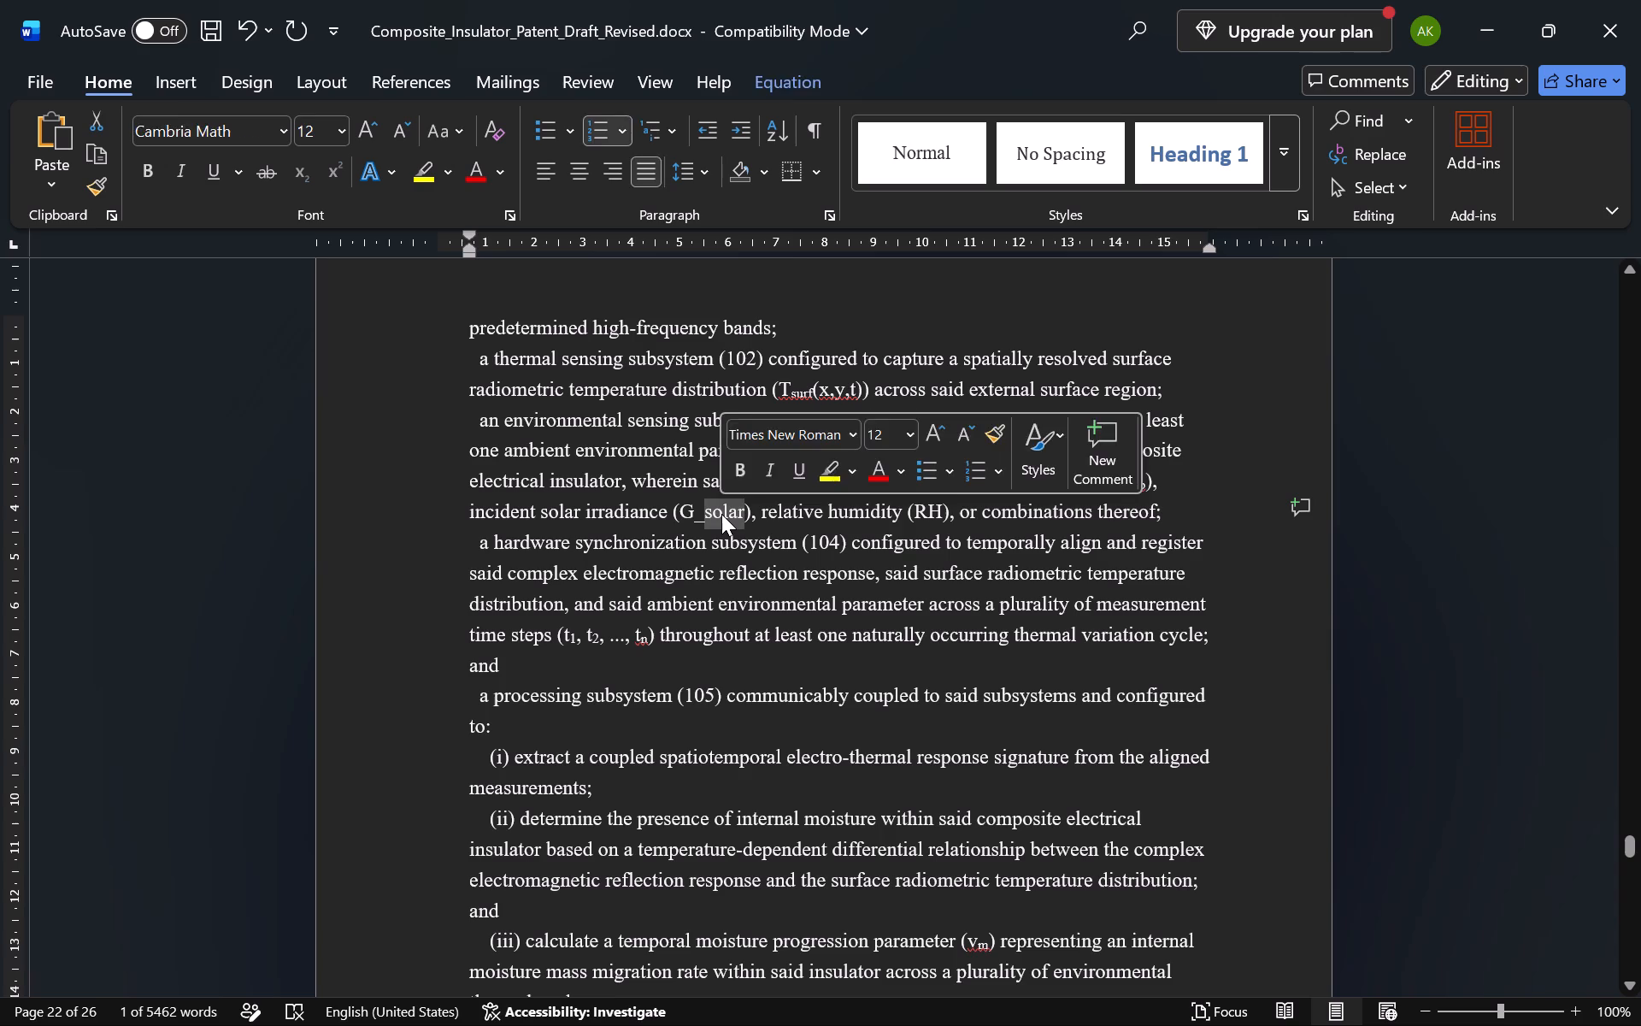
key("ctrl+shift+minus")
key("Left")
key("BackSpace")
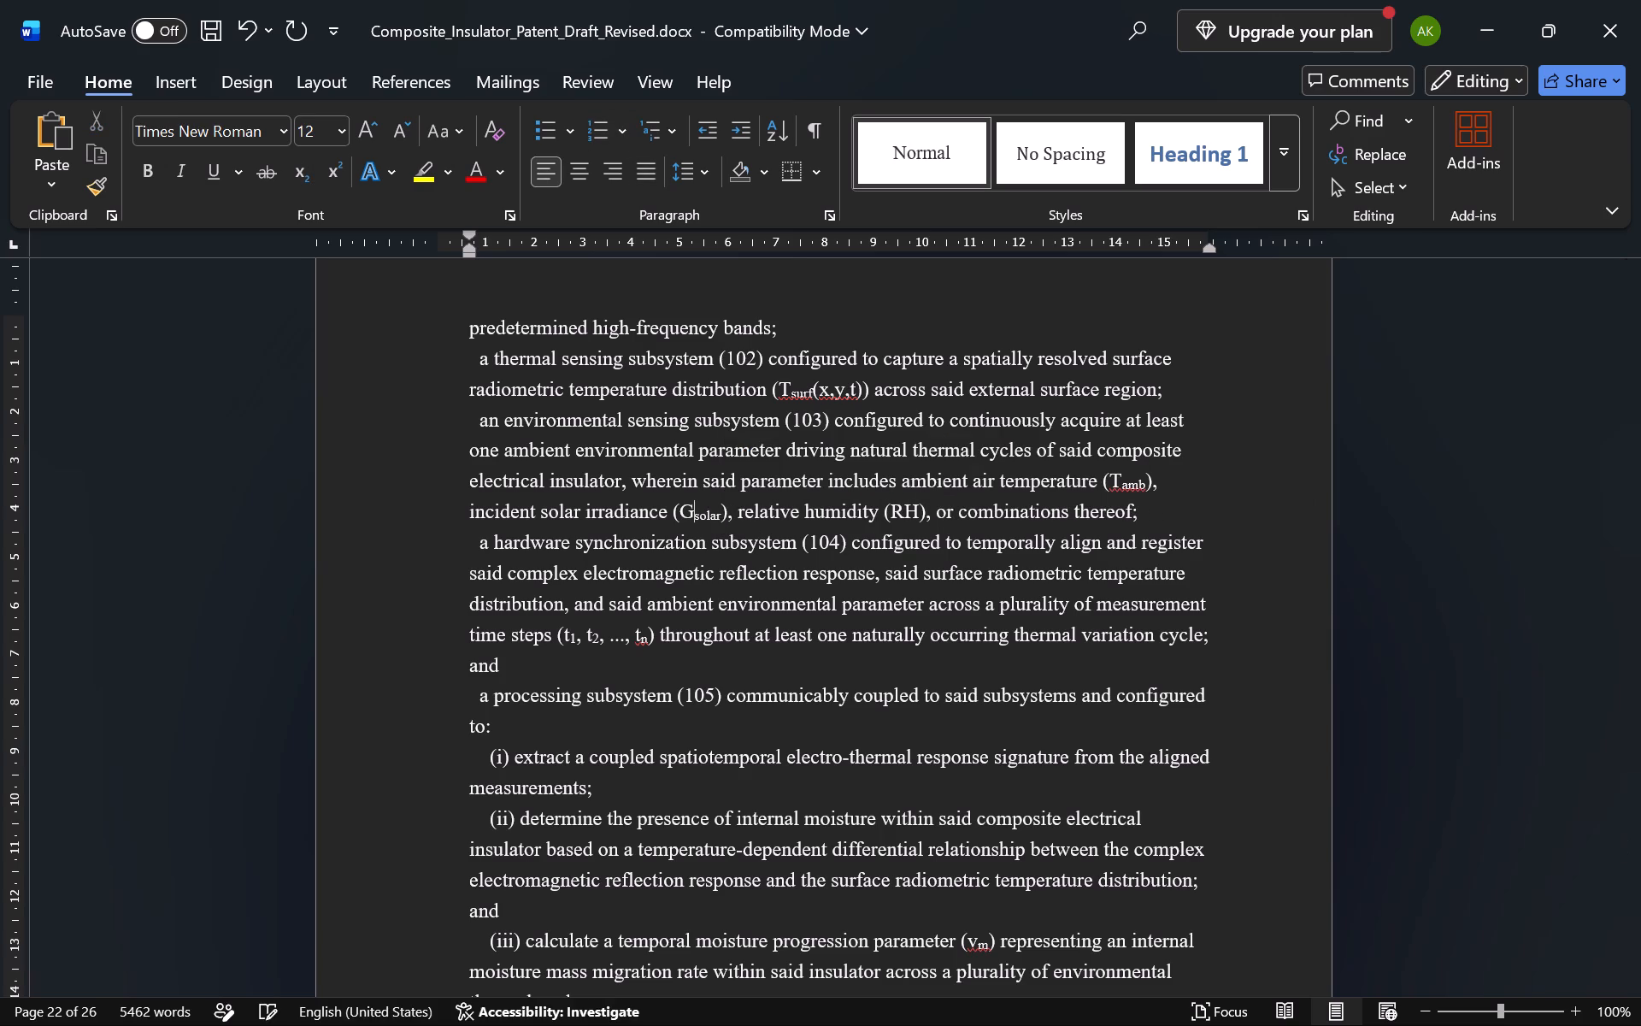
Replace the plain-text Delta_phi_T in Claim 5 with the copied Δϕ_T, pasted as plain text.
scroll(838, 648, "down", 1)
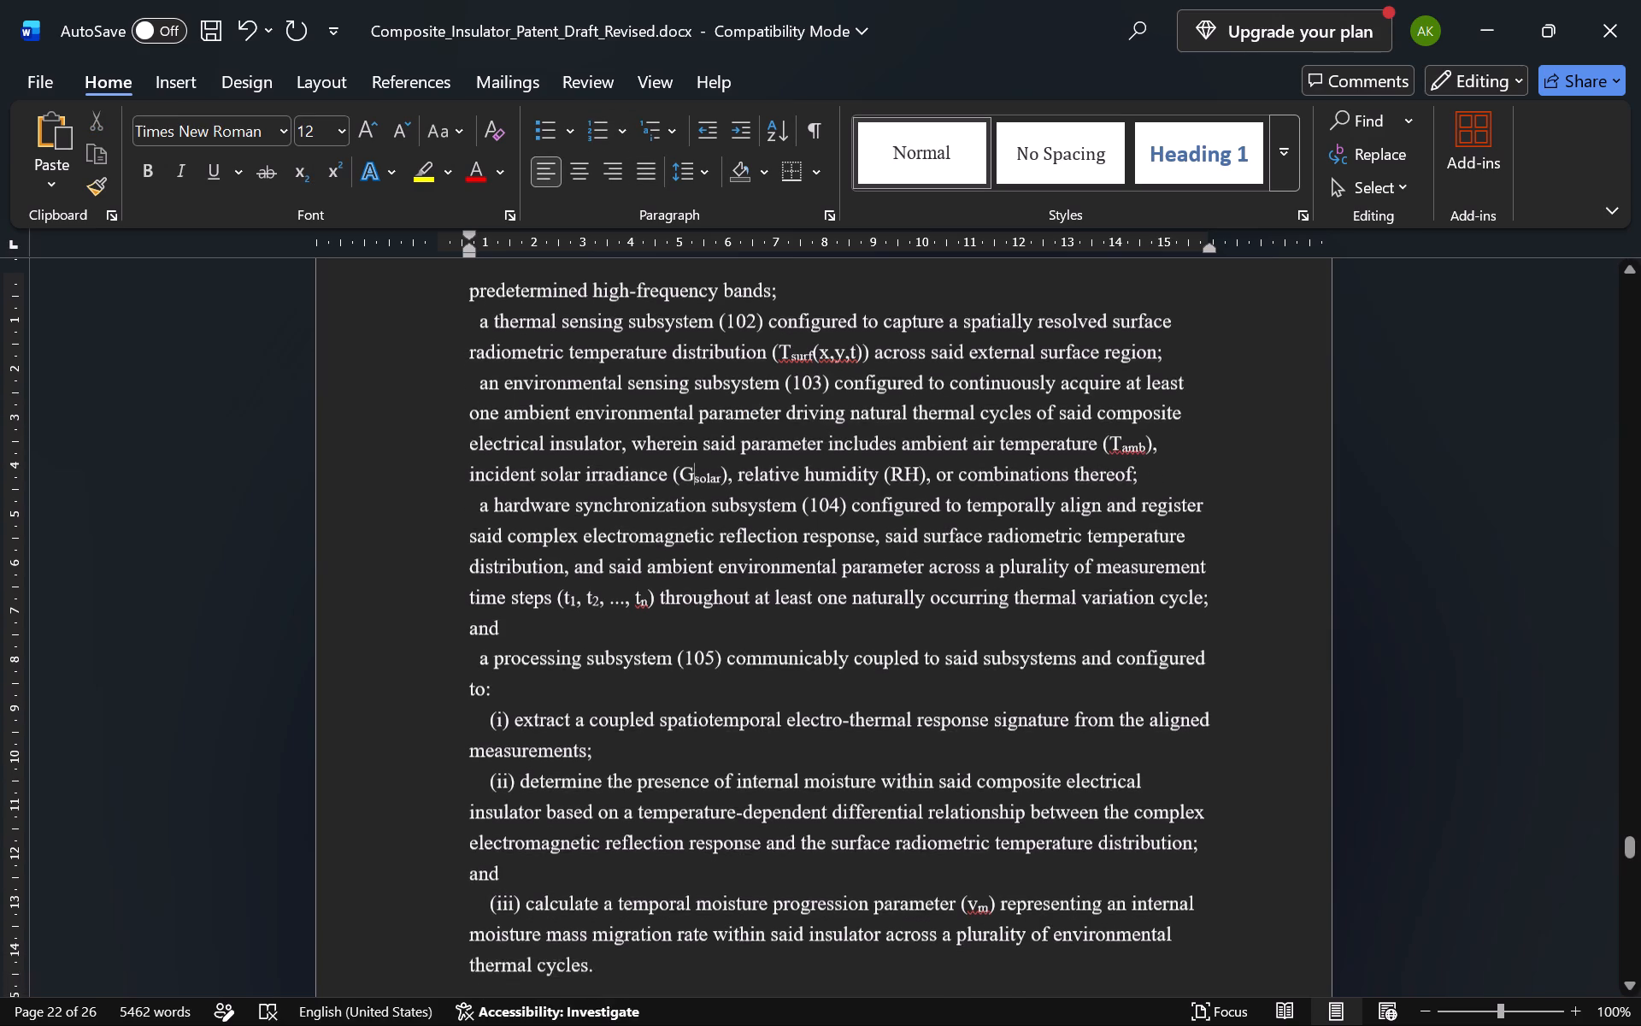
scroll(838, 648, "down", 2)
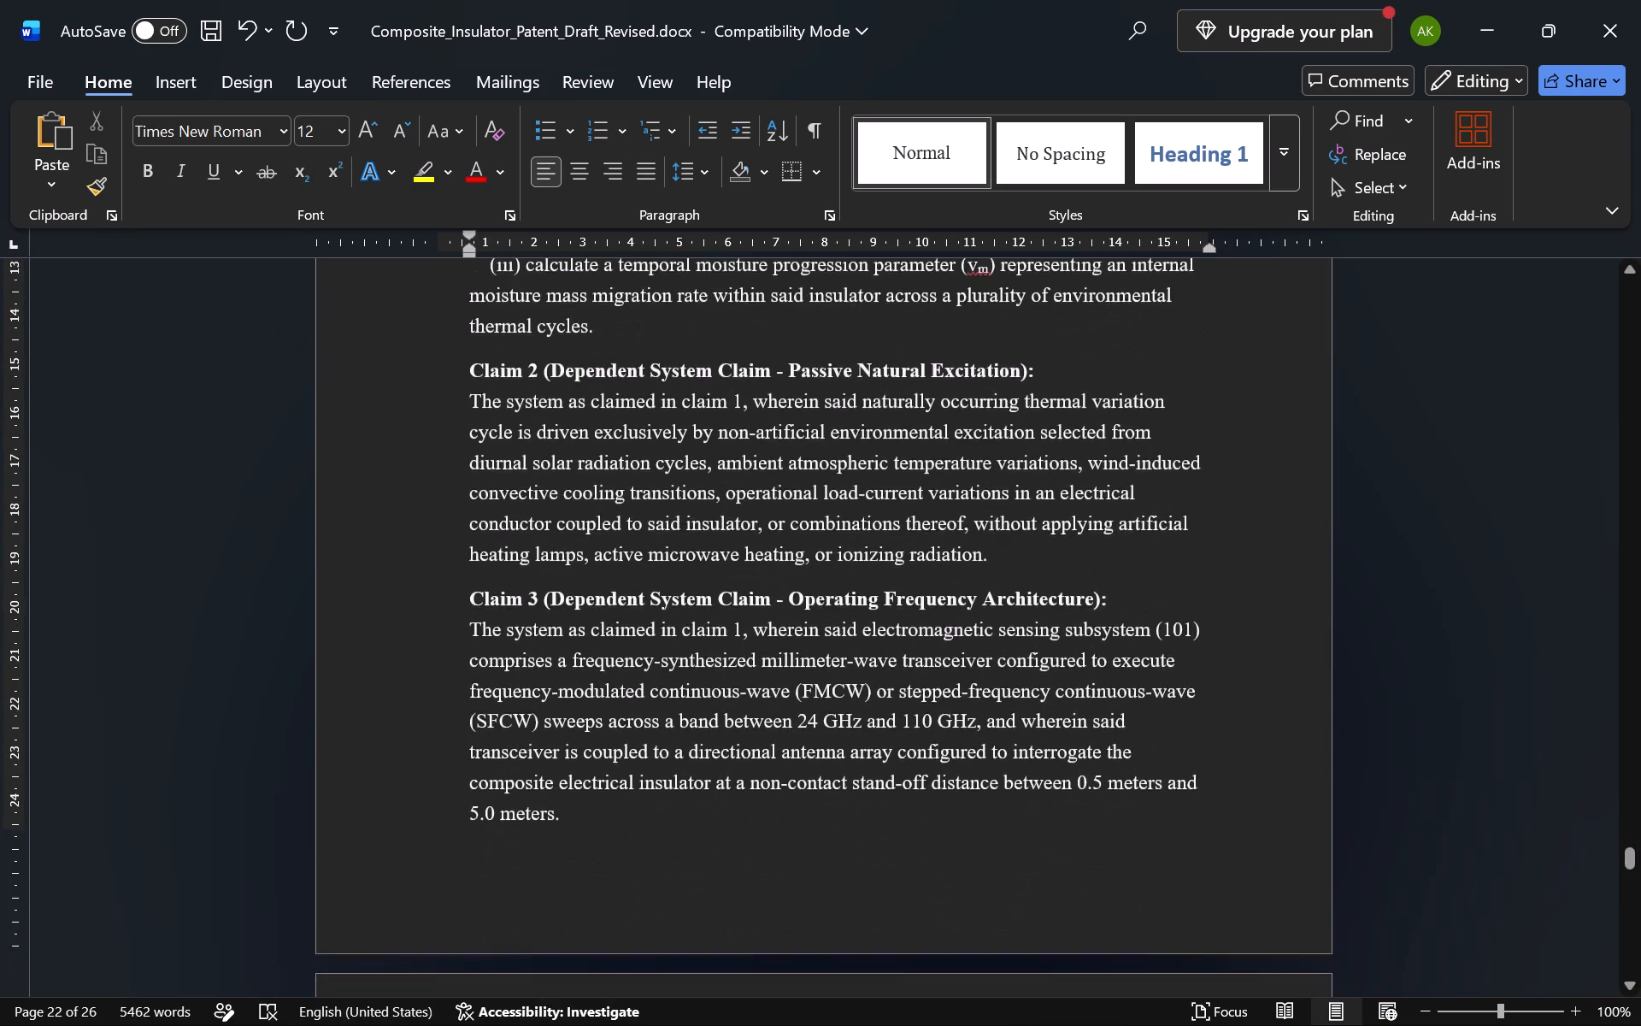
scroll(838, 648, "down", 1)
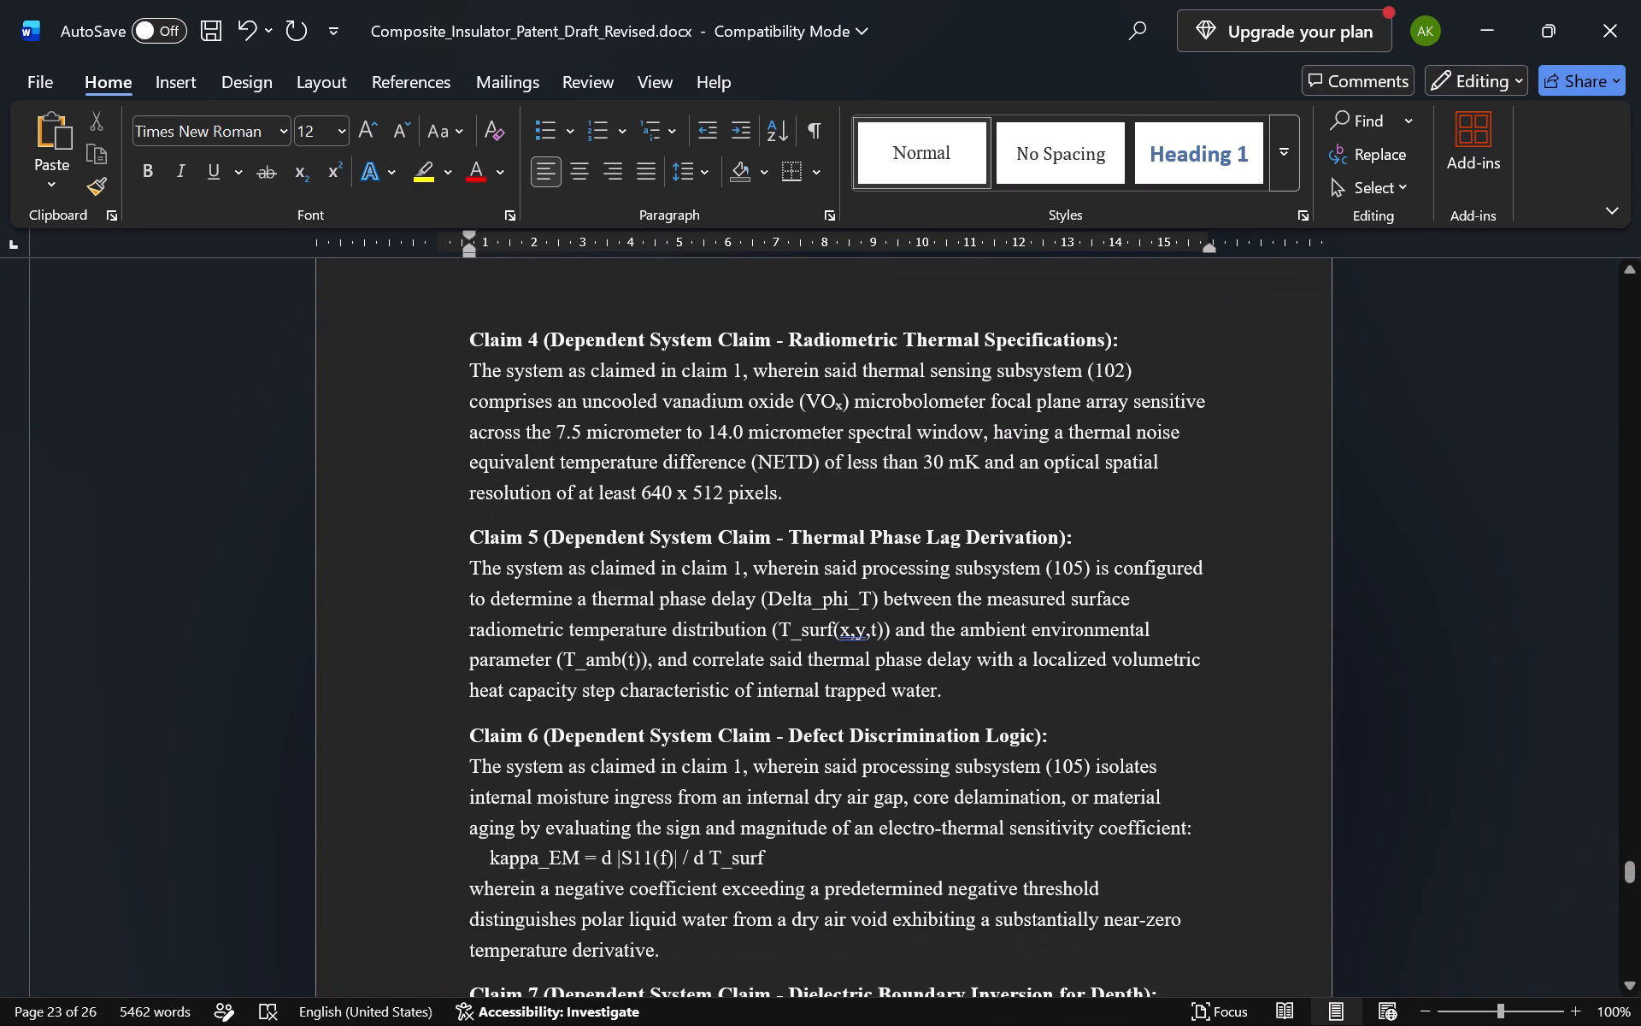
left_click_drag(769, 600, 828, 598)
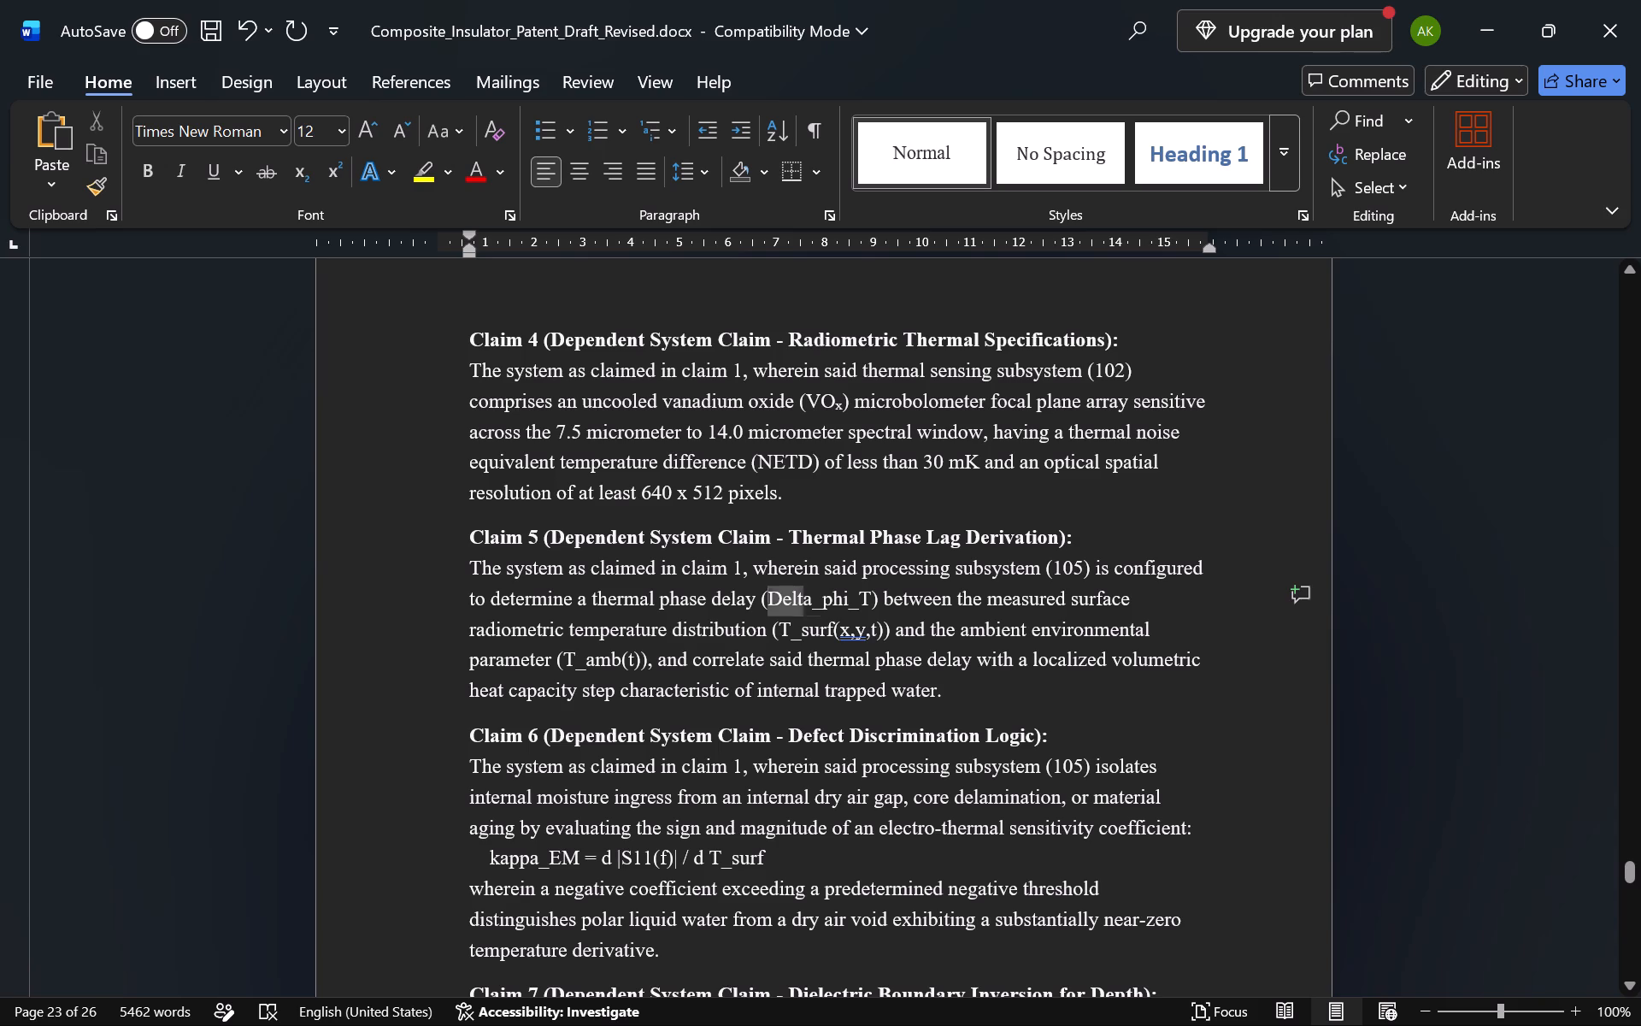
left_click_drag(828, 598, 869, 598)
key("ctrl+shift+v")
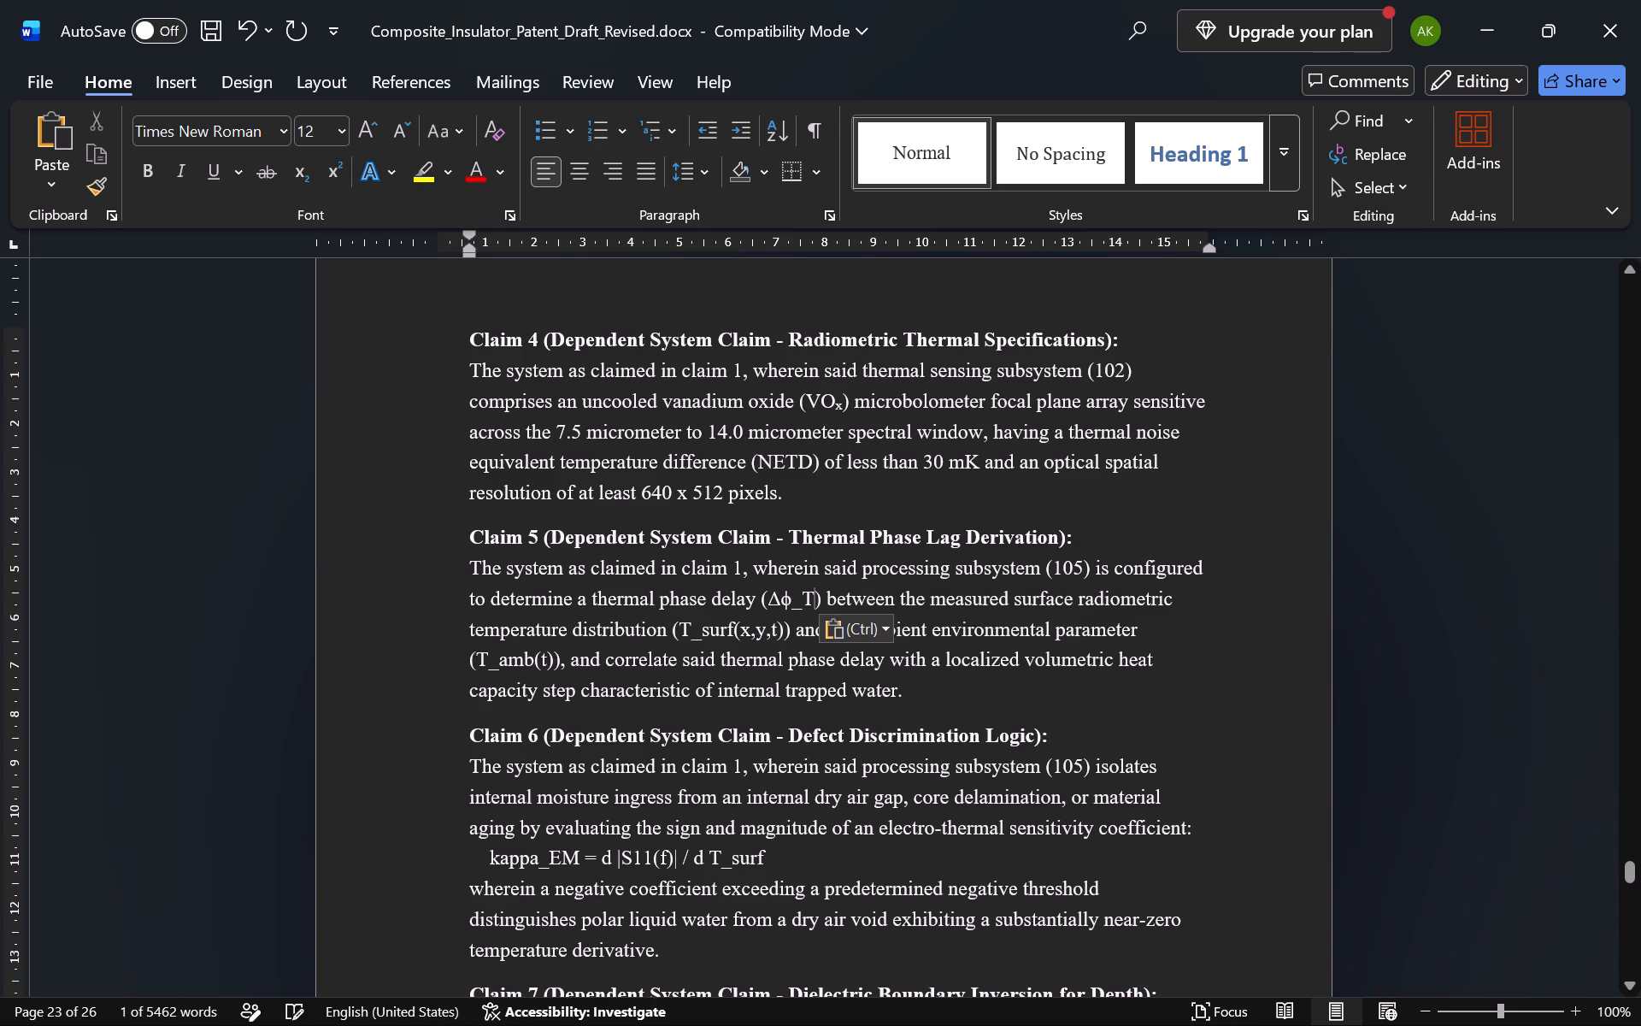
In Claim 5, format T_surf and T_amb with "surf" and "amb" as subscripts and remove their underscores.
double_click(716, 630)
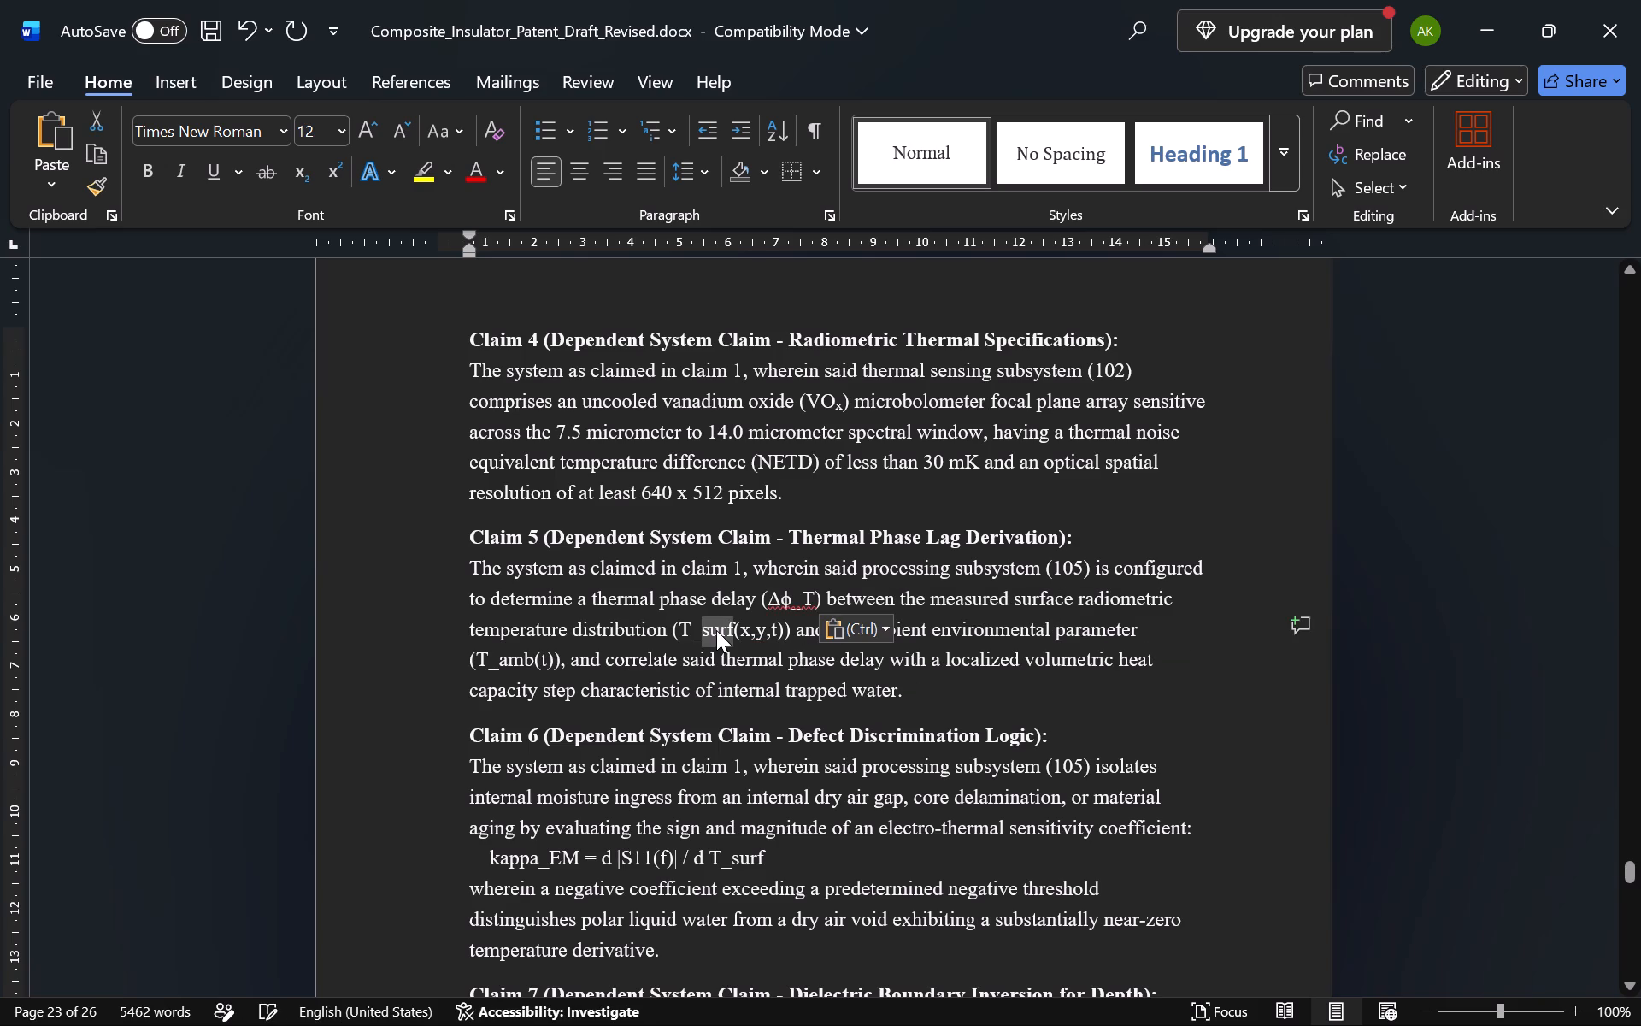
key("ctrl+shift+minus")
key("Left")
key("BackSpace")
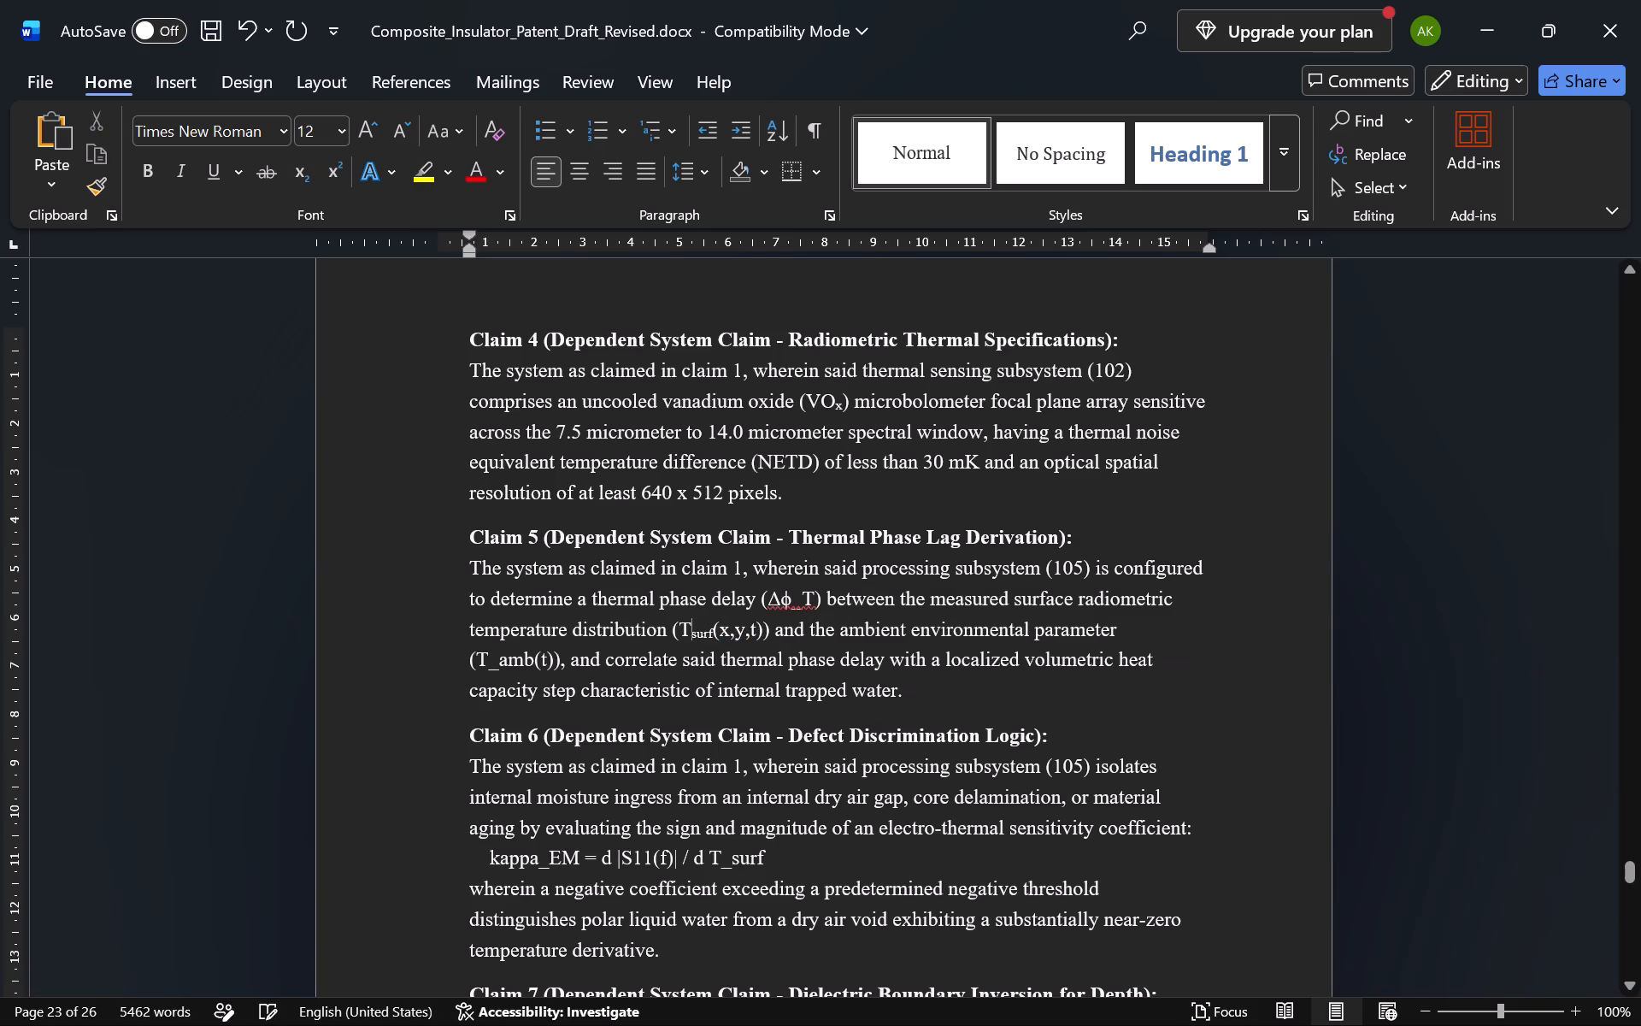
double_click(513, 657)
key("ctrl+shift+minus")
key("Left")
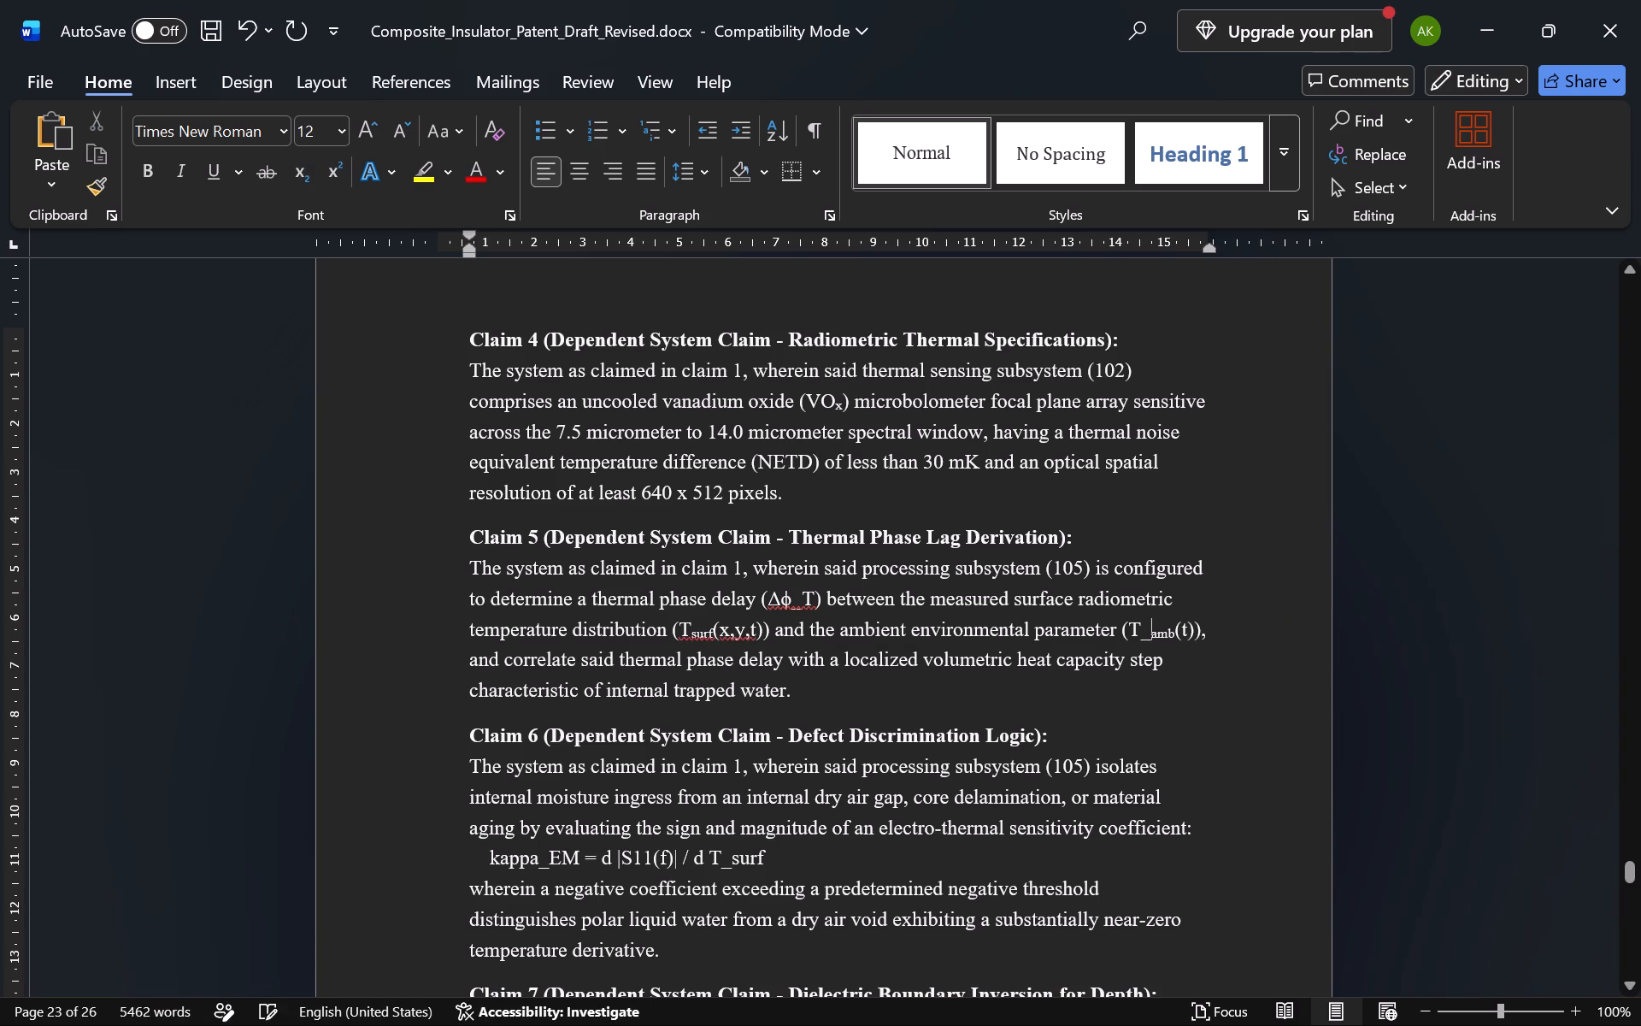
key("BackSpace")
scroll(656, 785, "down", 1)
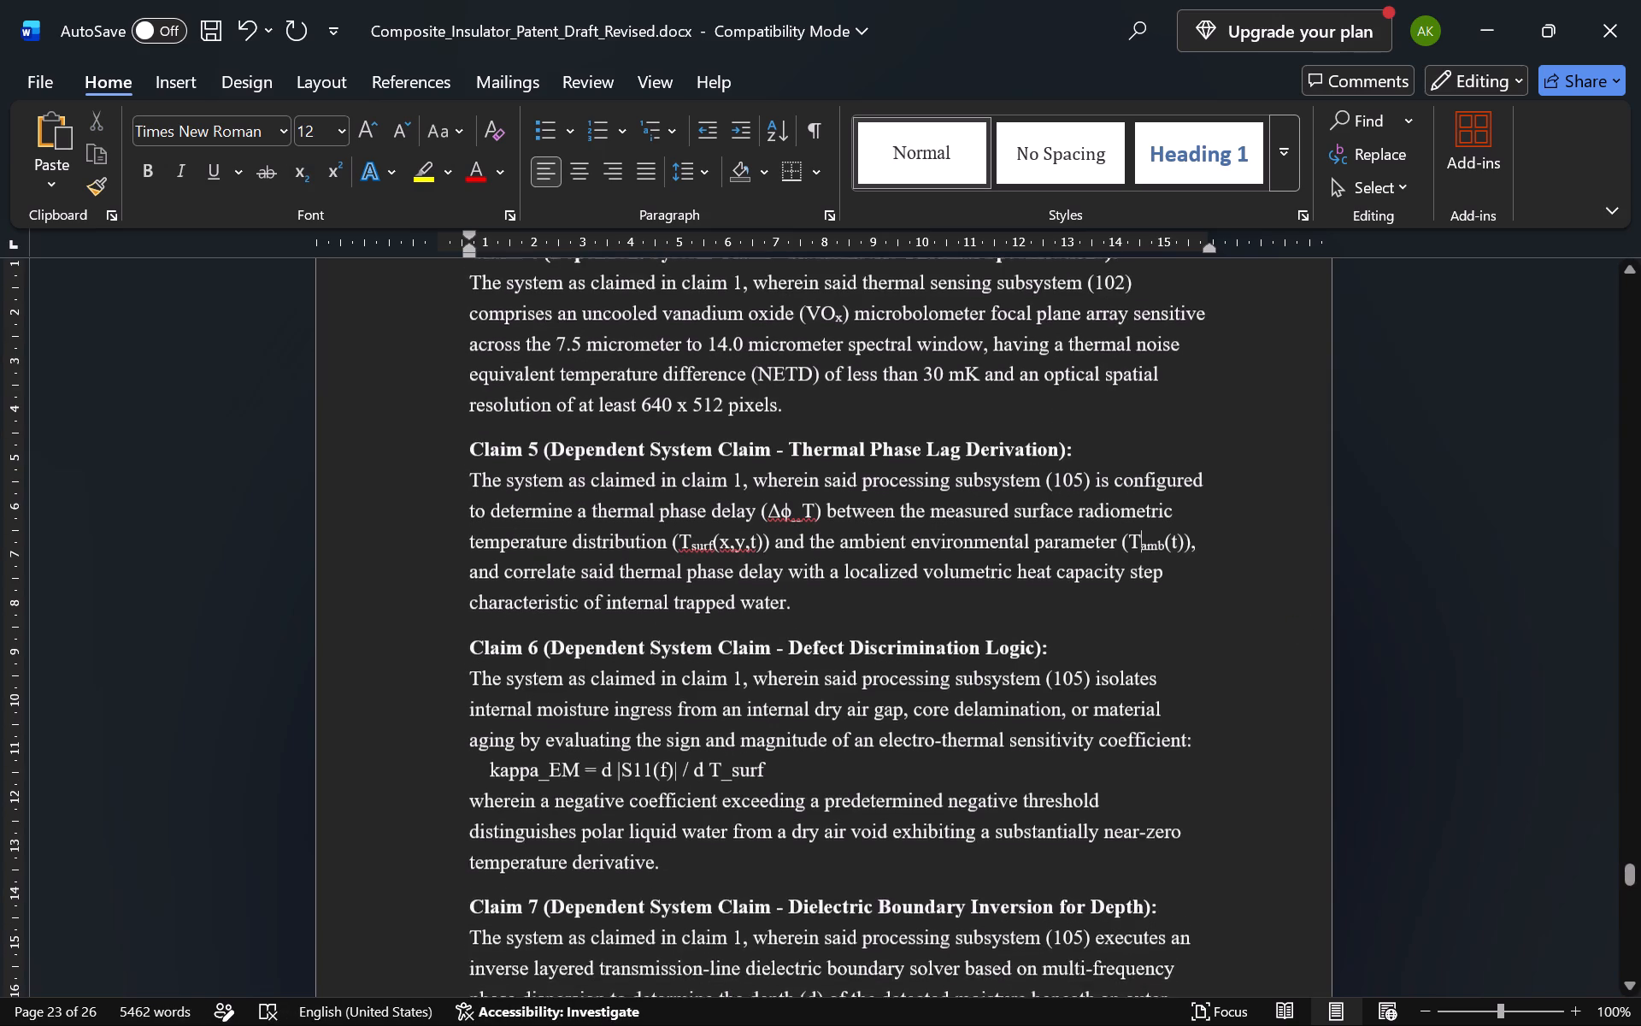
left_click_drag(786, 746, 769, 746)
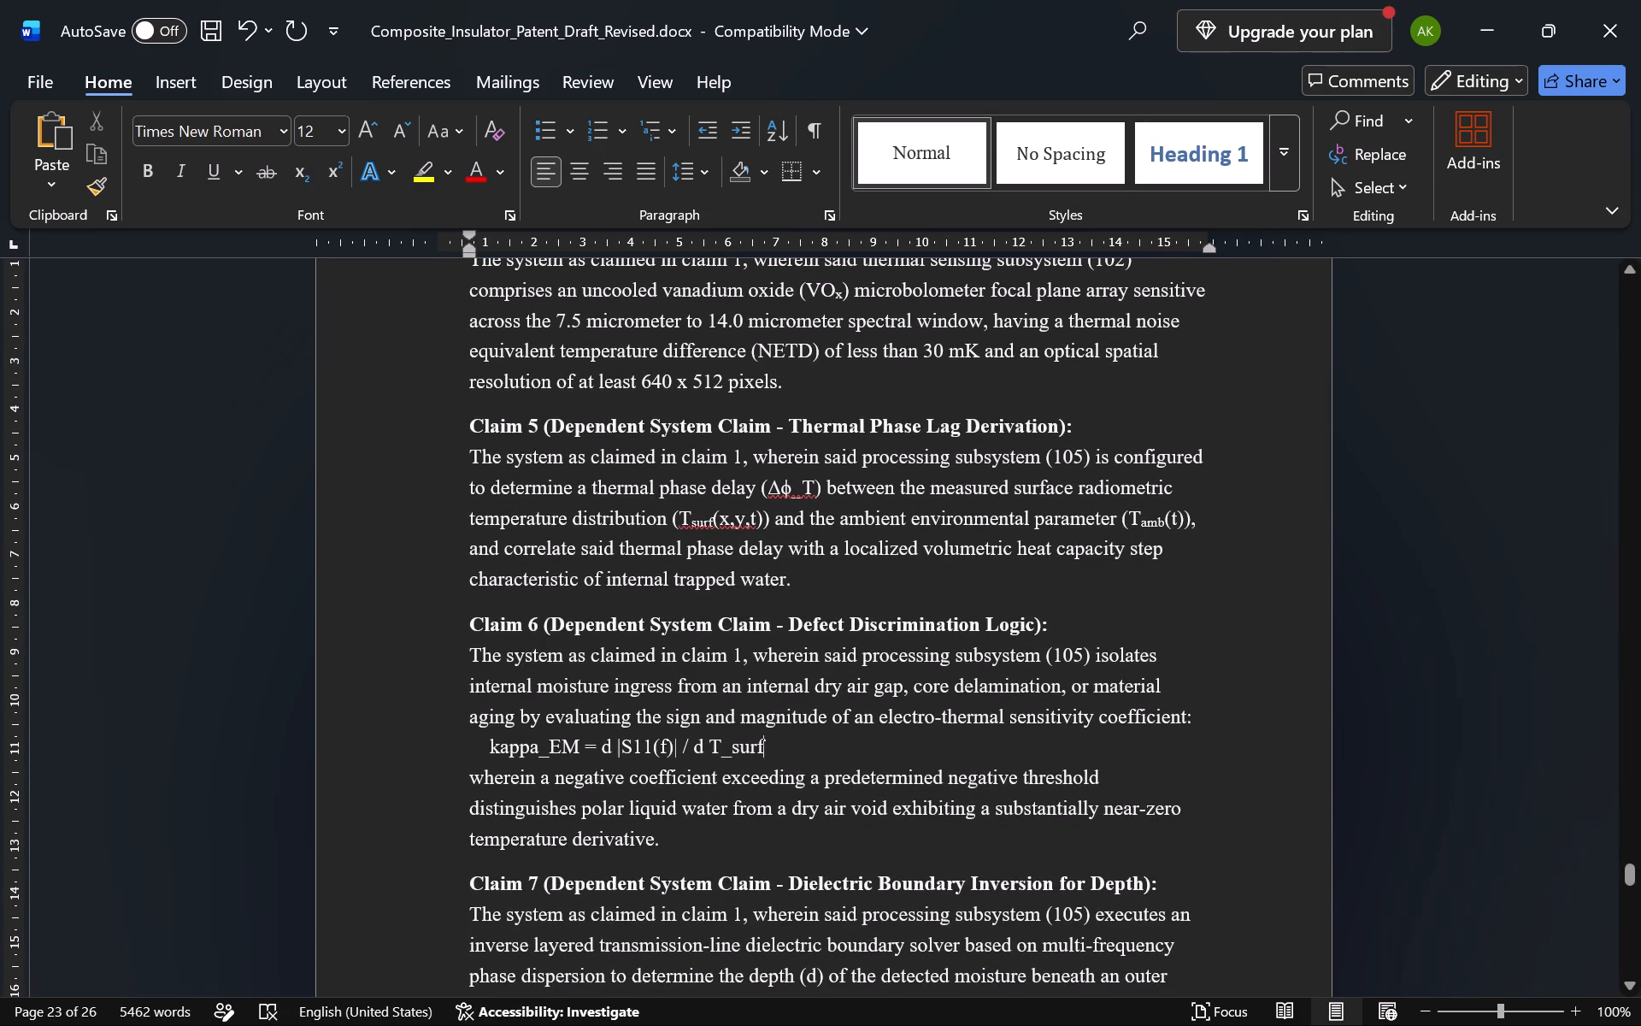
left_click_drag(769, 746, 488, 749)
key("ctrl+c")
key("ctrl+c")
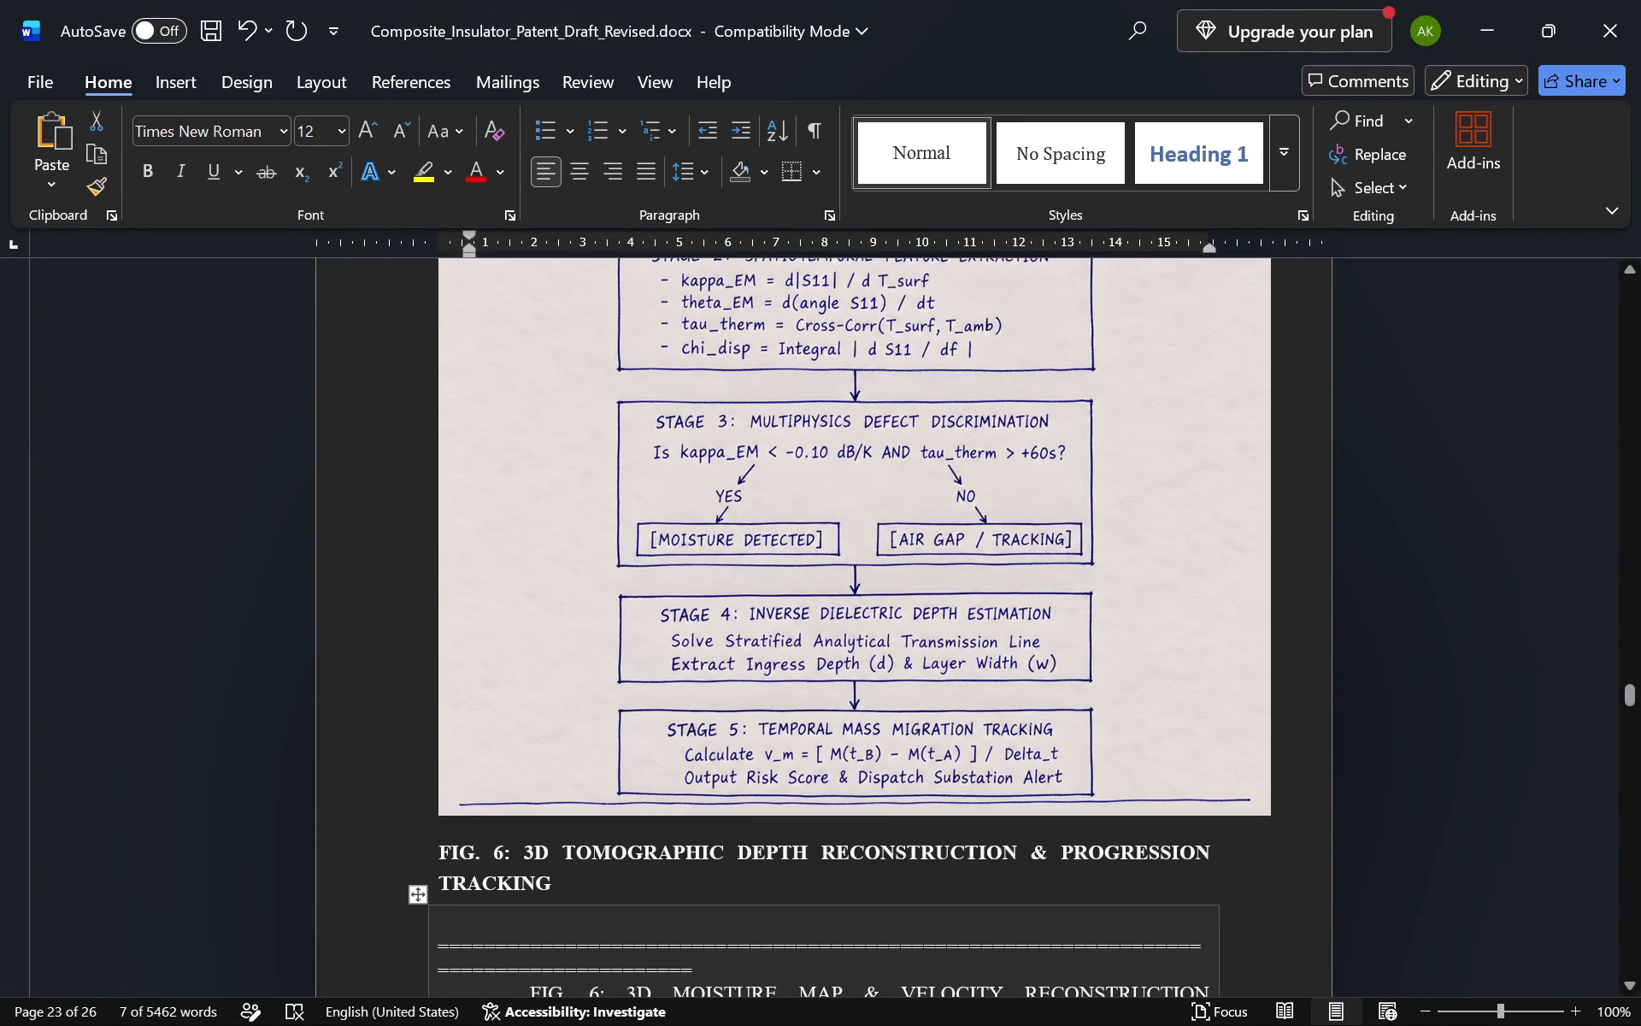
left_click(418, 899)
key("BackSpace")
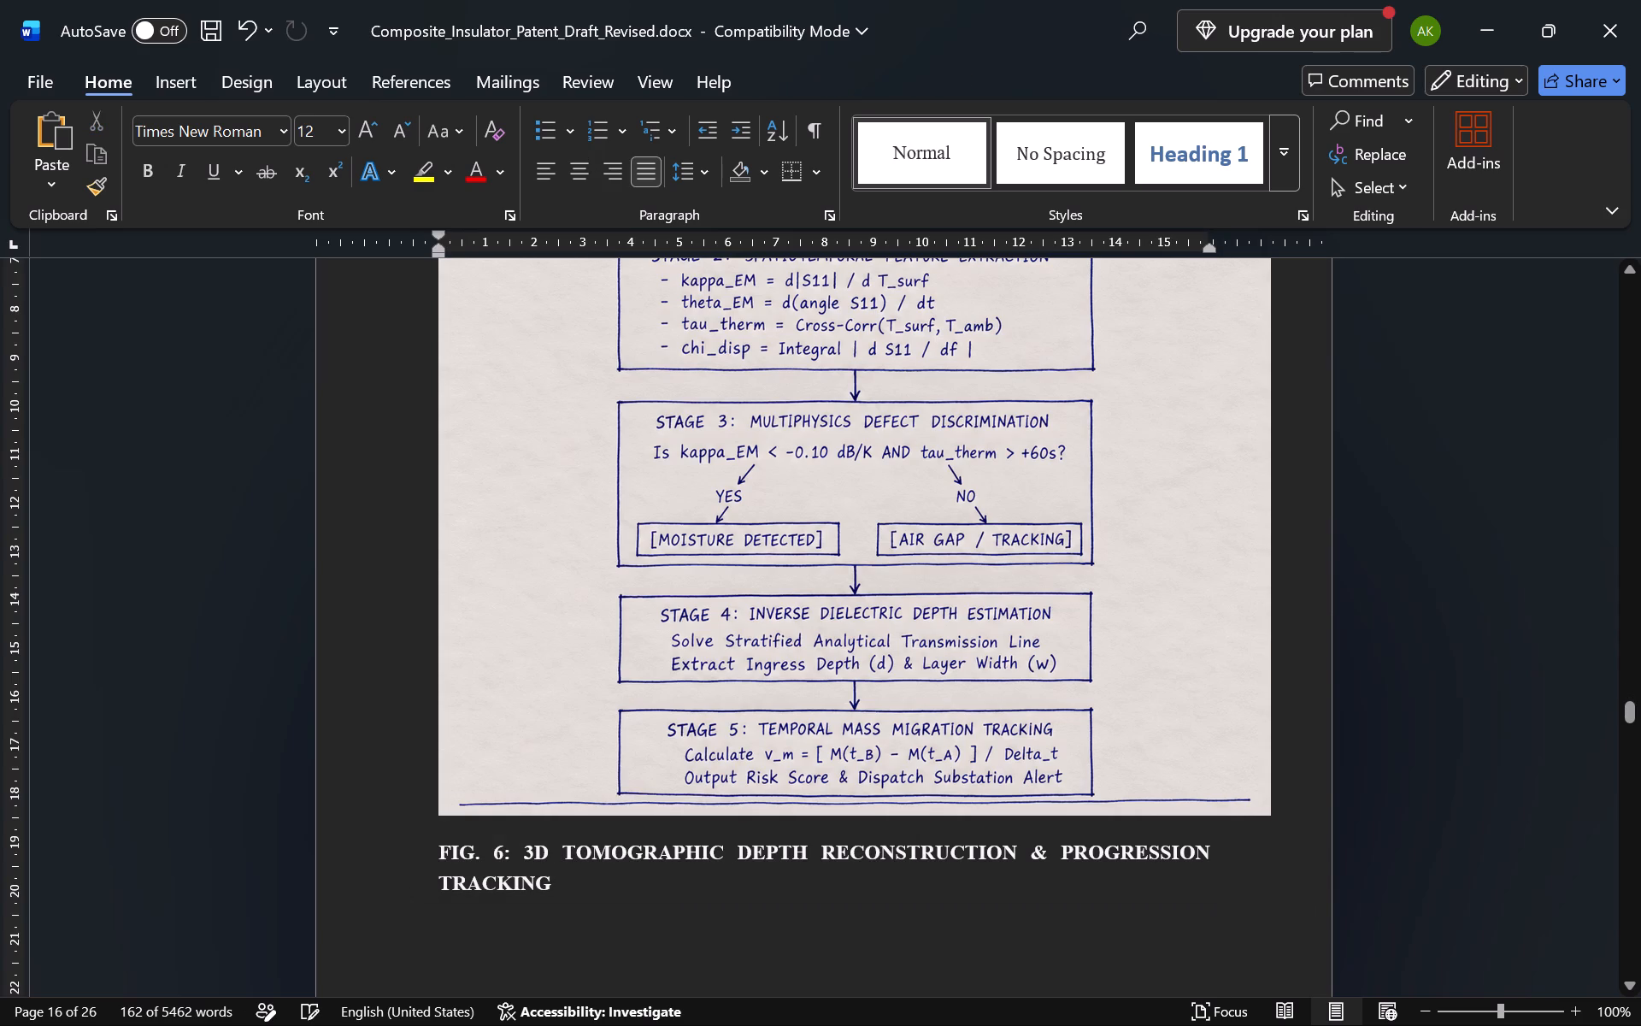
right_click(465, 918)
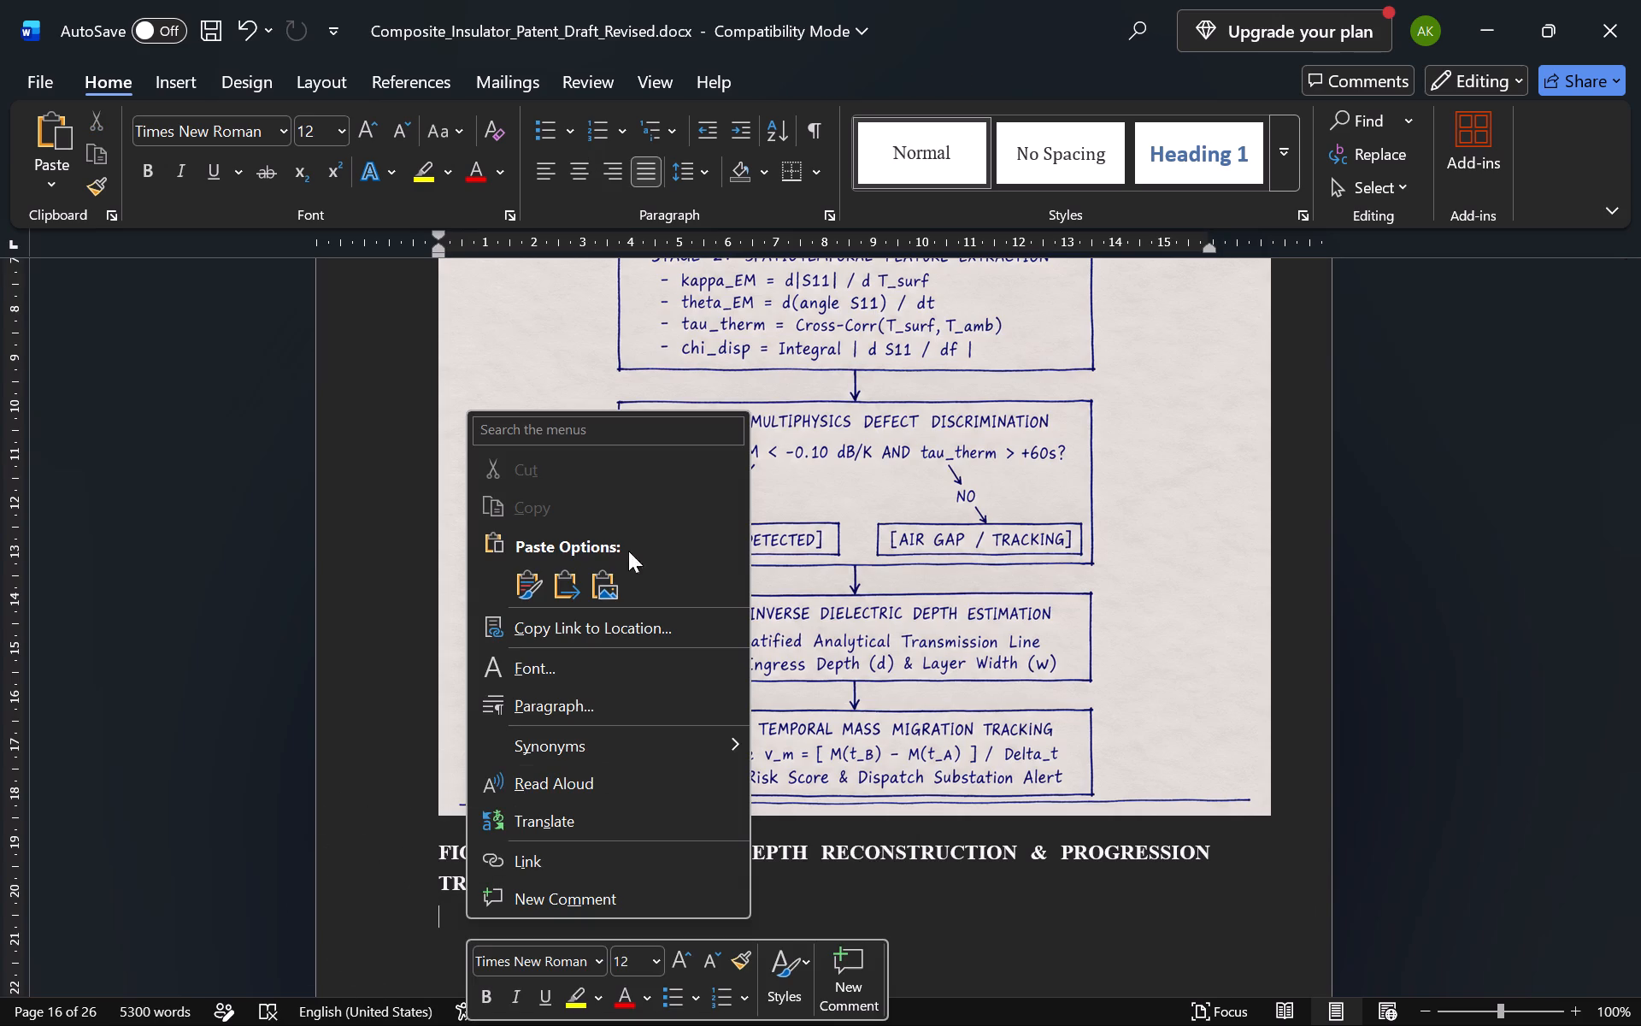
left_click(597, 581)
Shrink the pasted FIG. 6 image proportionally until it fits within the page width below its heading.
scroll(597, 581, "down", 1)
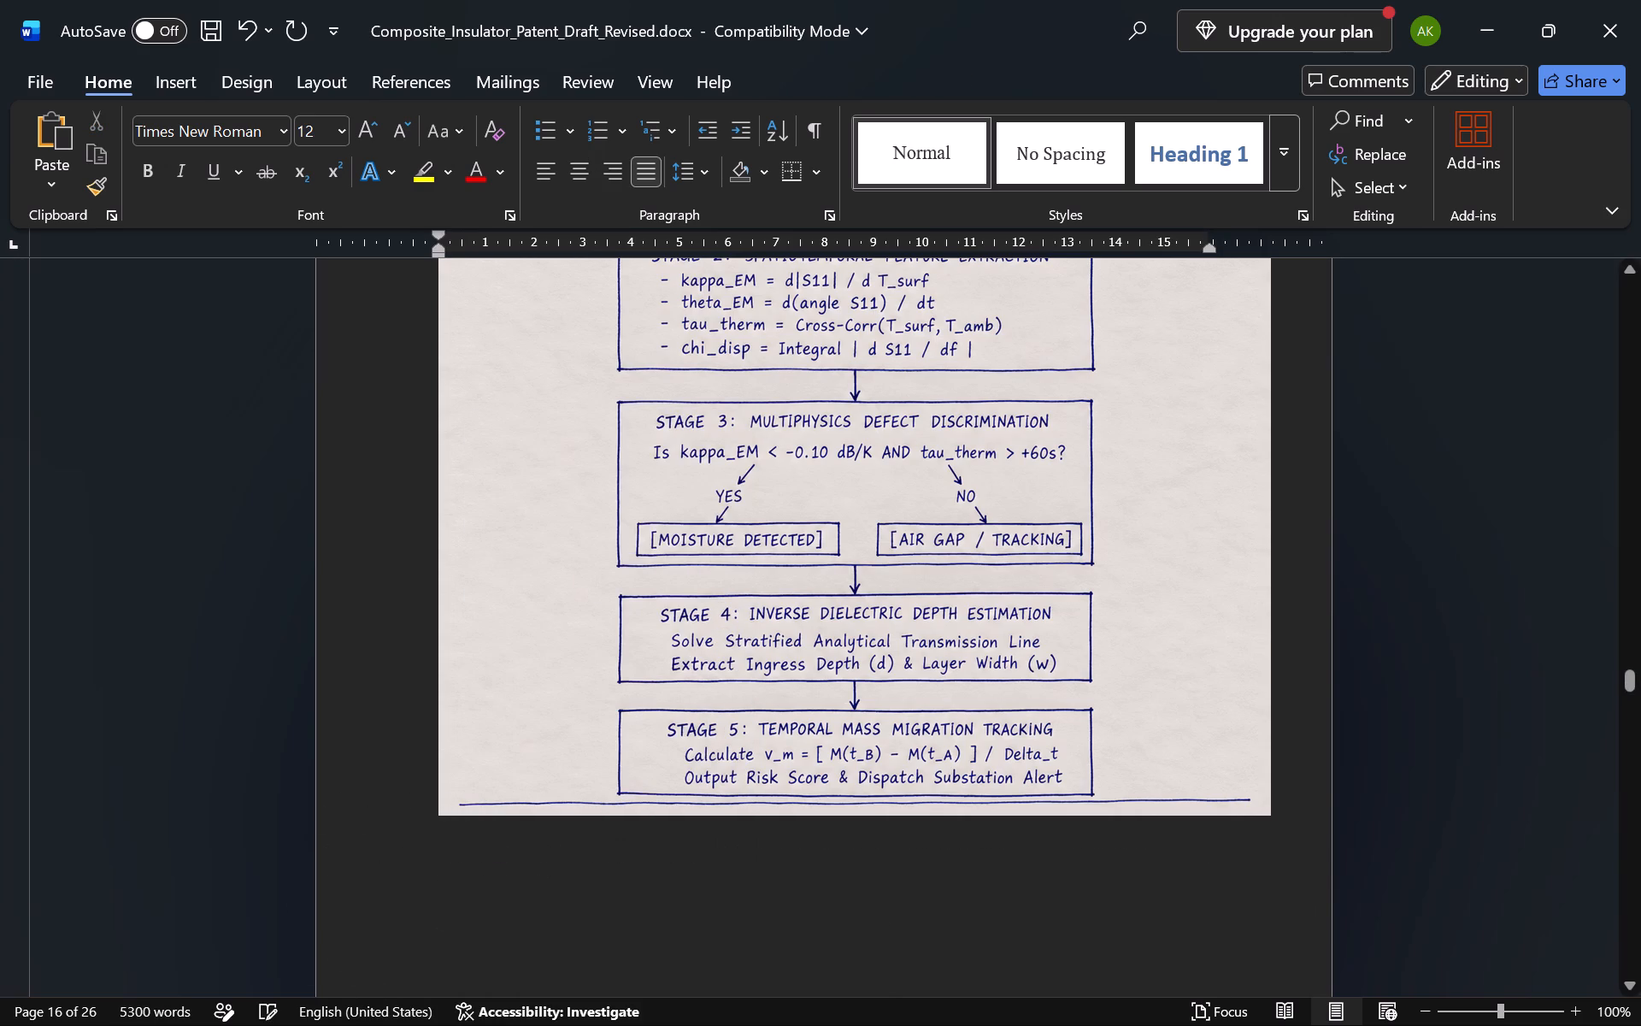
scroll(597, 581, "down", 1)
left_click(523, 889)
scroll(523, 889, "down", 1)
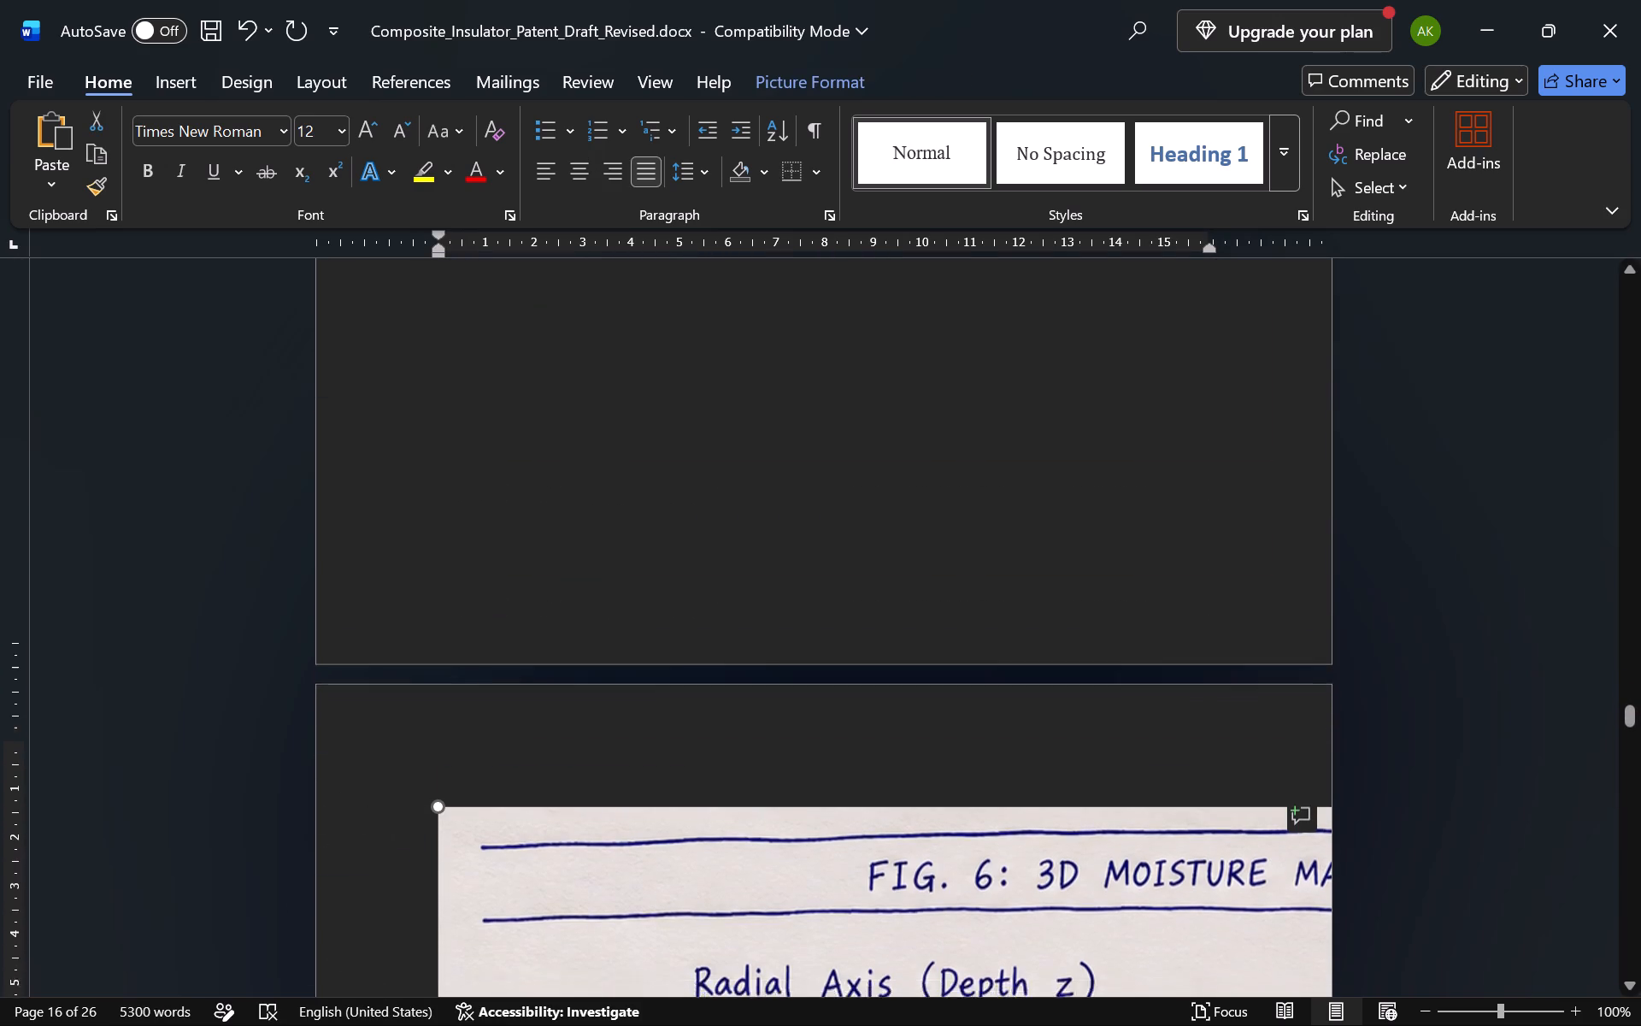
left_click_drag(438, 711, 1126, 882)
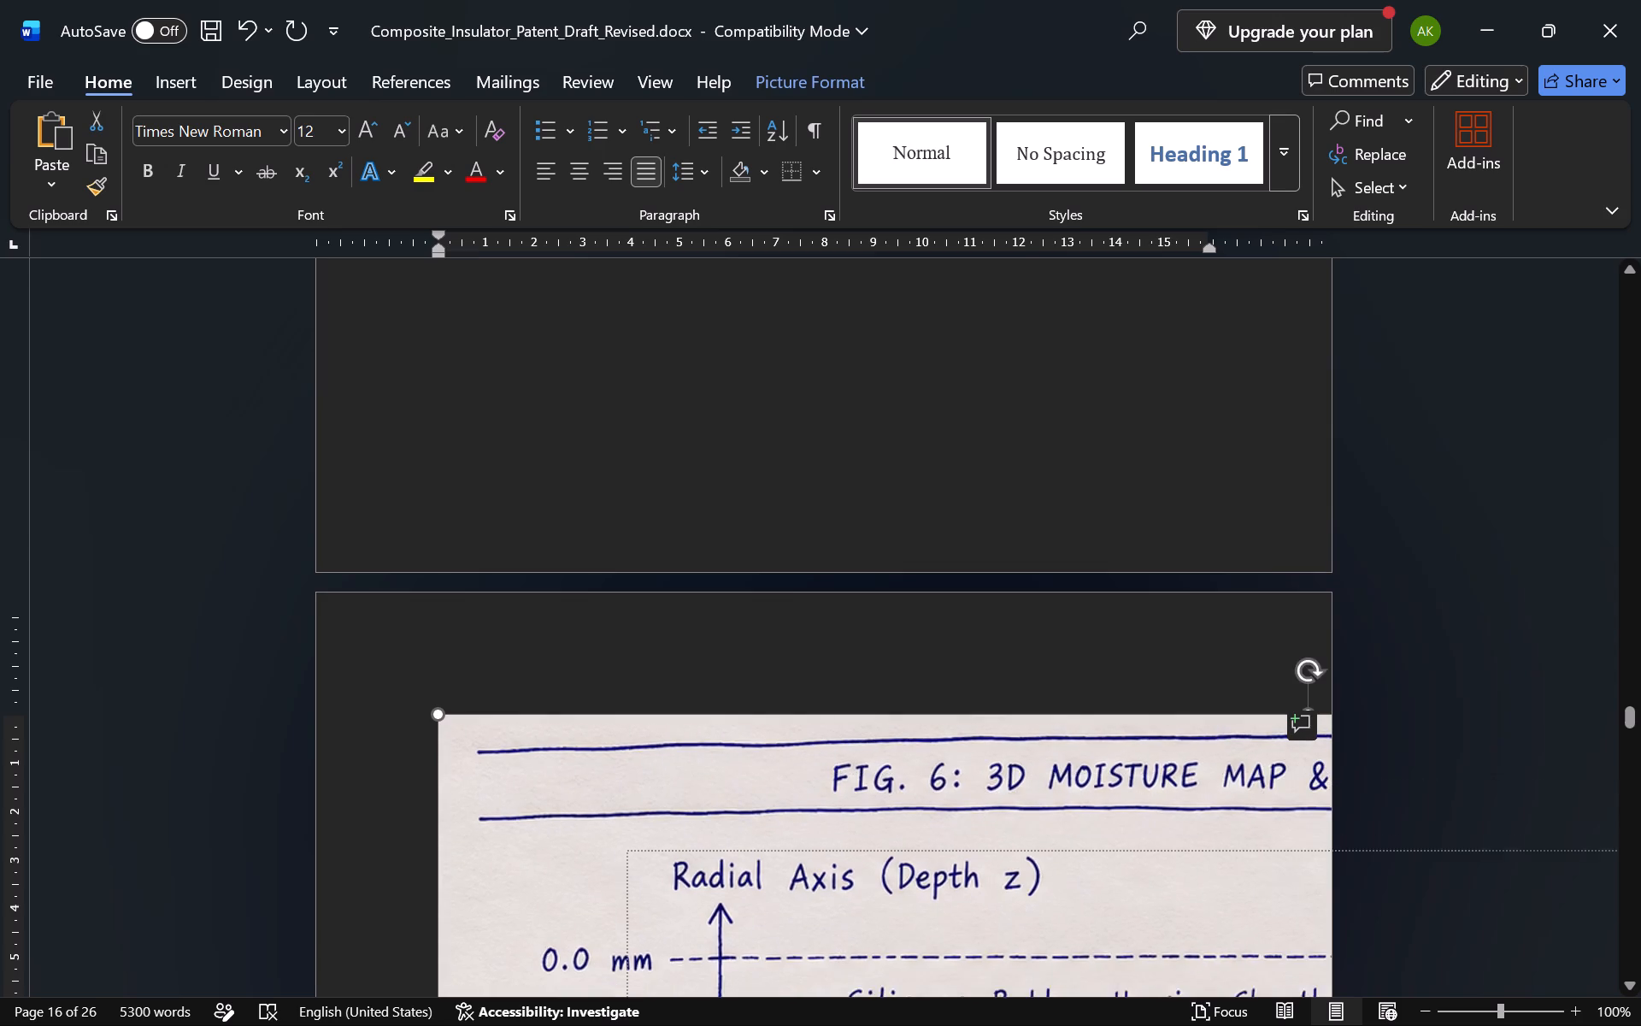
left_click_drag(1126, 882, 1171, 885)
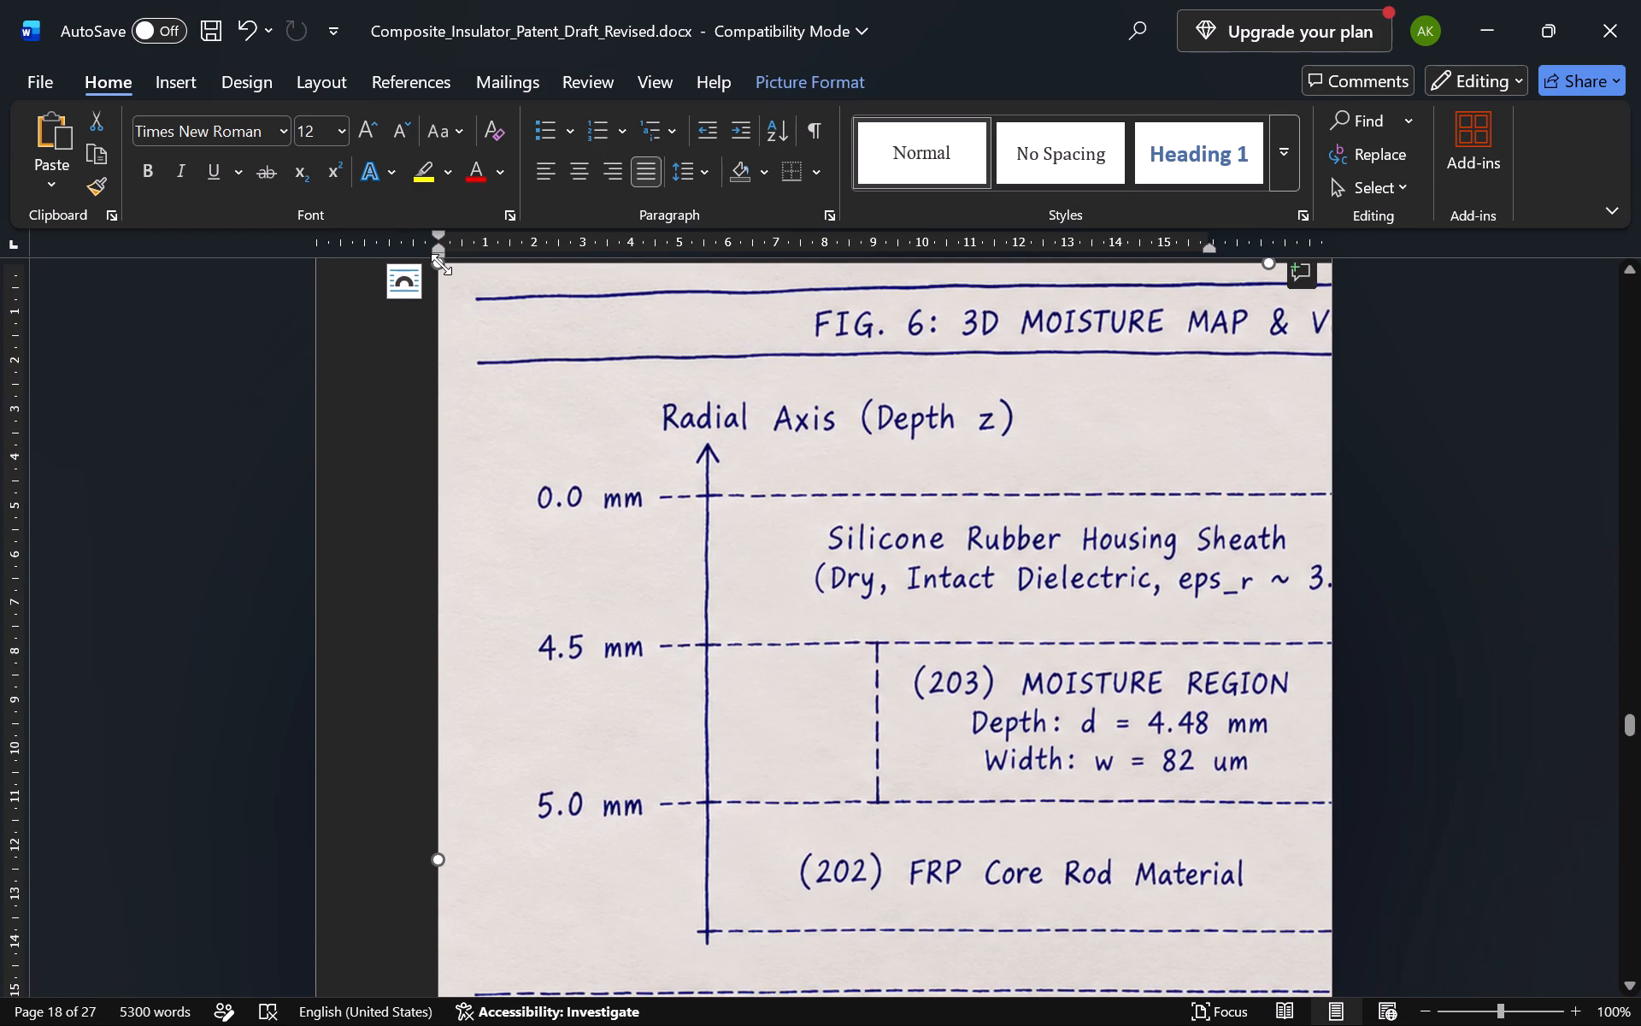
left_click_drag(441, 264, 1206, 444)
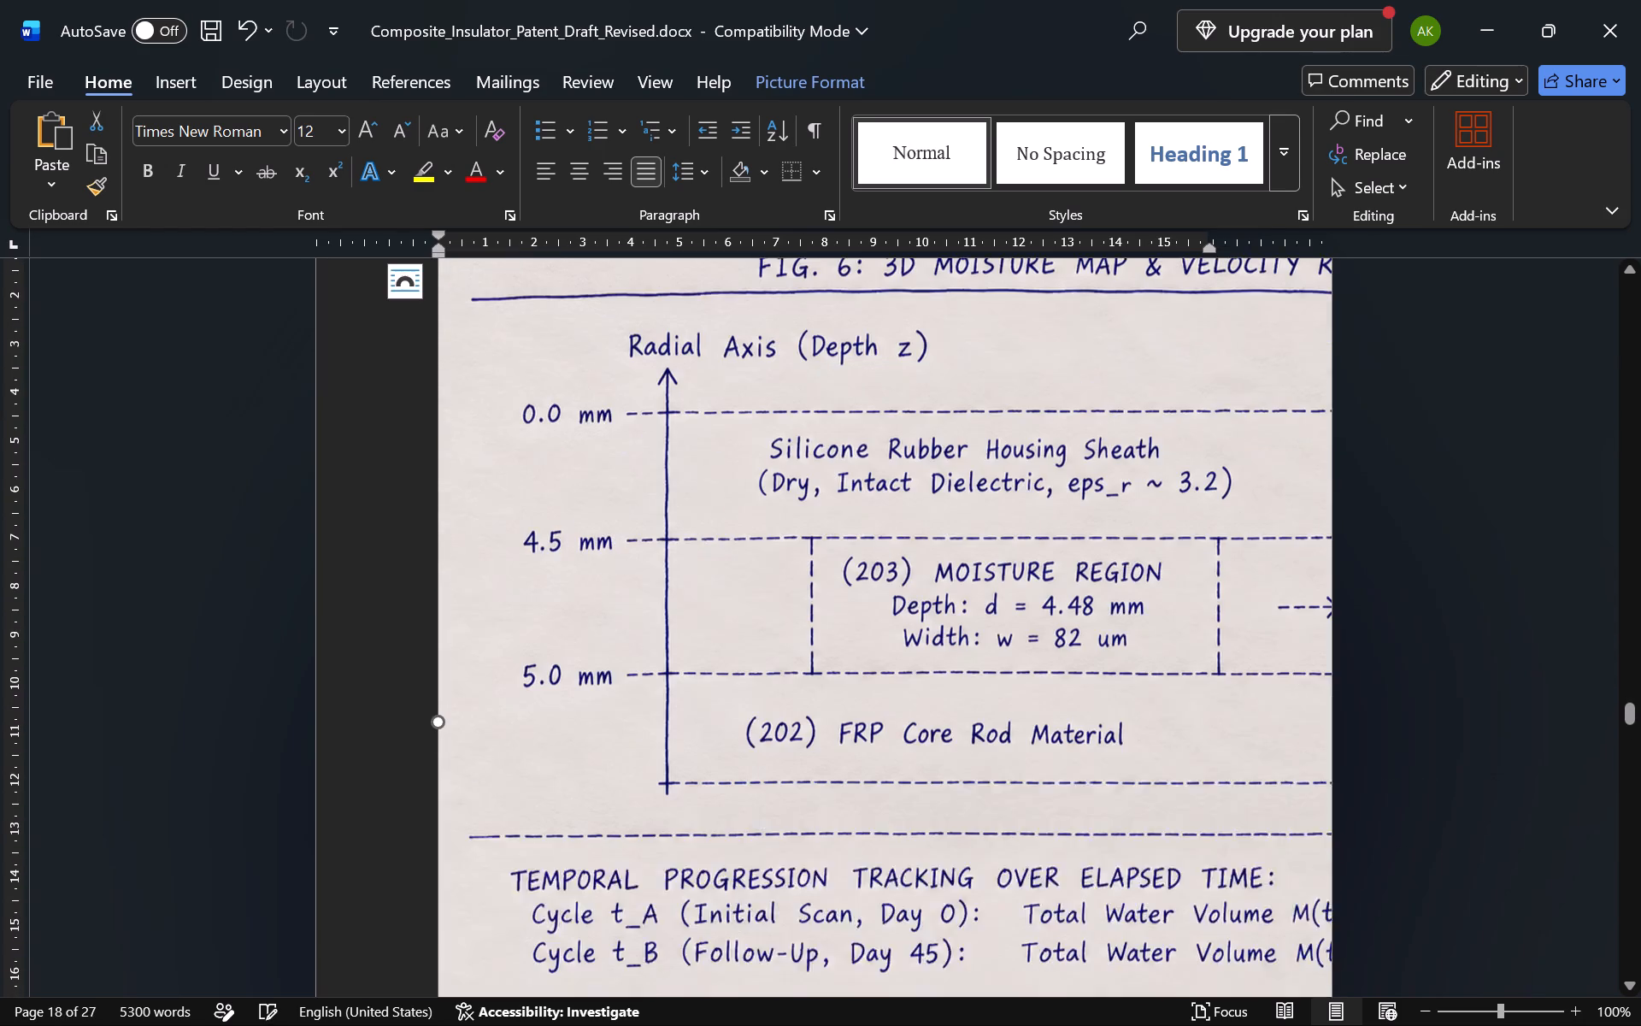
scroll(788, 489, "up", 1)
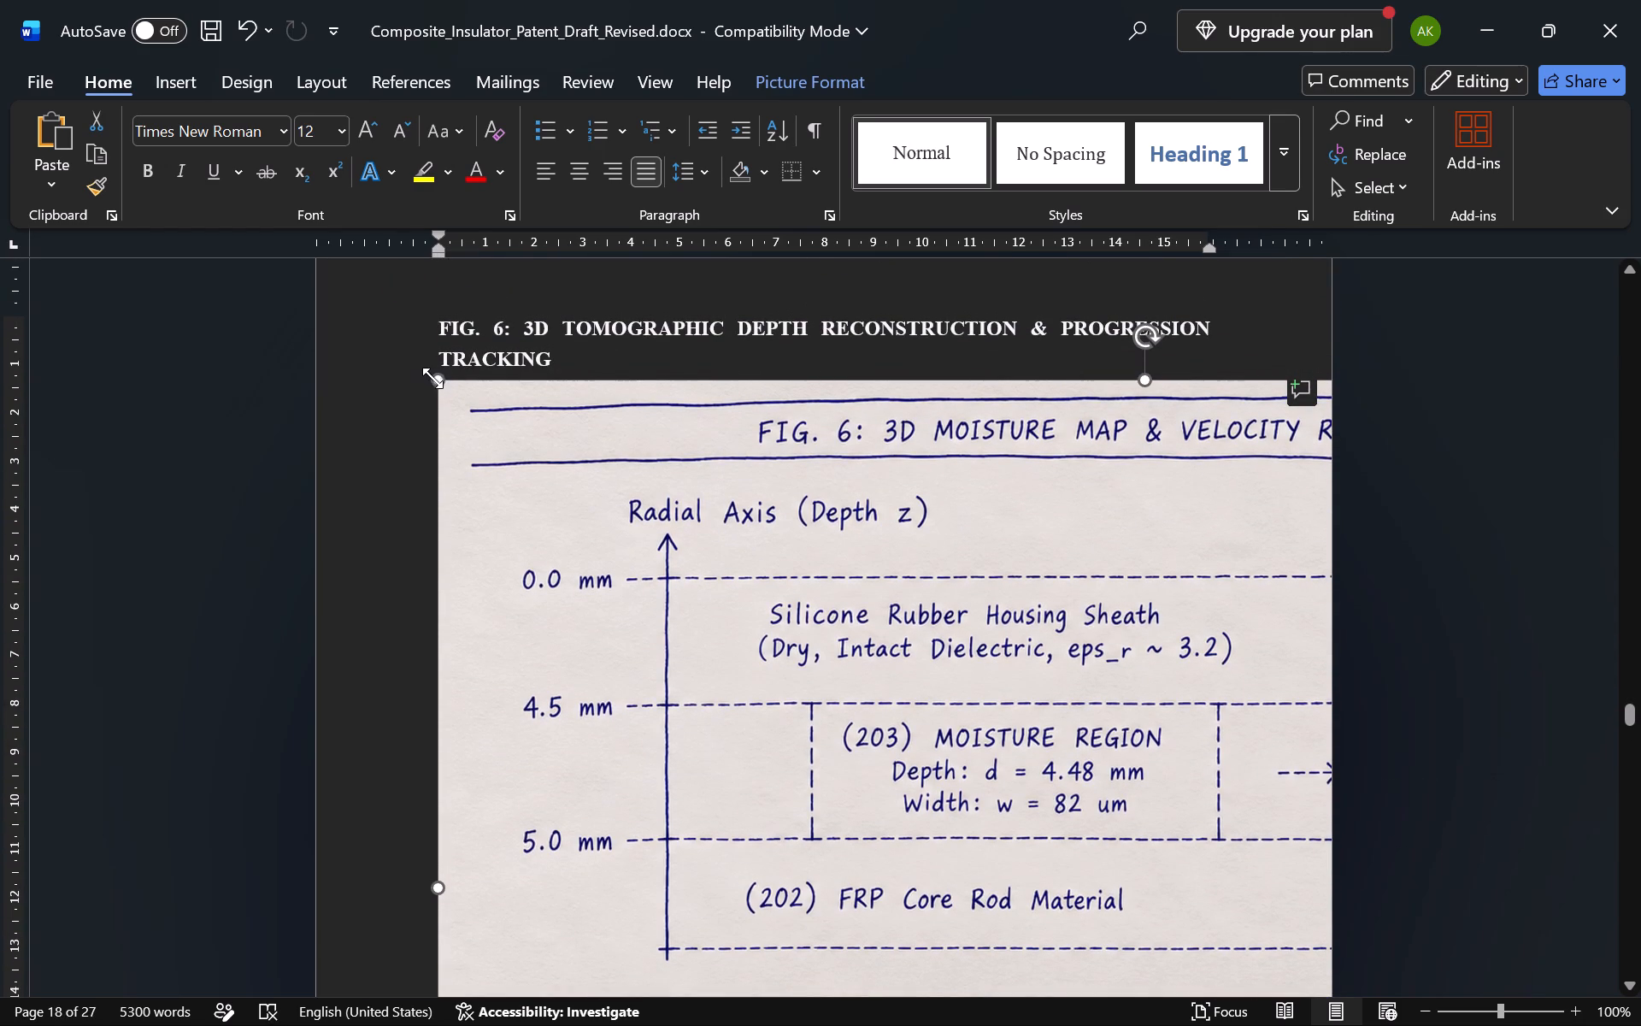
left_click_drag(434, 378, 1058, 581)
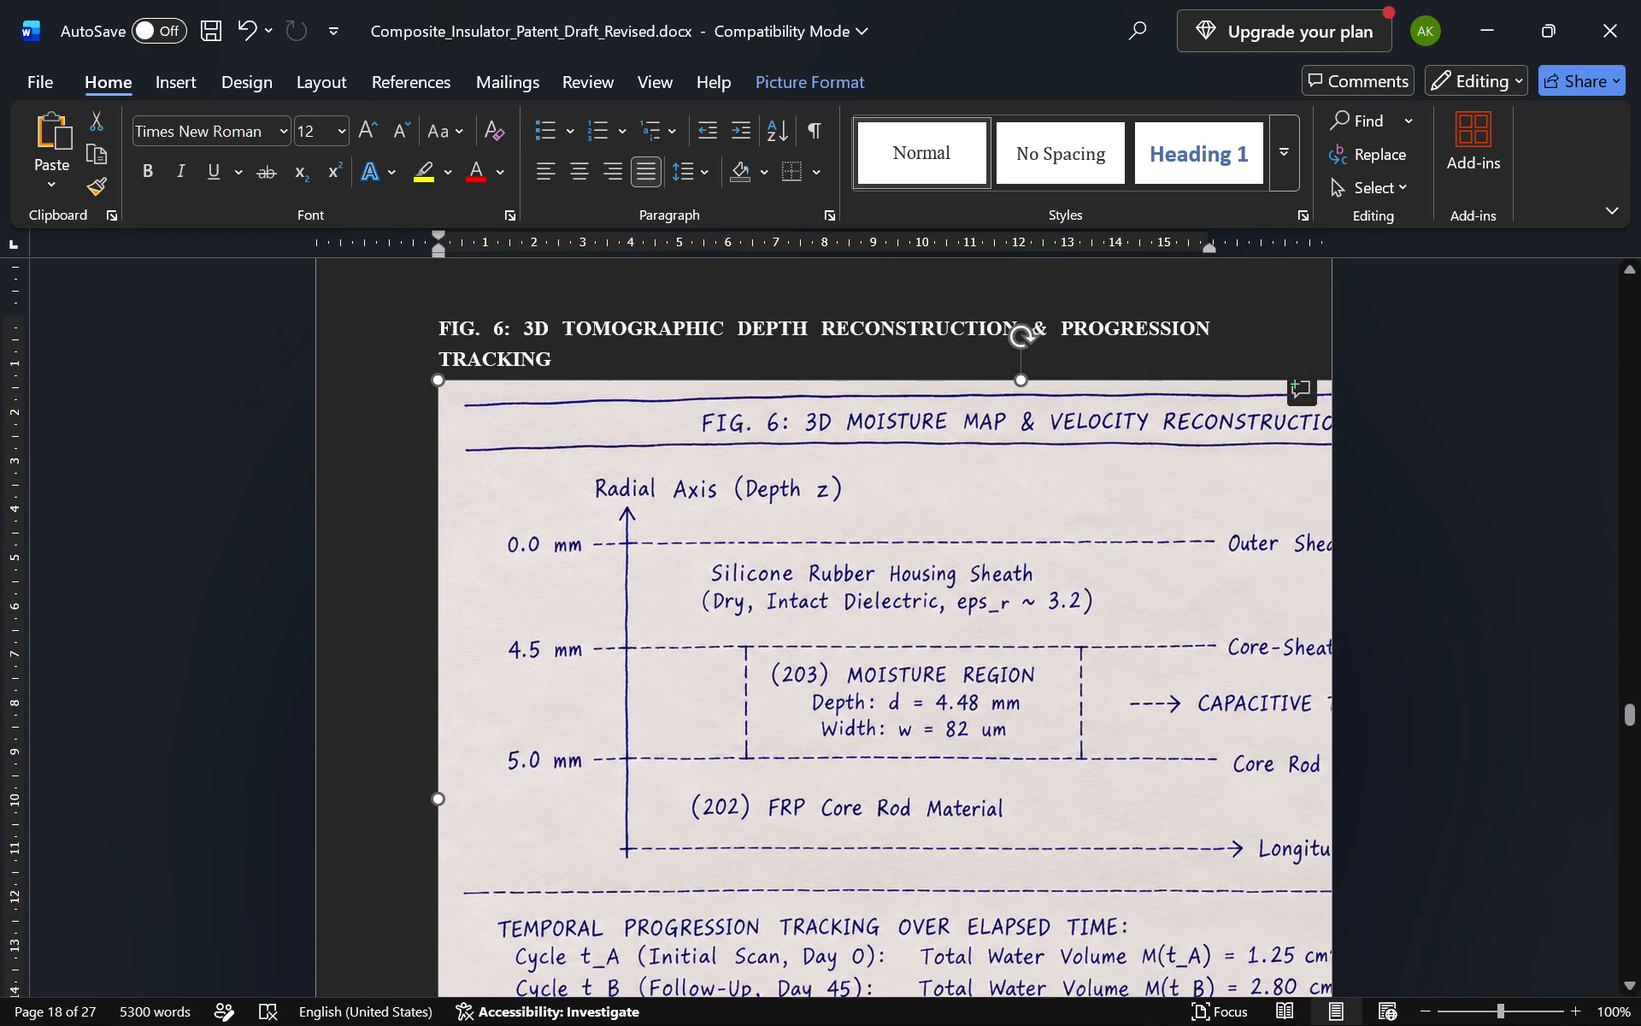
left_click_drag(434, 383, 476, 400)
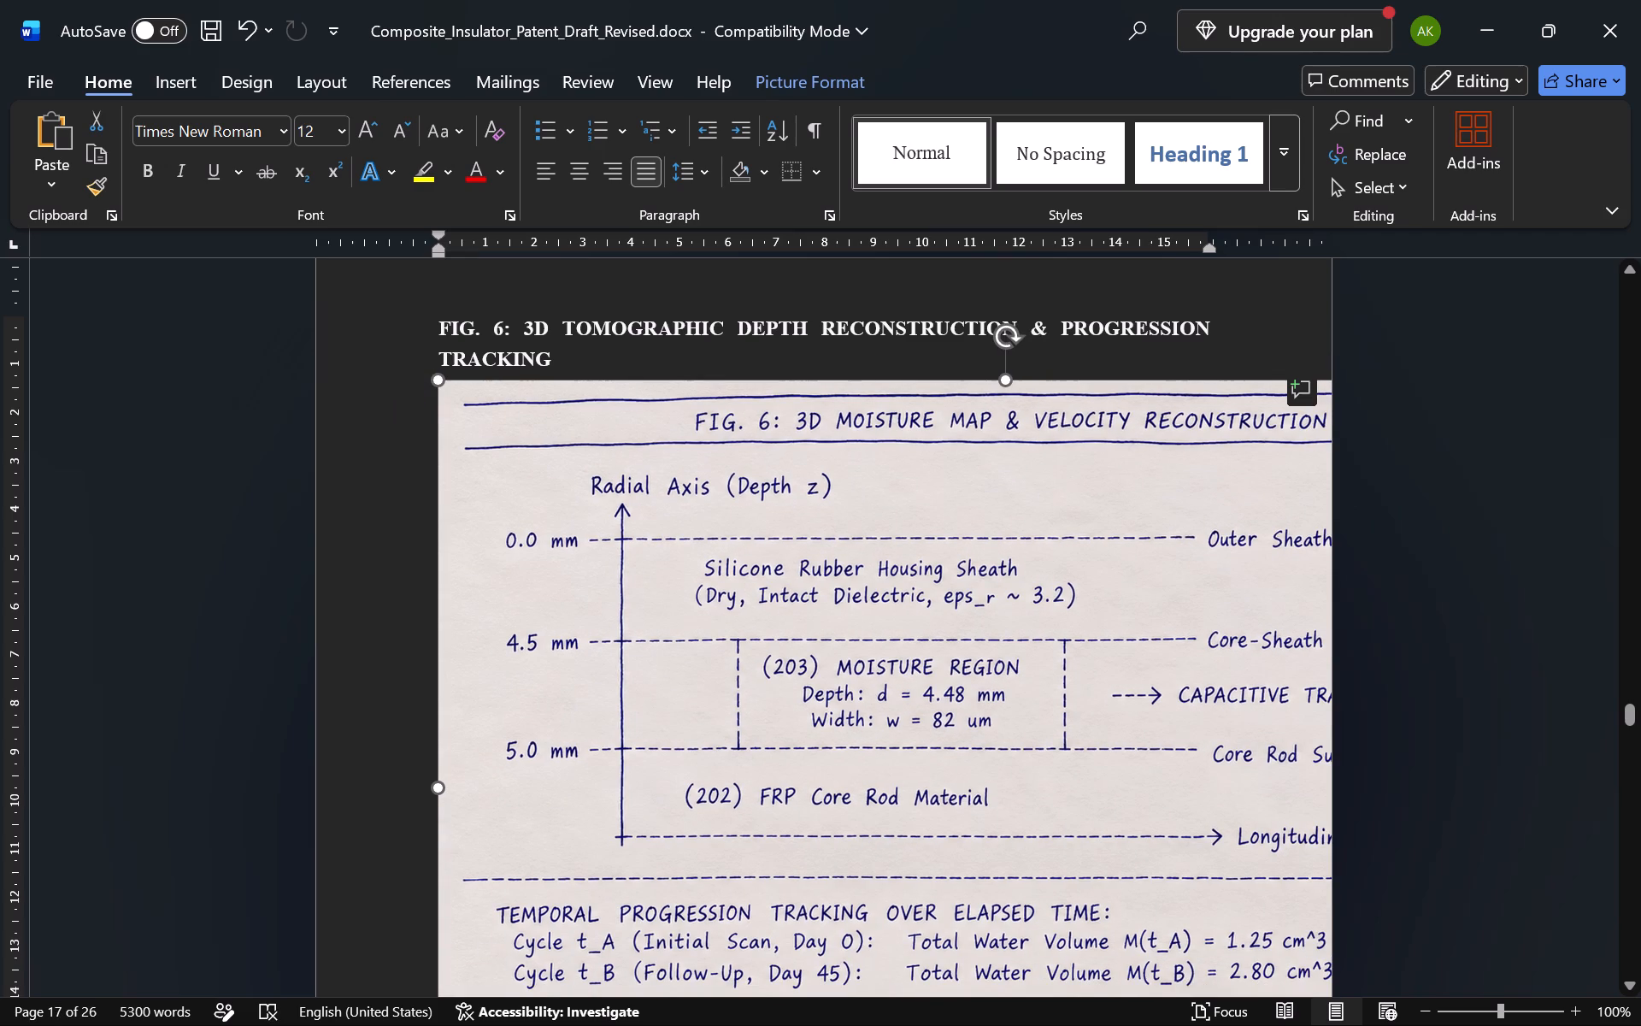
left_click_drag(476, 400, 858, 577)
Look through the draft from FIG. 6 to Claim 10 for equations and variables still written as plain text.
scroll(858, 577, "down", 1)
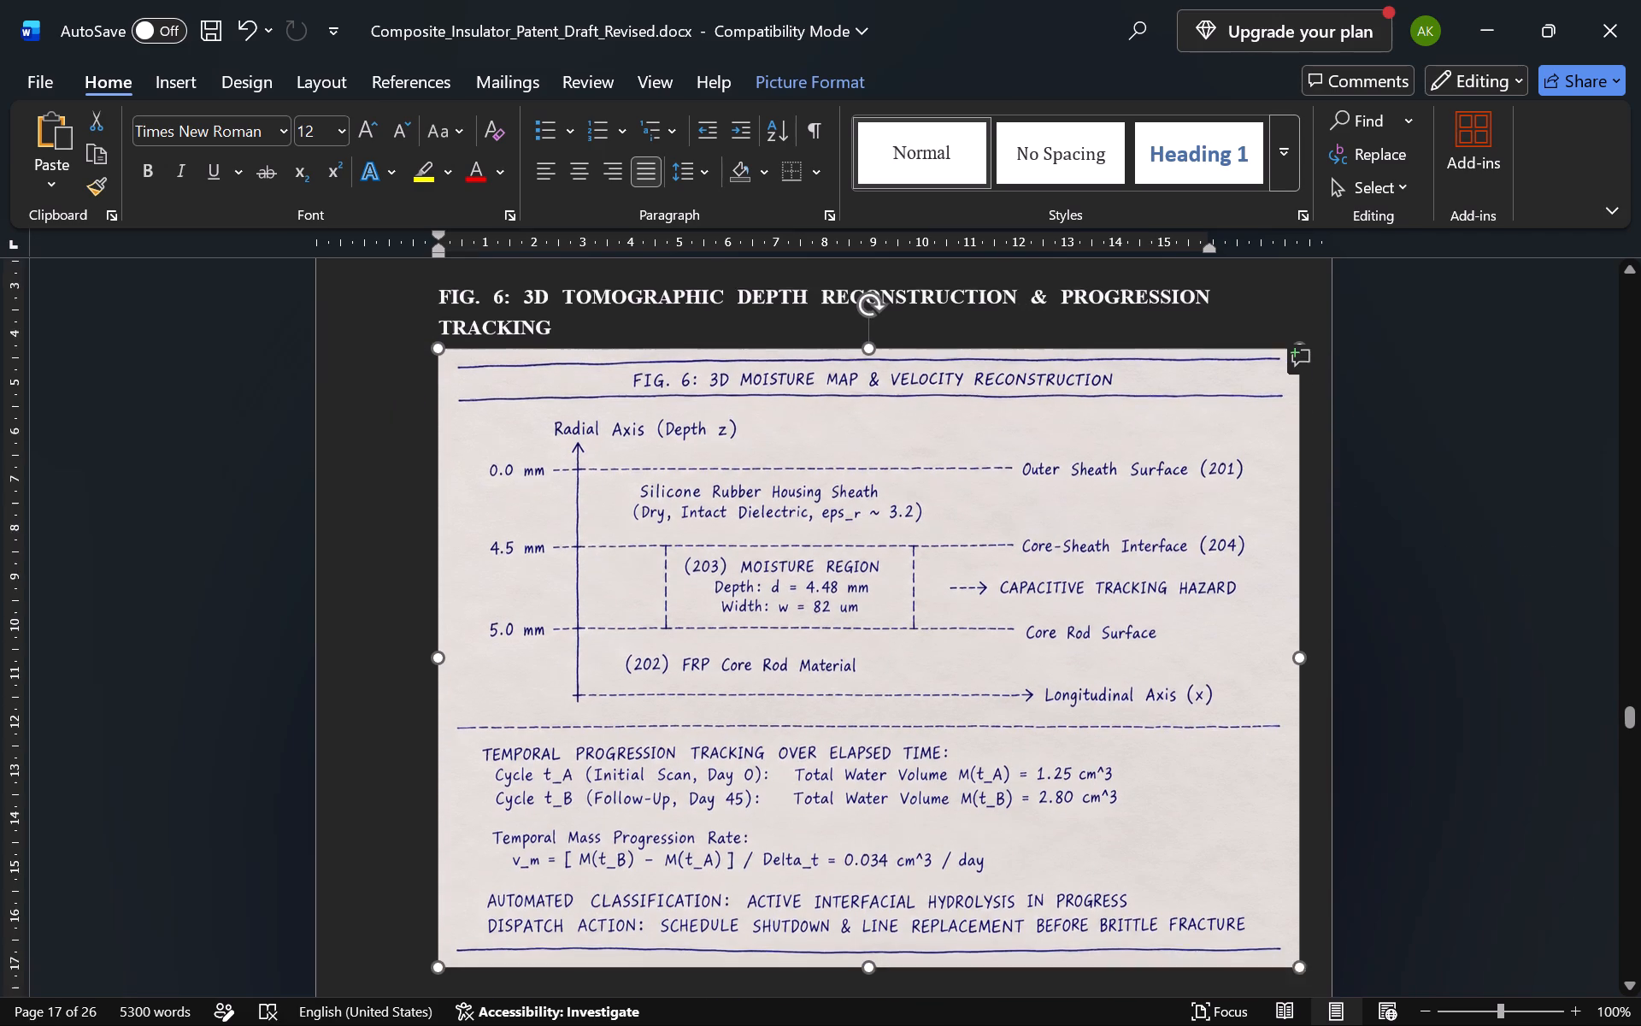
scroll(858, 577, "down", 5)
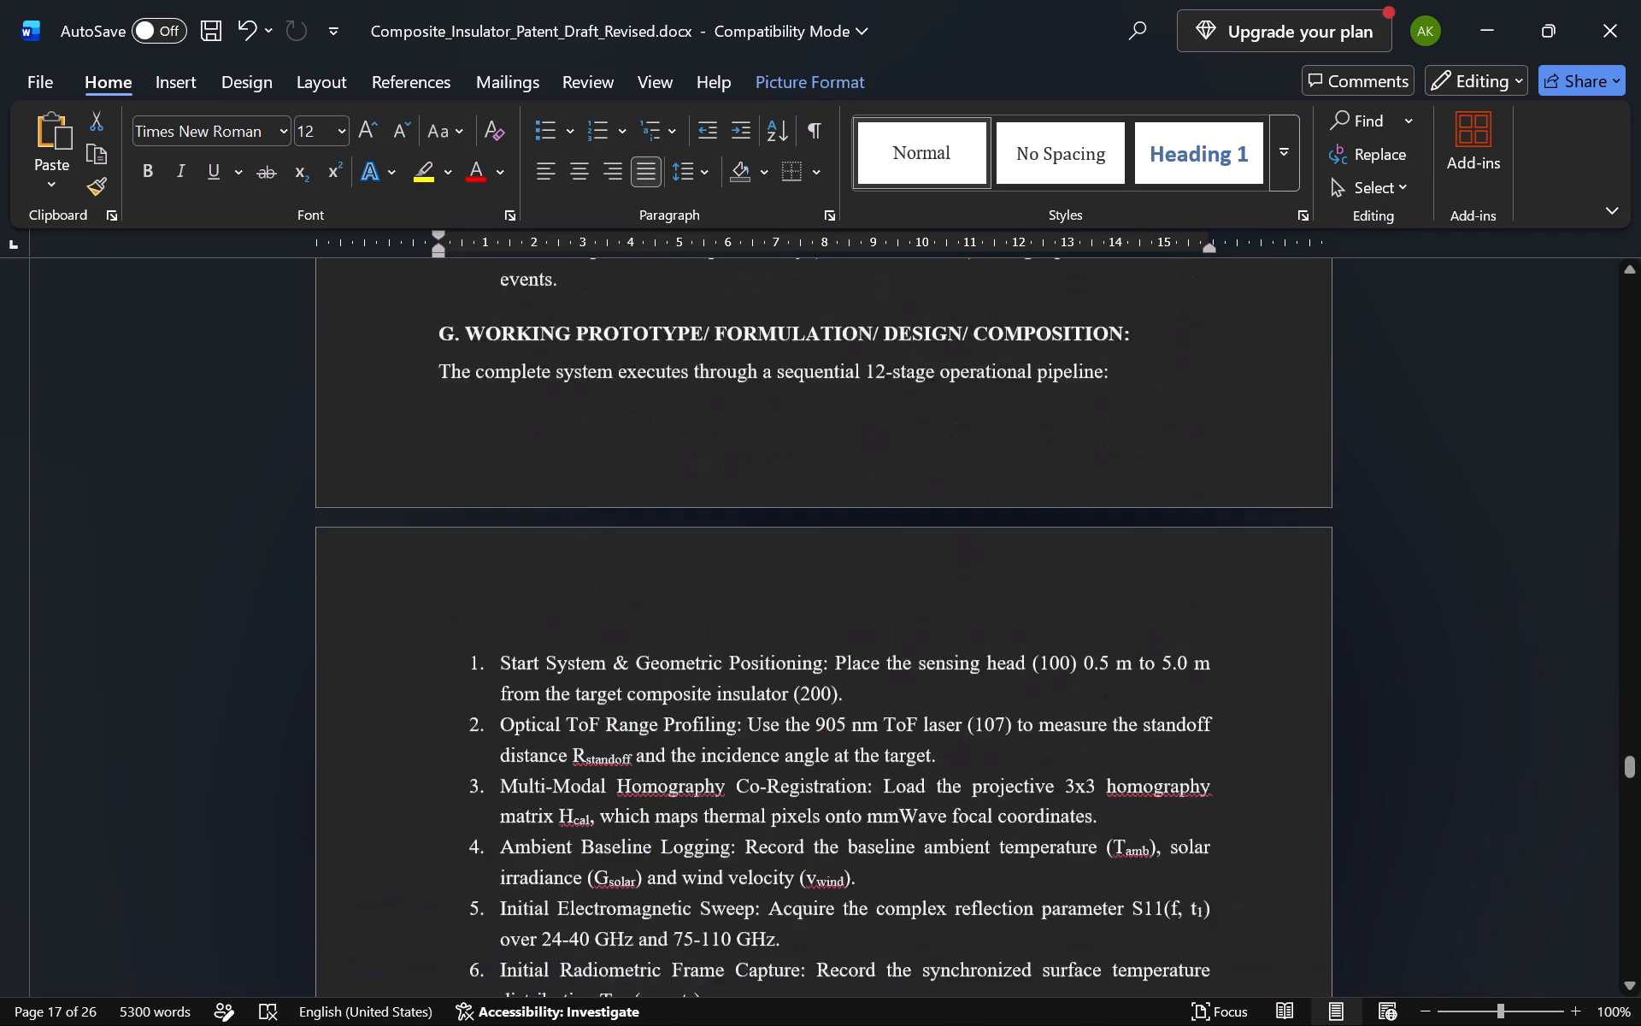
scroll(858, 577, "down", 3)
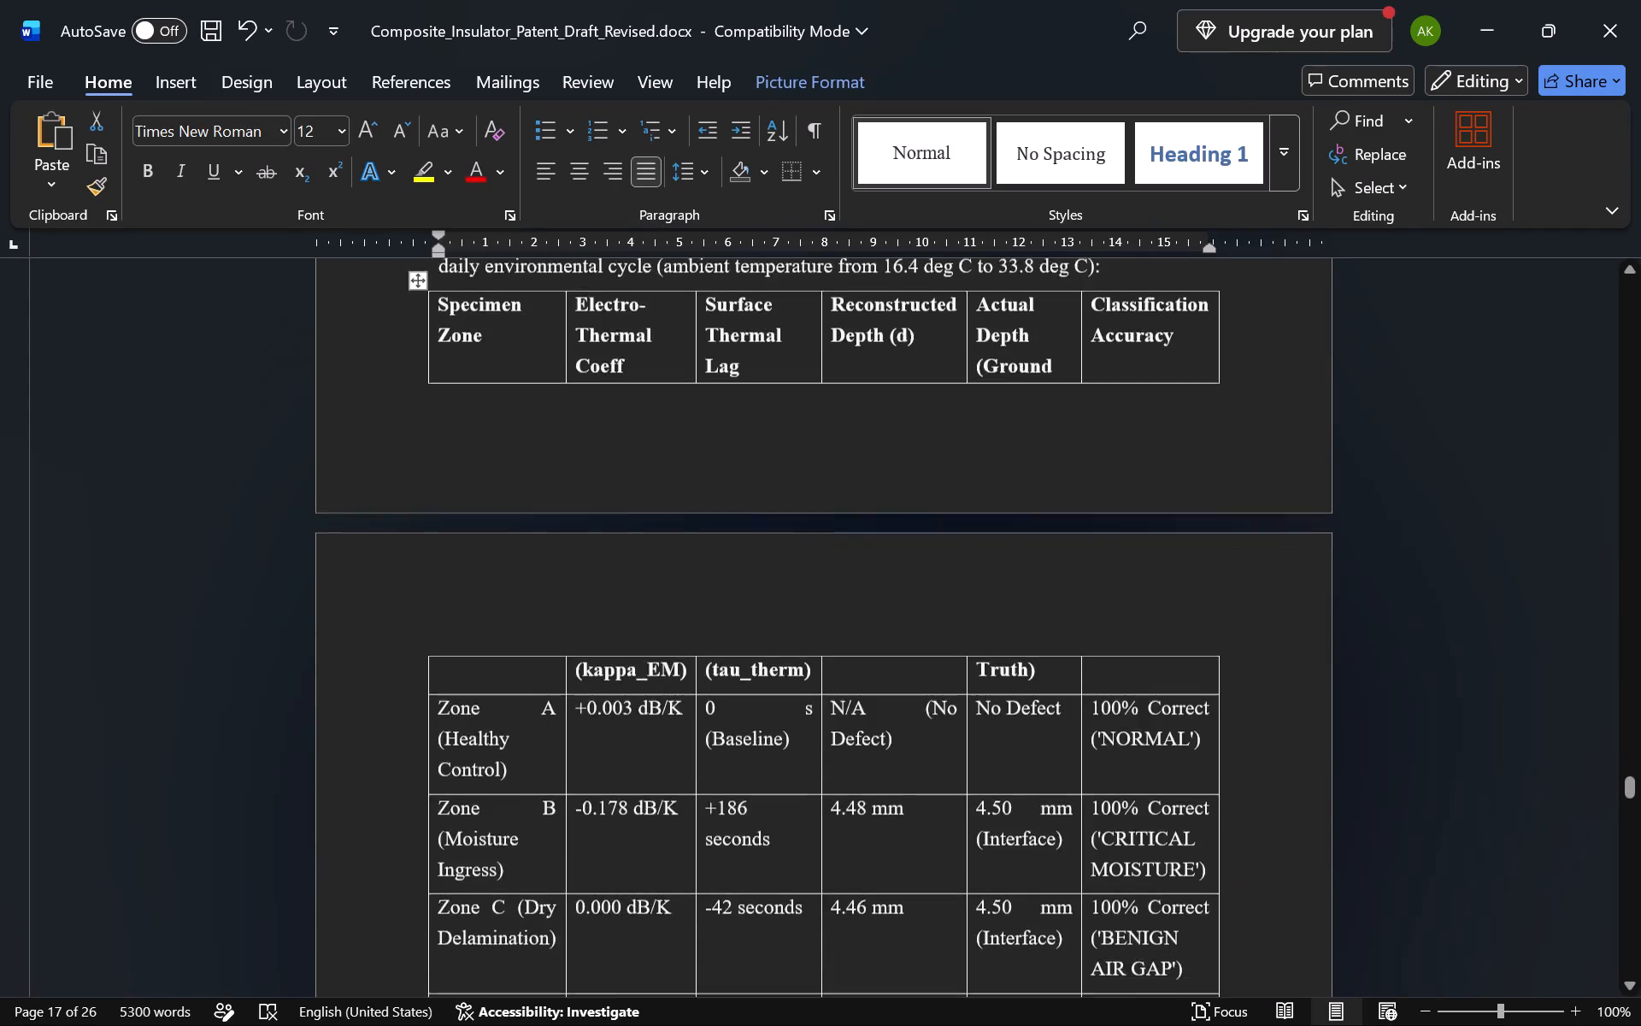
scroll(858, 577, "down", 5)
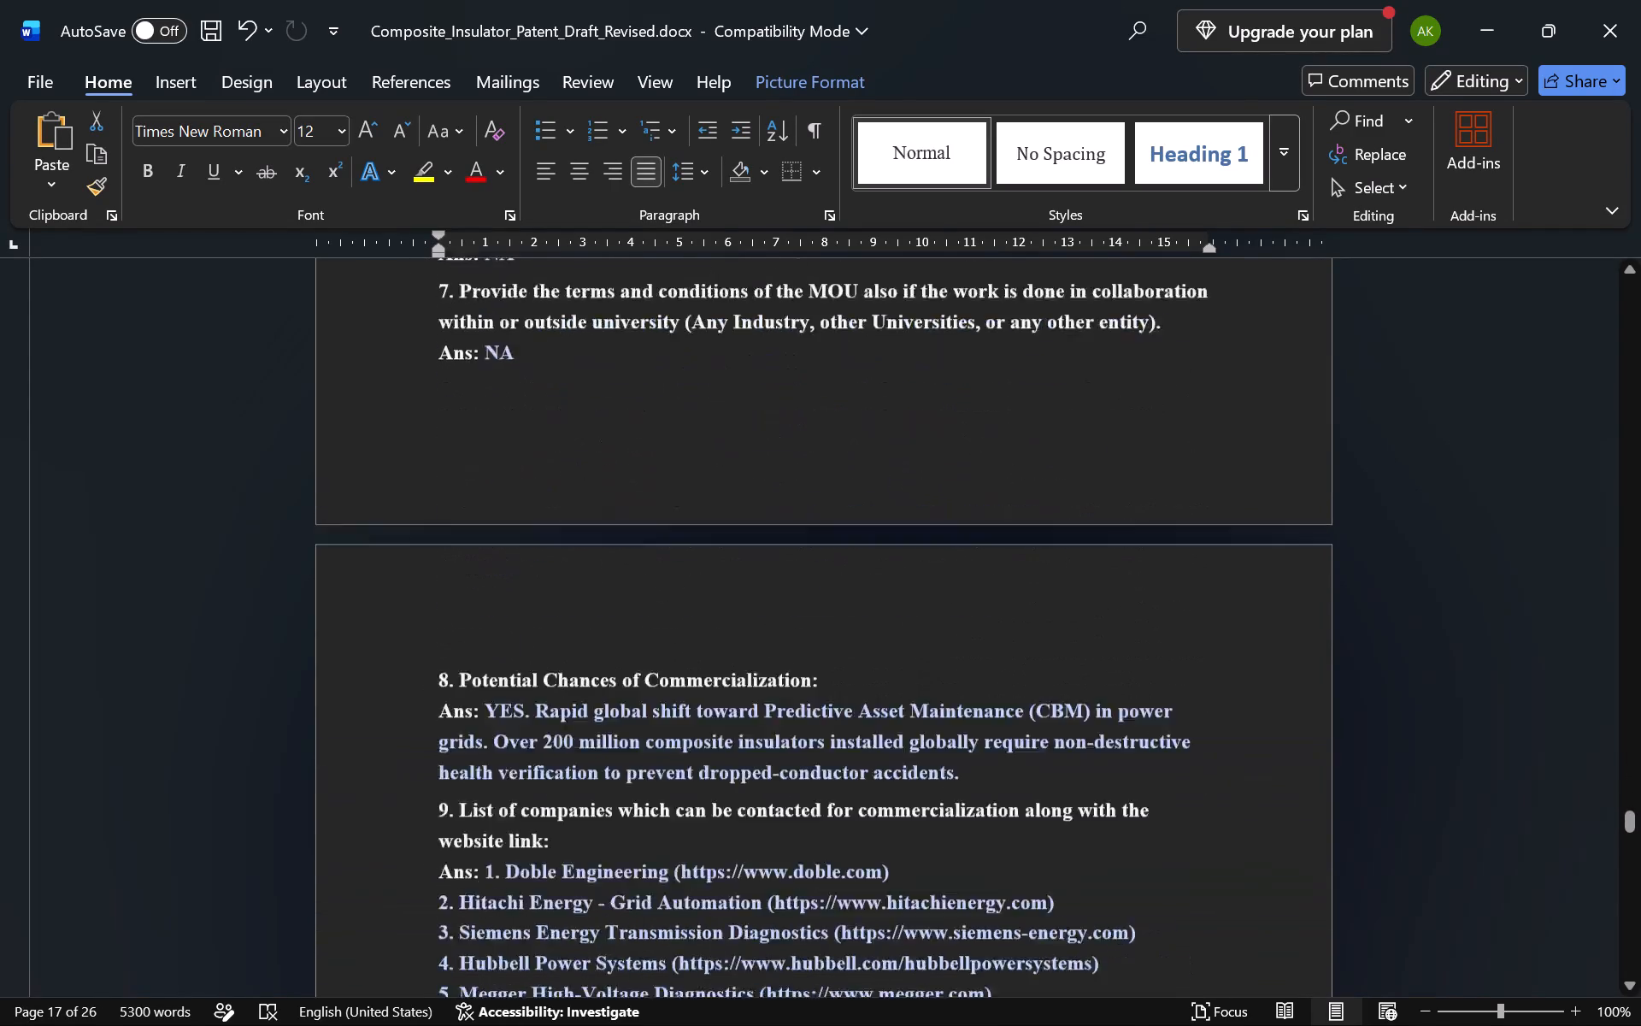
scroll(858, 577, "down", 1)
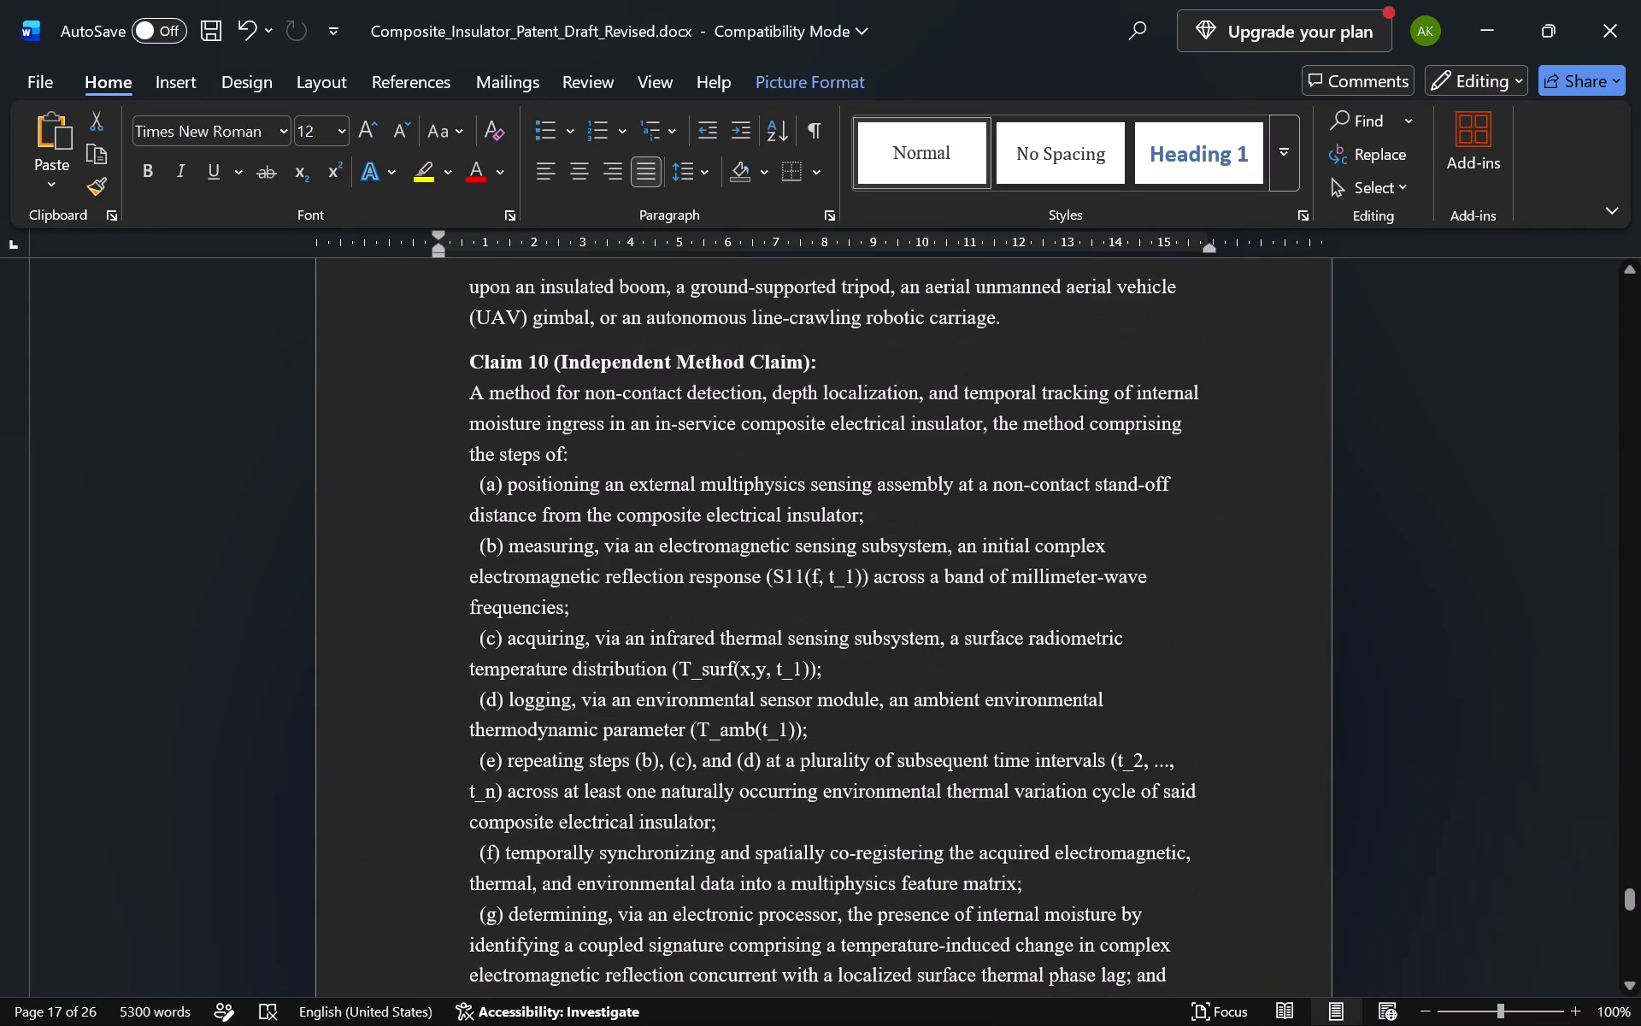
scroll(726, 669, "up", 2)
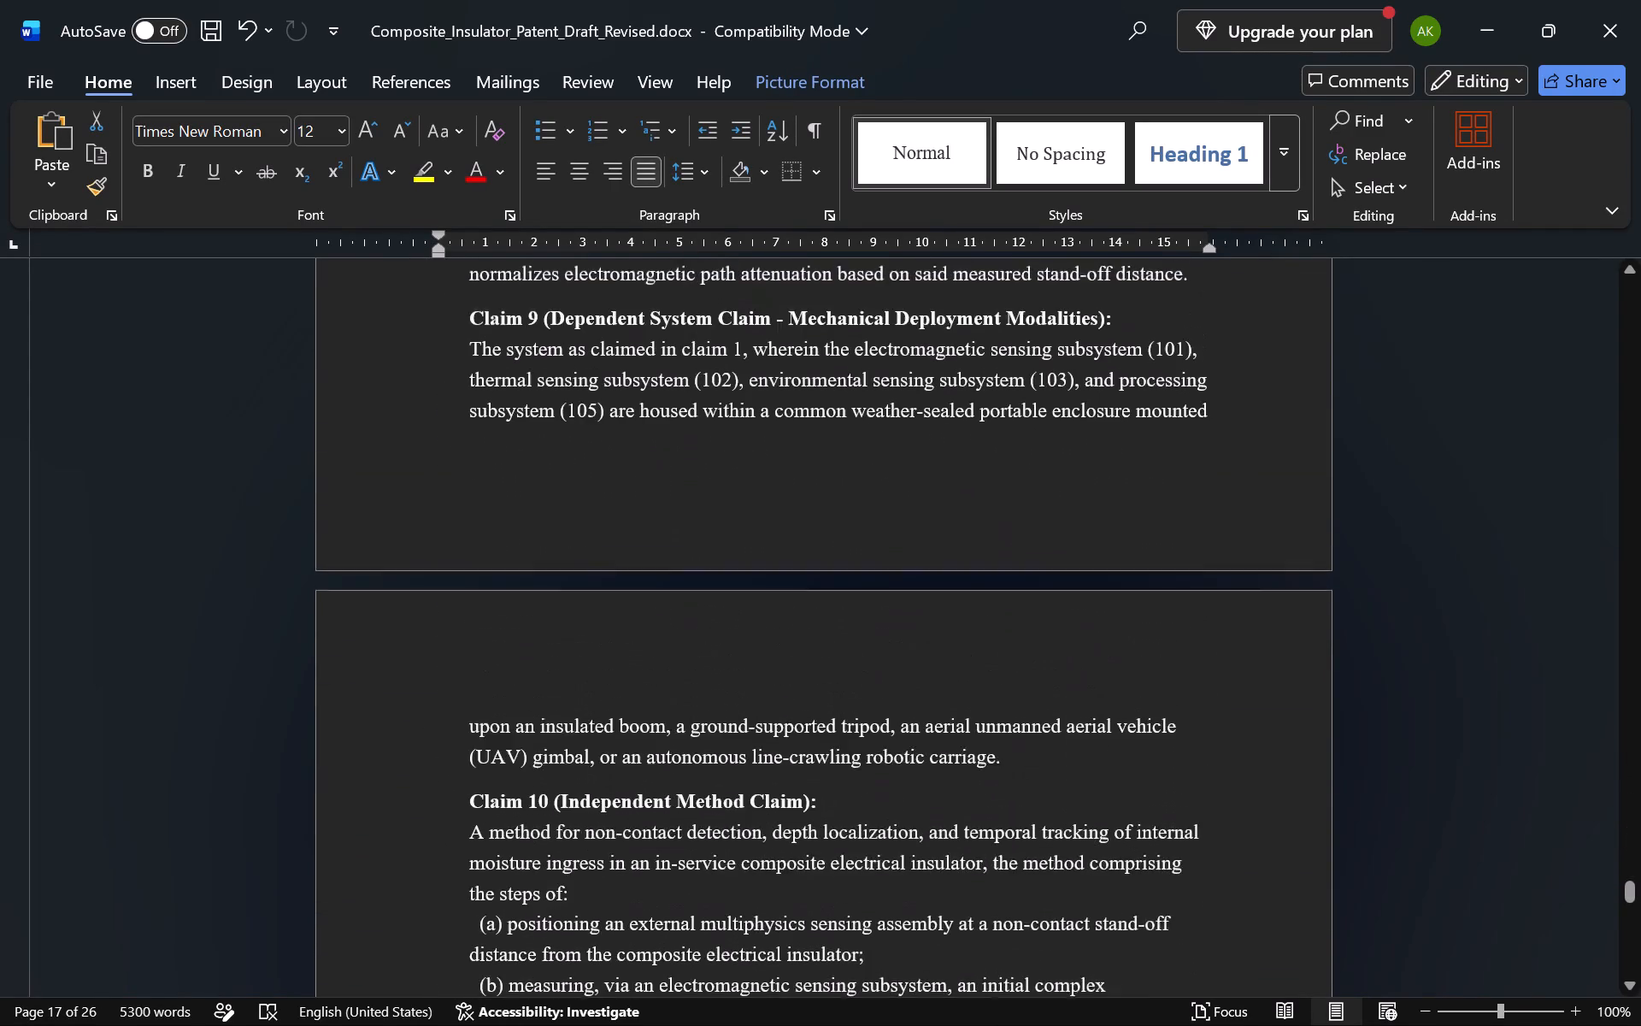
scroll(726, 669, "up", 3)
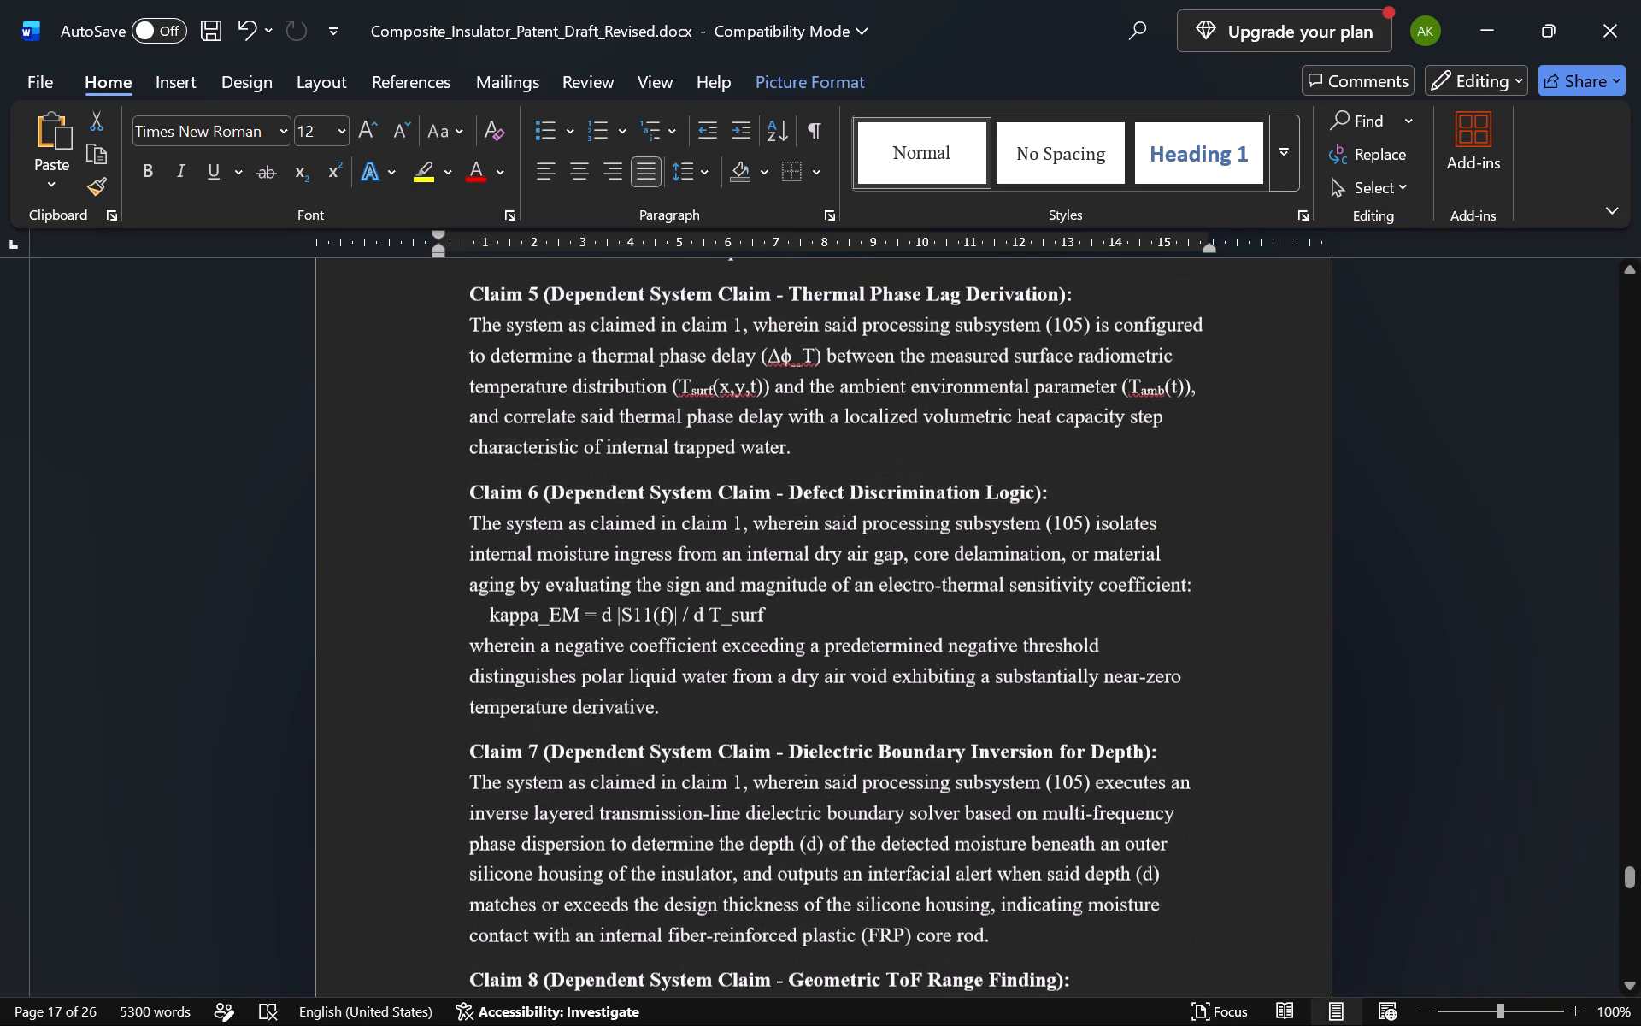
scroll(726, 669, "down", 3)
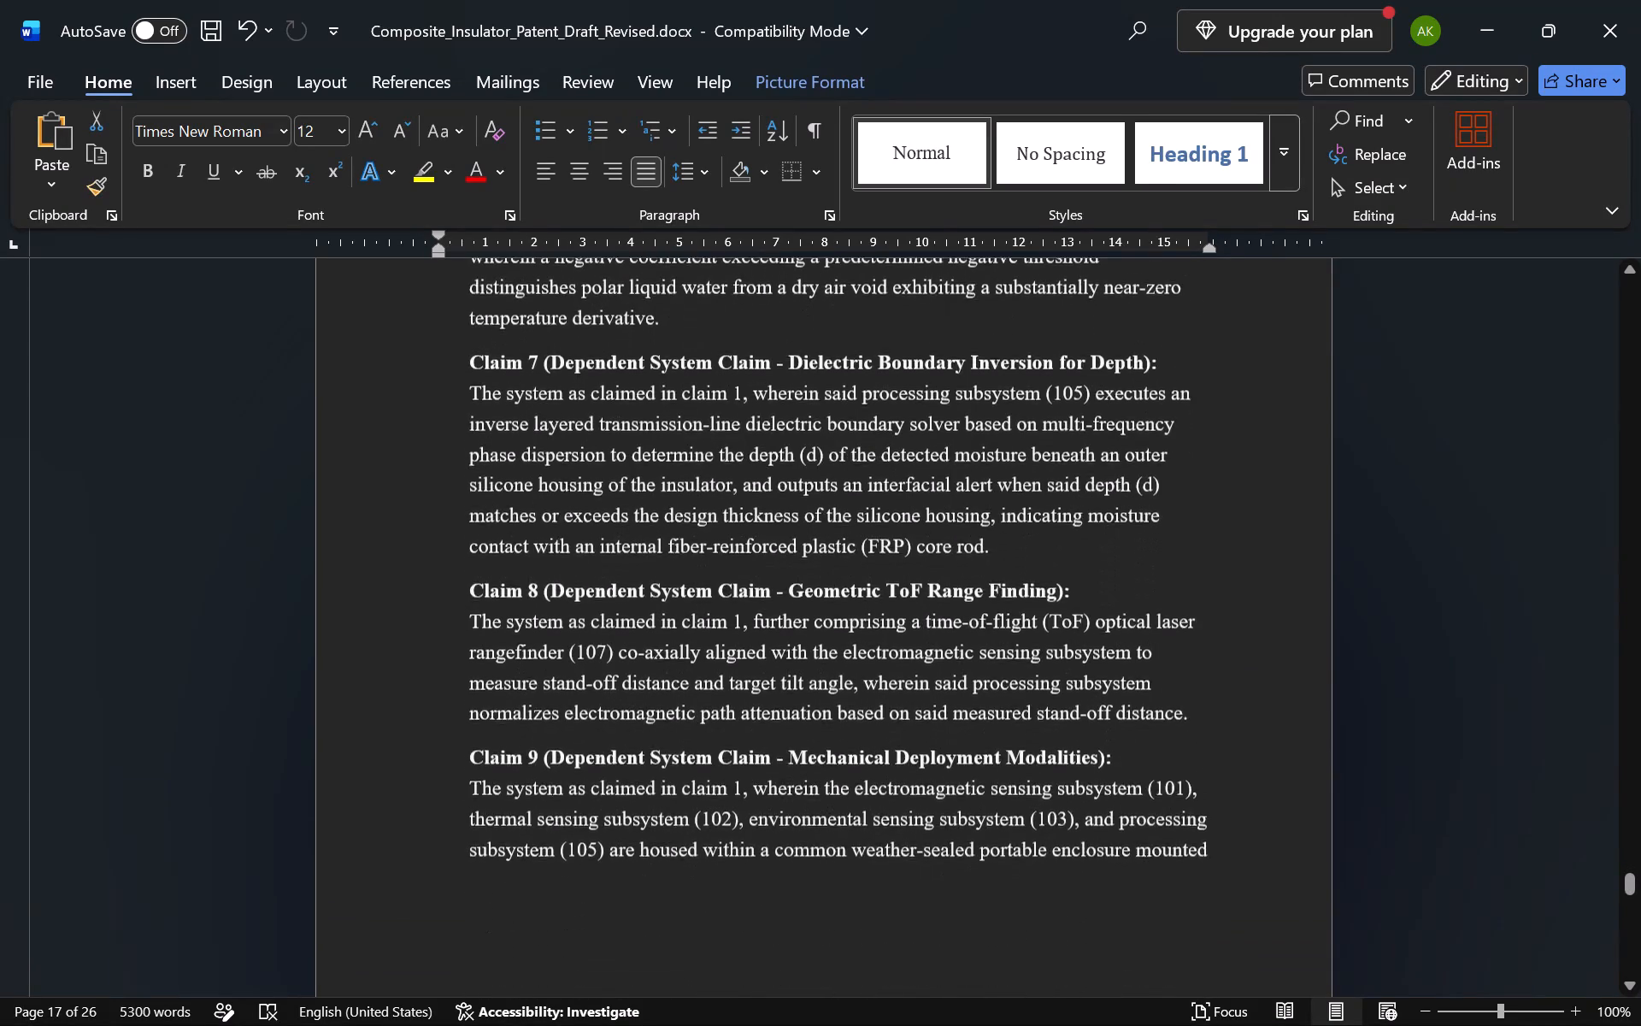
scroll(726, 669, "up", 1)
scroll(726, 669, "down", 2)
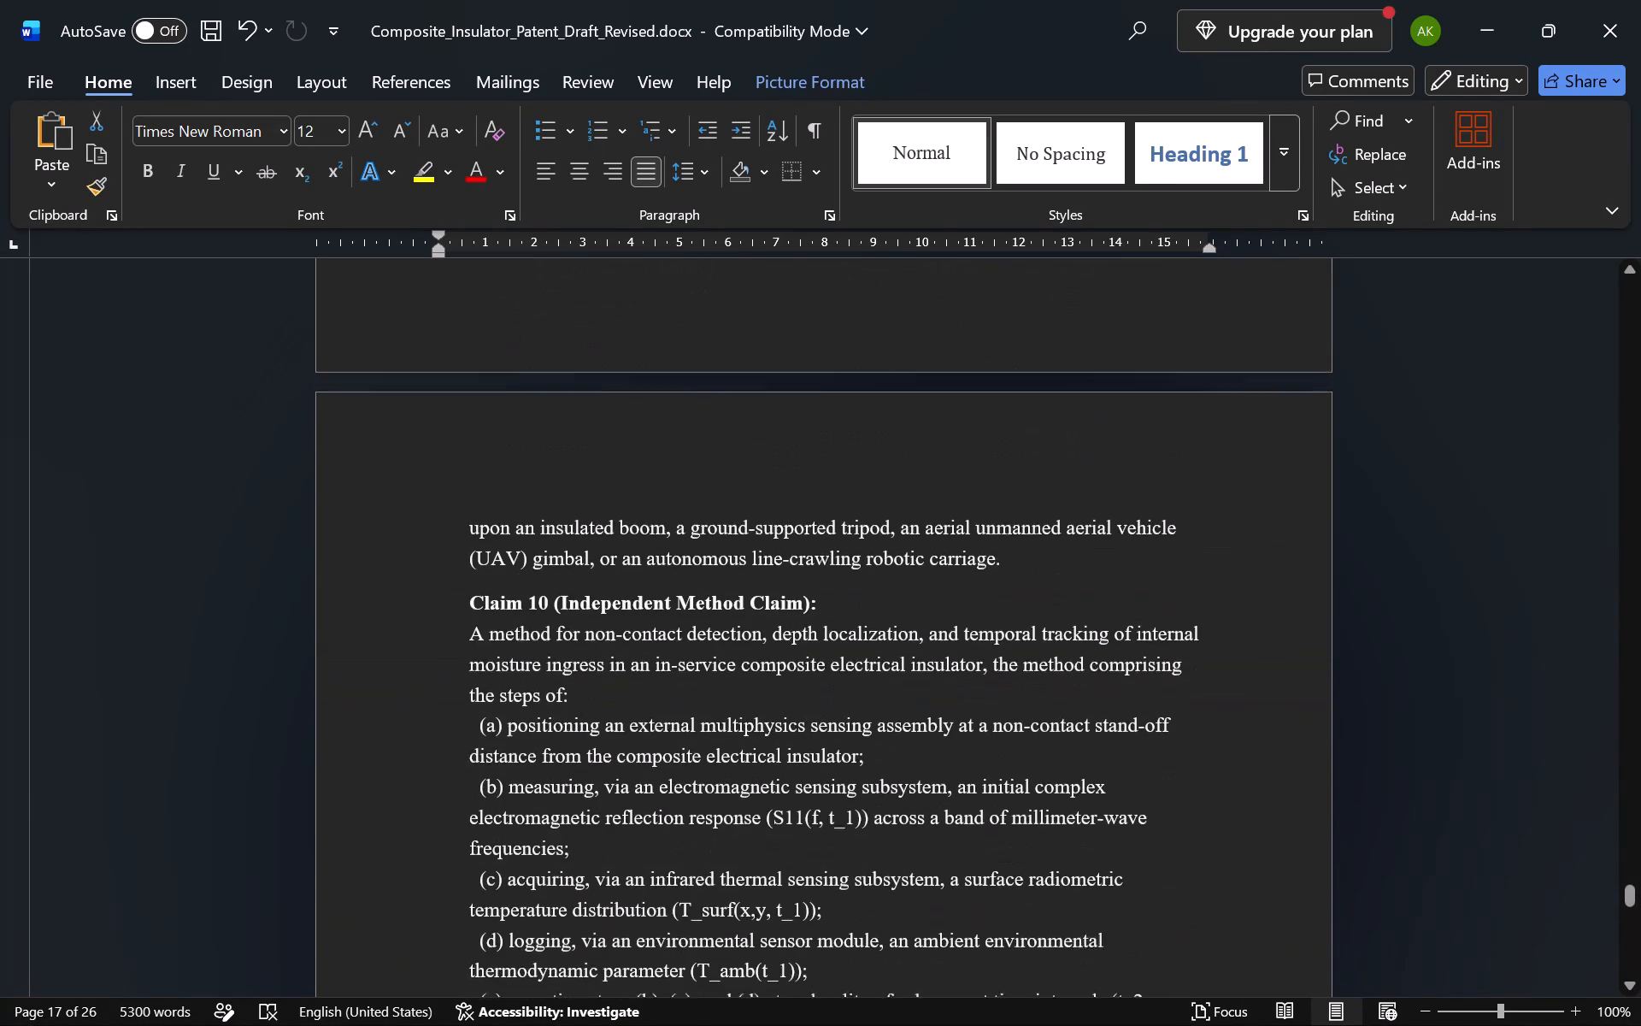
scroll(788, 781, "down", 1)
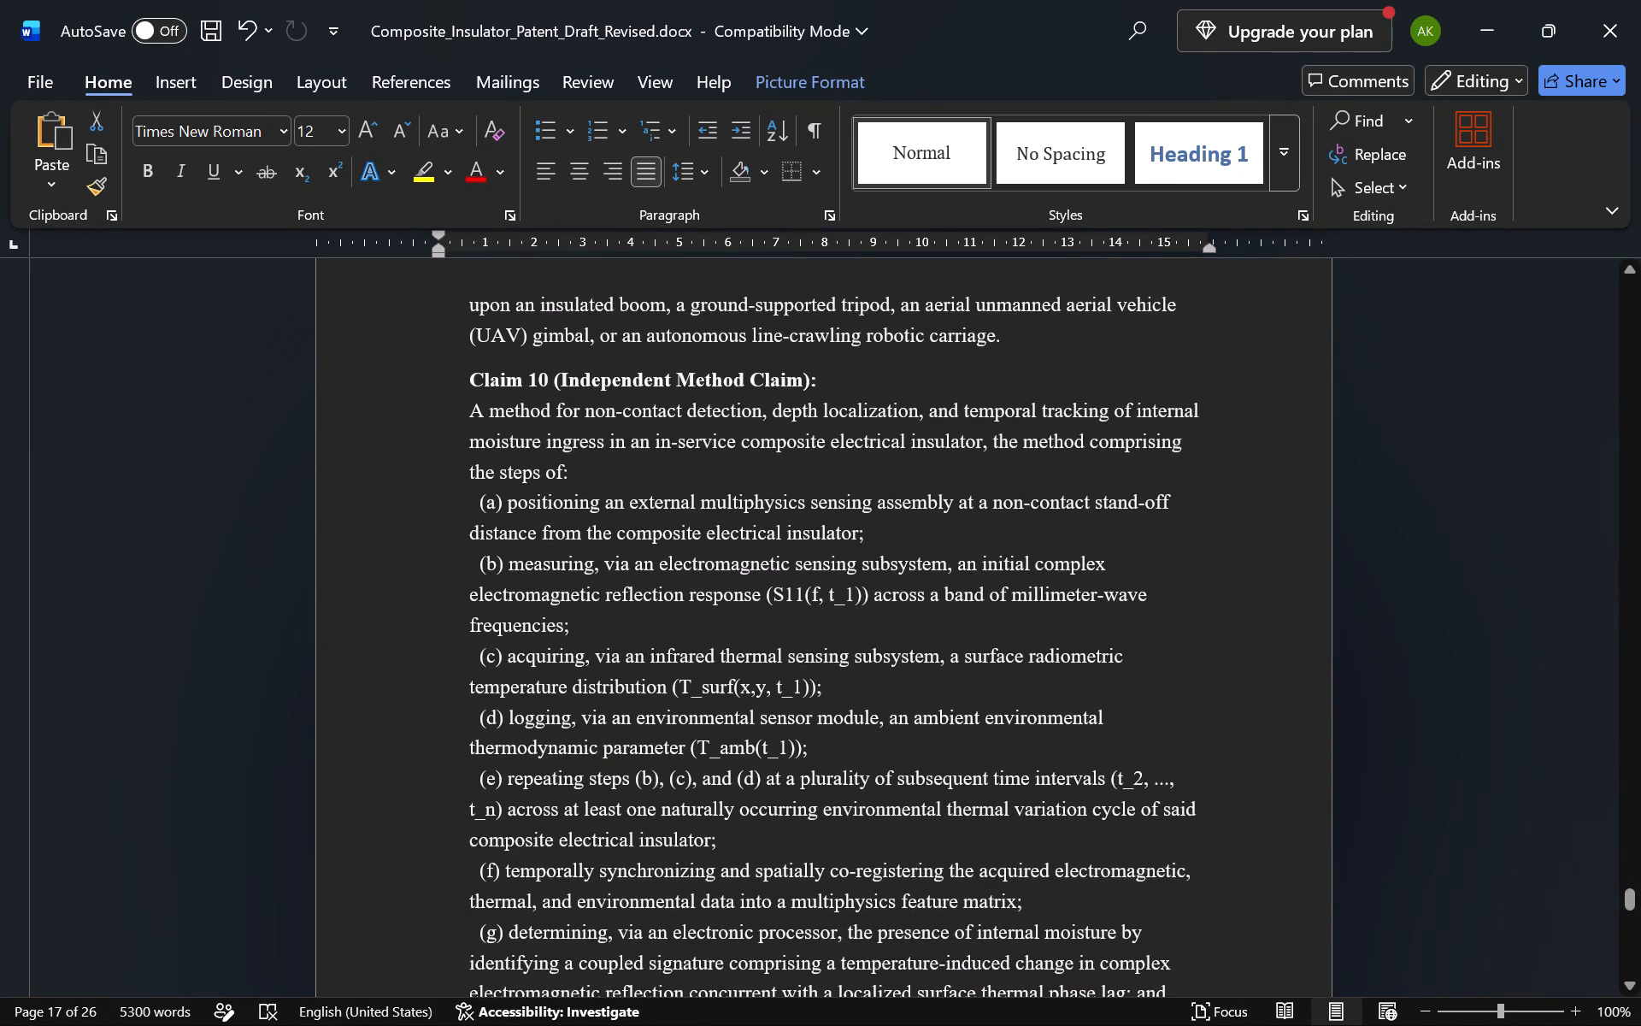
In Claim 10(b), format t_1 inside S11(f, t_1) with a subscript 1 and remove the underscore.
left_click(856, 594)
key("shift+Left")
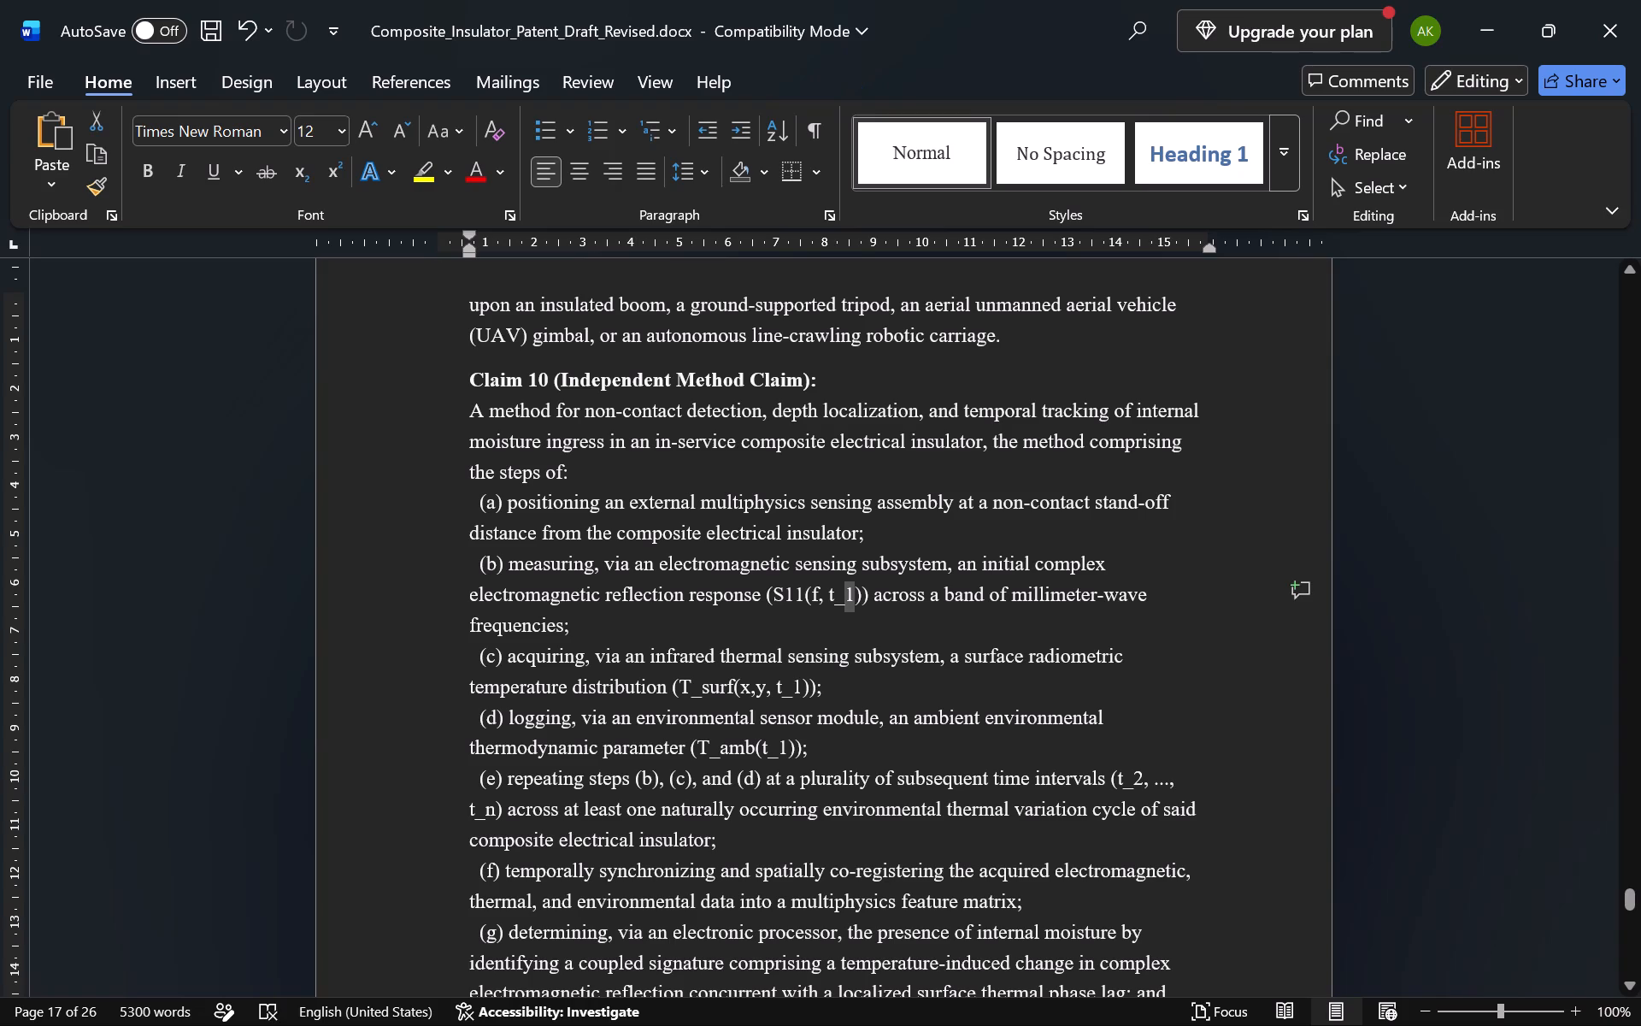
key("ctrl+shift+minus")
key("Left")
key("BackSpace")
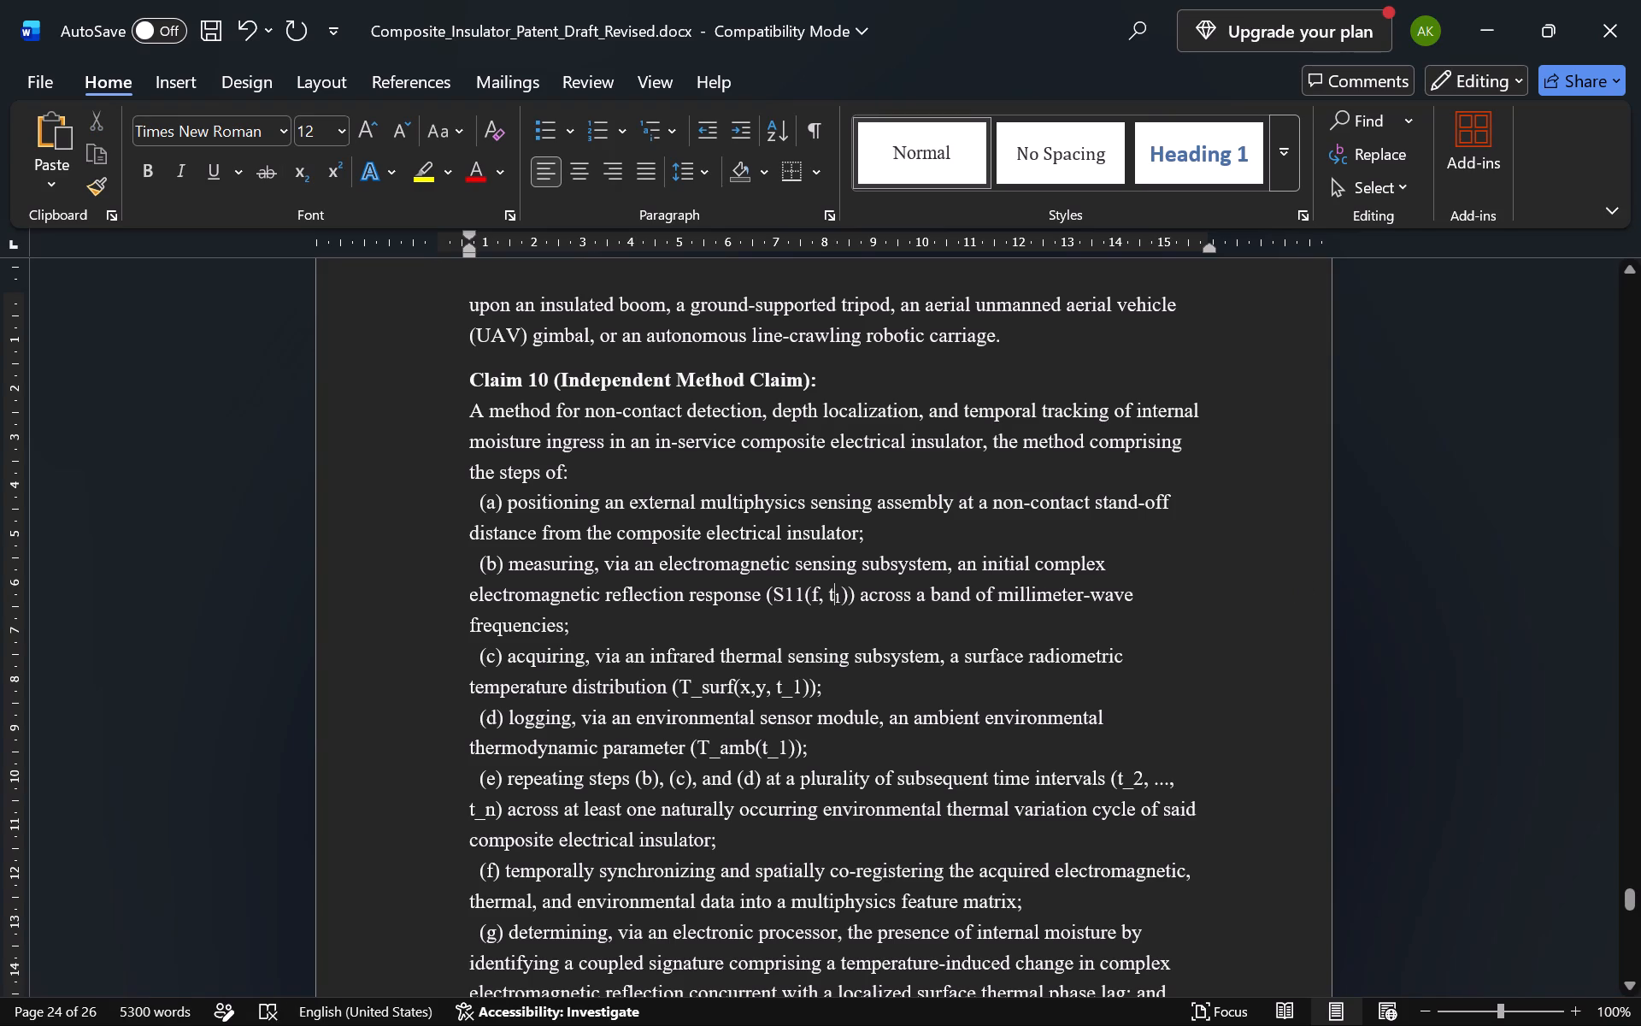
In Claim 10(c), make the 1 of t_1 and the surf of T_surf subscripts and delete both underscores.
left_click(798, 682)
key("shift+Left")
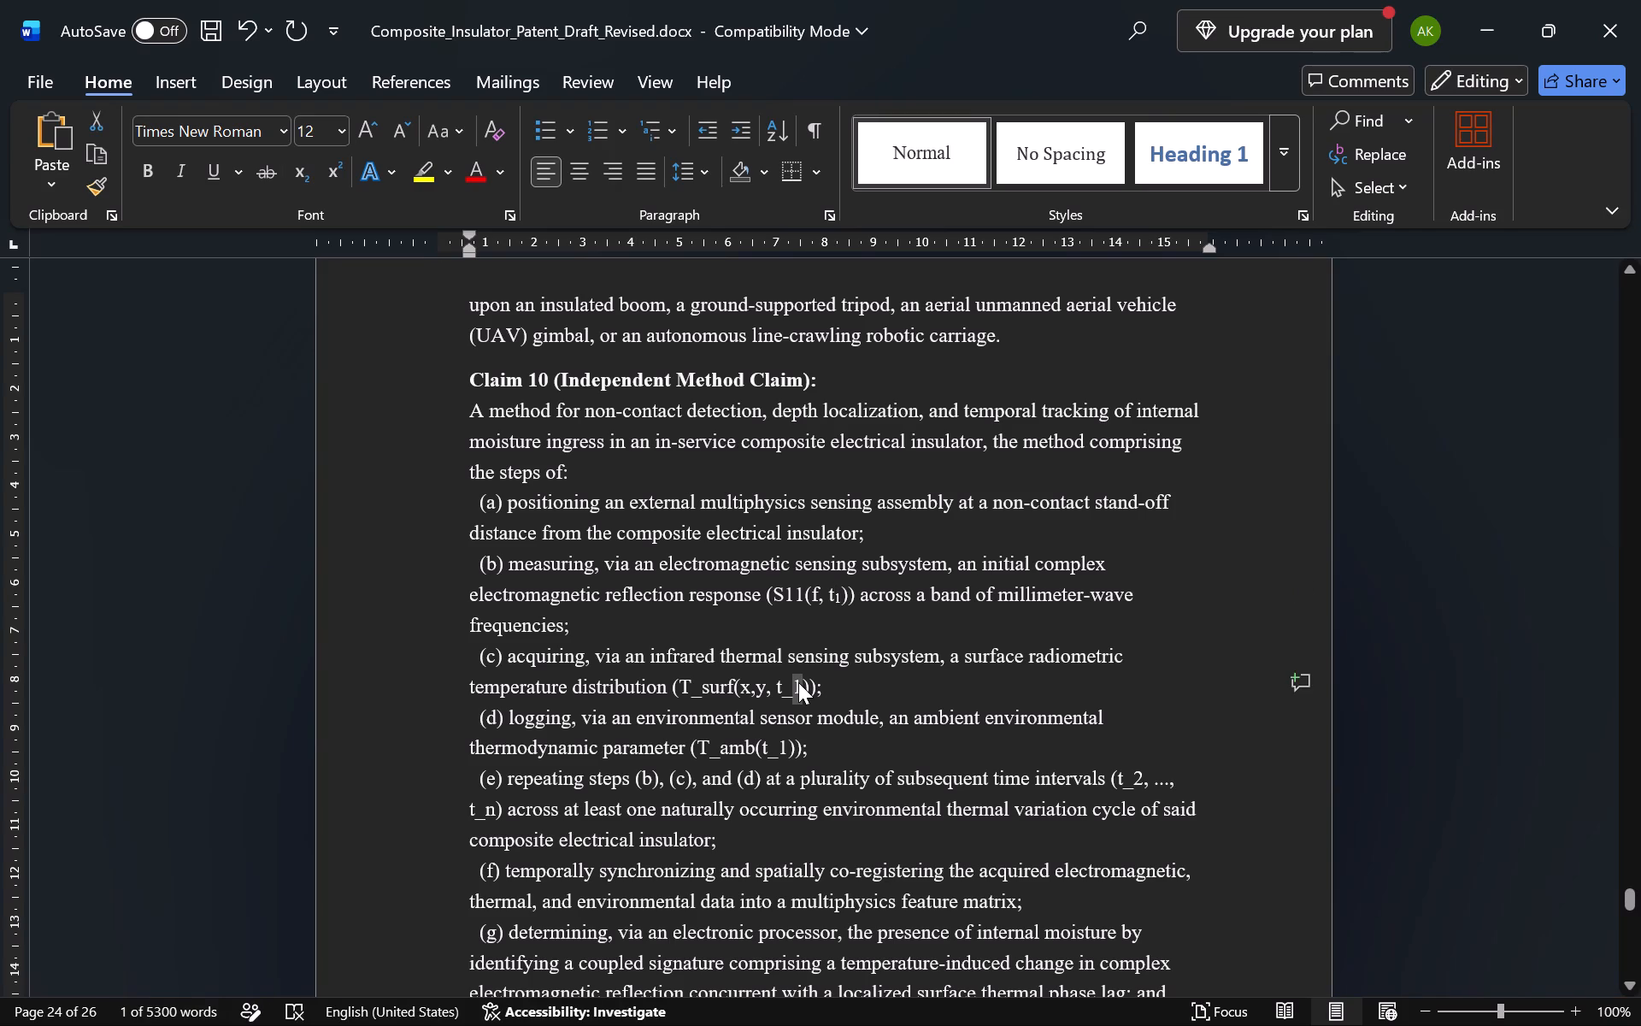
key("ctrl+shift+minus")
key("Left")
key("BackSpace")
double_click(714, 686)
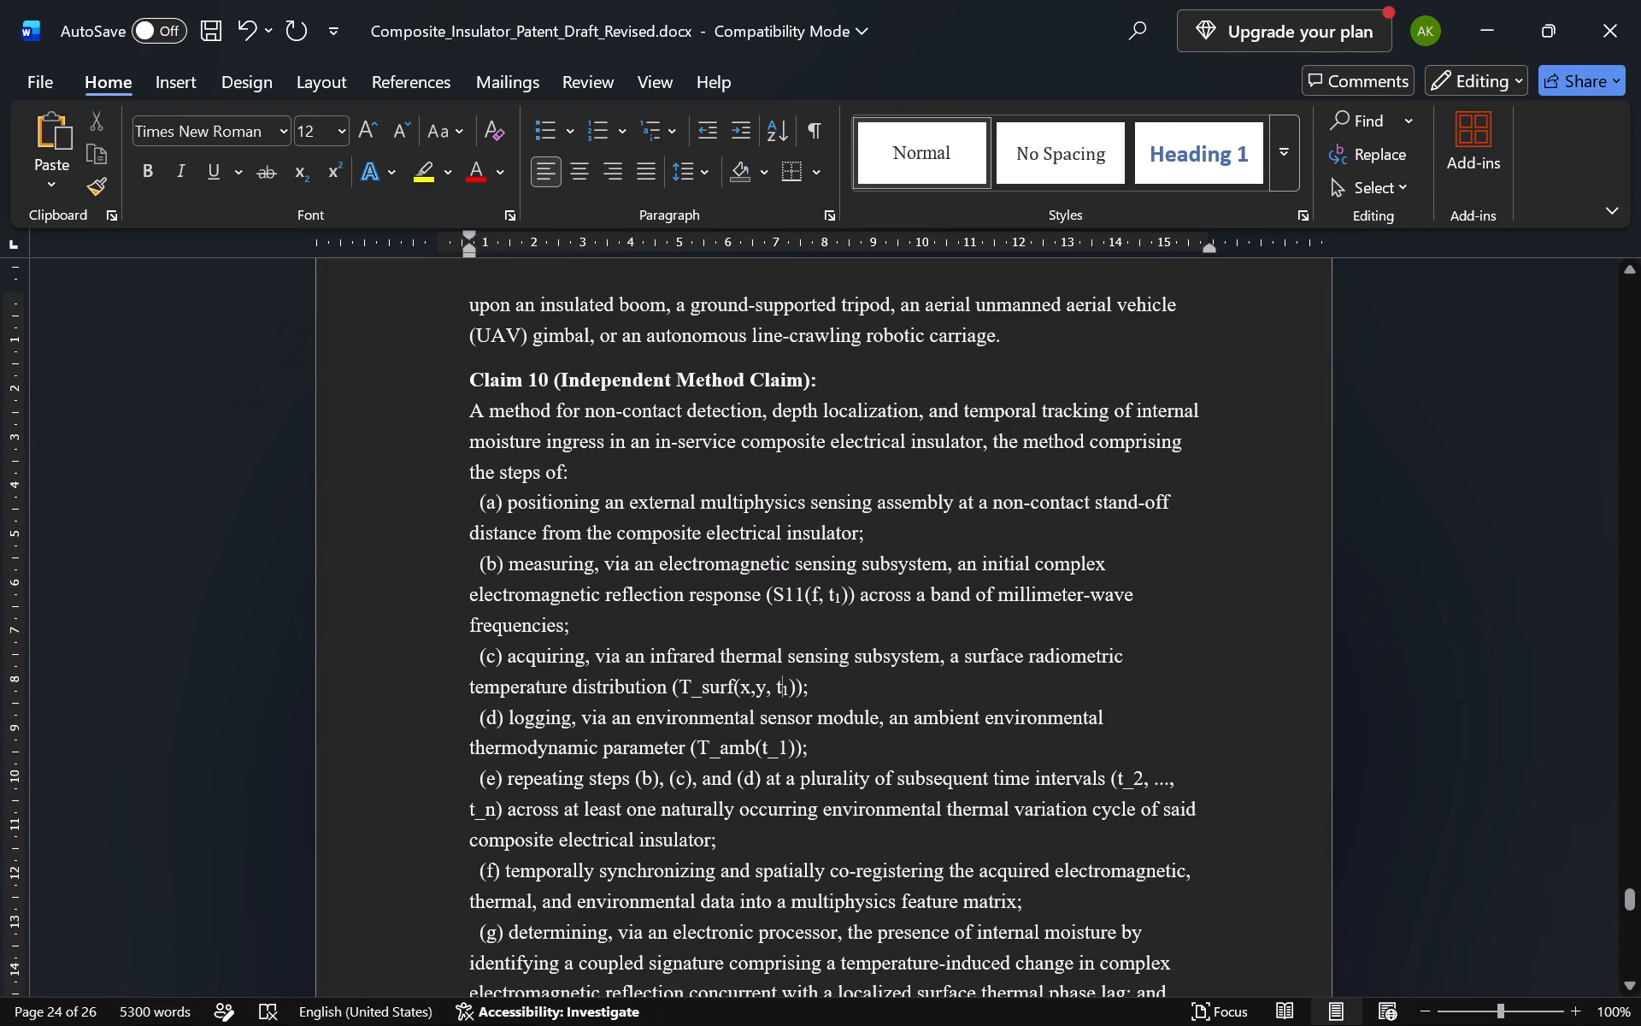
key("ctrl+shift+minus")
key("Left")
key("BackSpace")
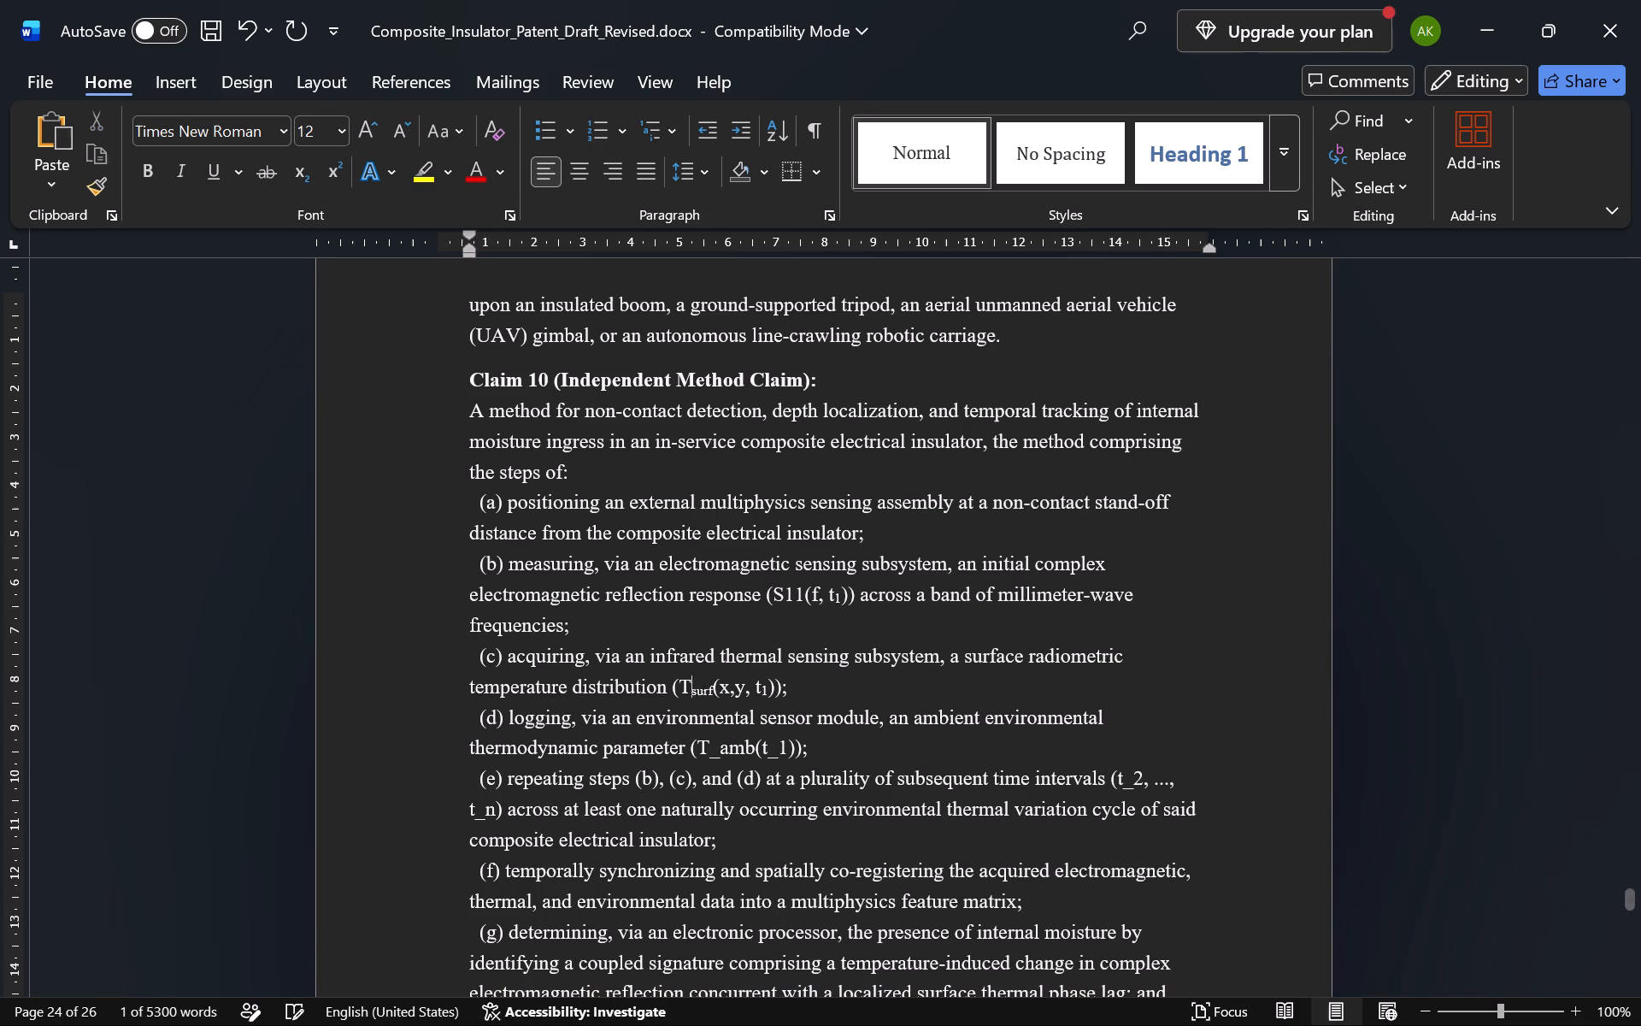
In Claim 10(d), make the 1 of t_1 and the amb of T_amb subscripts and delete both underscores.
left_click(786, 750)
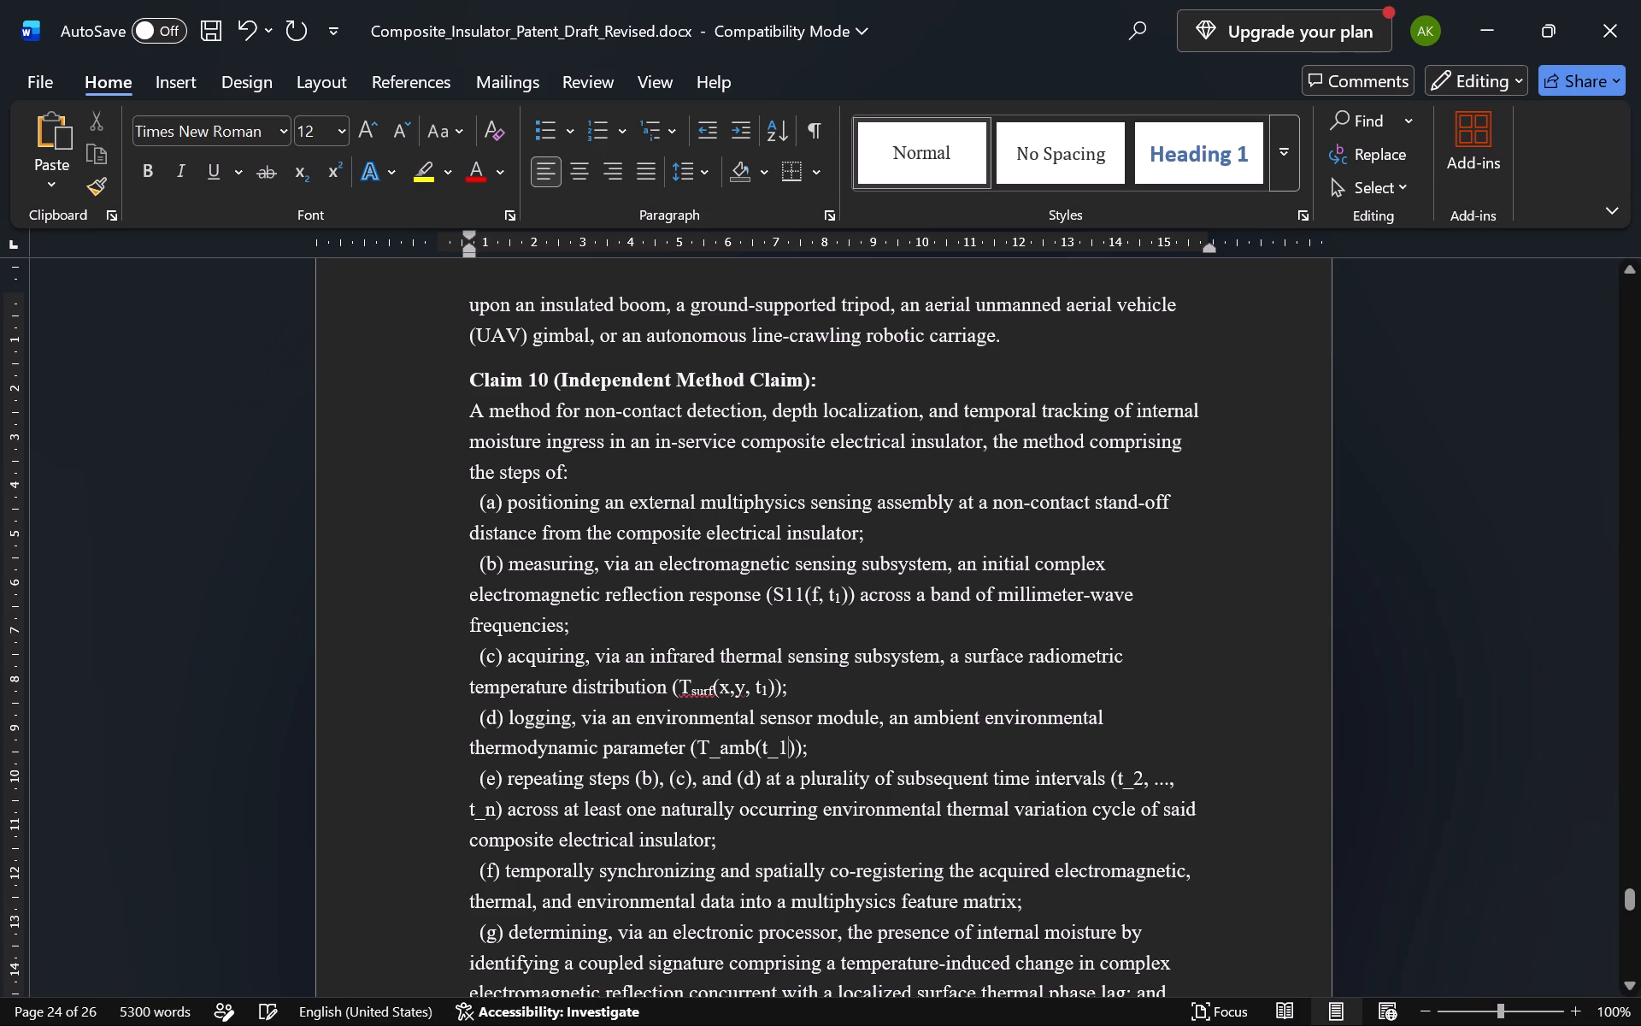
key("shift+Left")
key("ctrl+shift+minus")
key("Left")
key("BackSpace")
key("Left")
key("Left")
key("Left")
key("Right")
key("shift+Left")
key("shift+Left")
key("shift+Left")
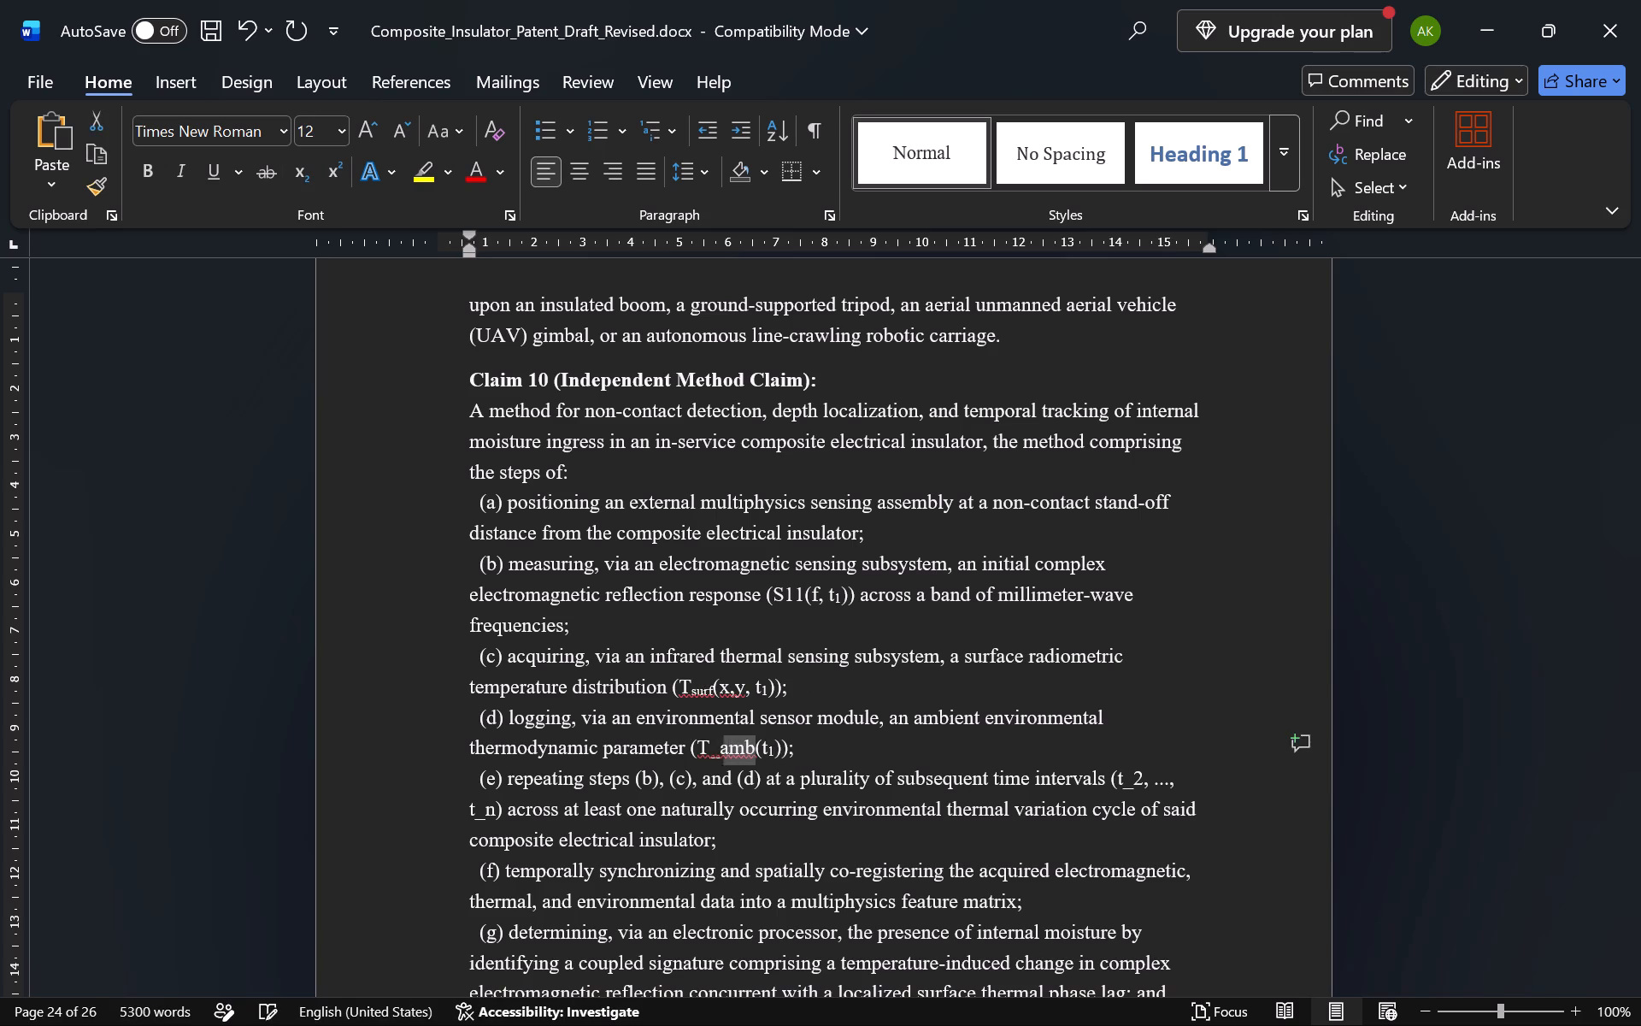
key("ctrl+shift+minus")
key("Left")
key("BackSpace")
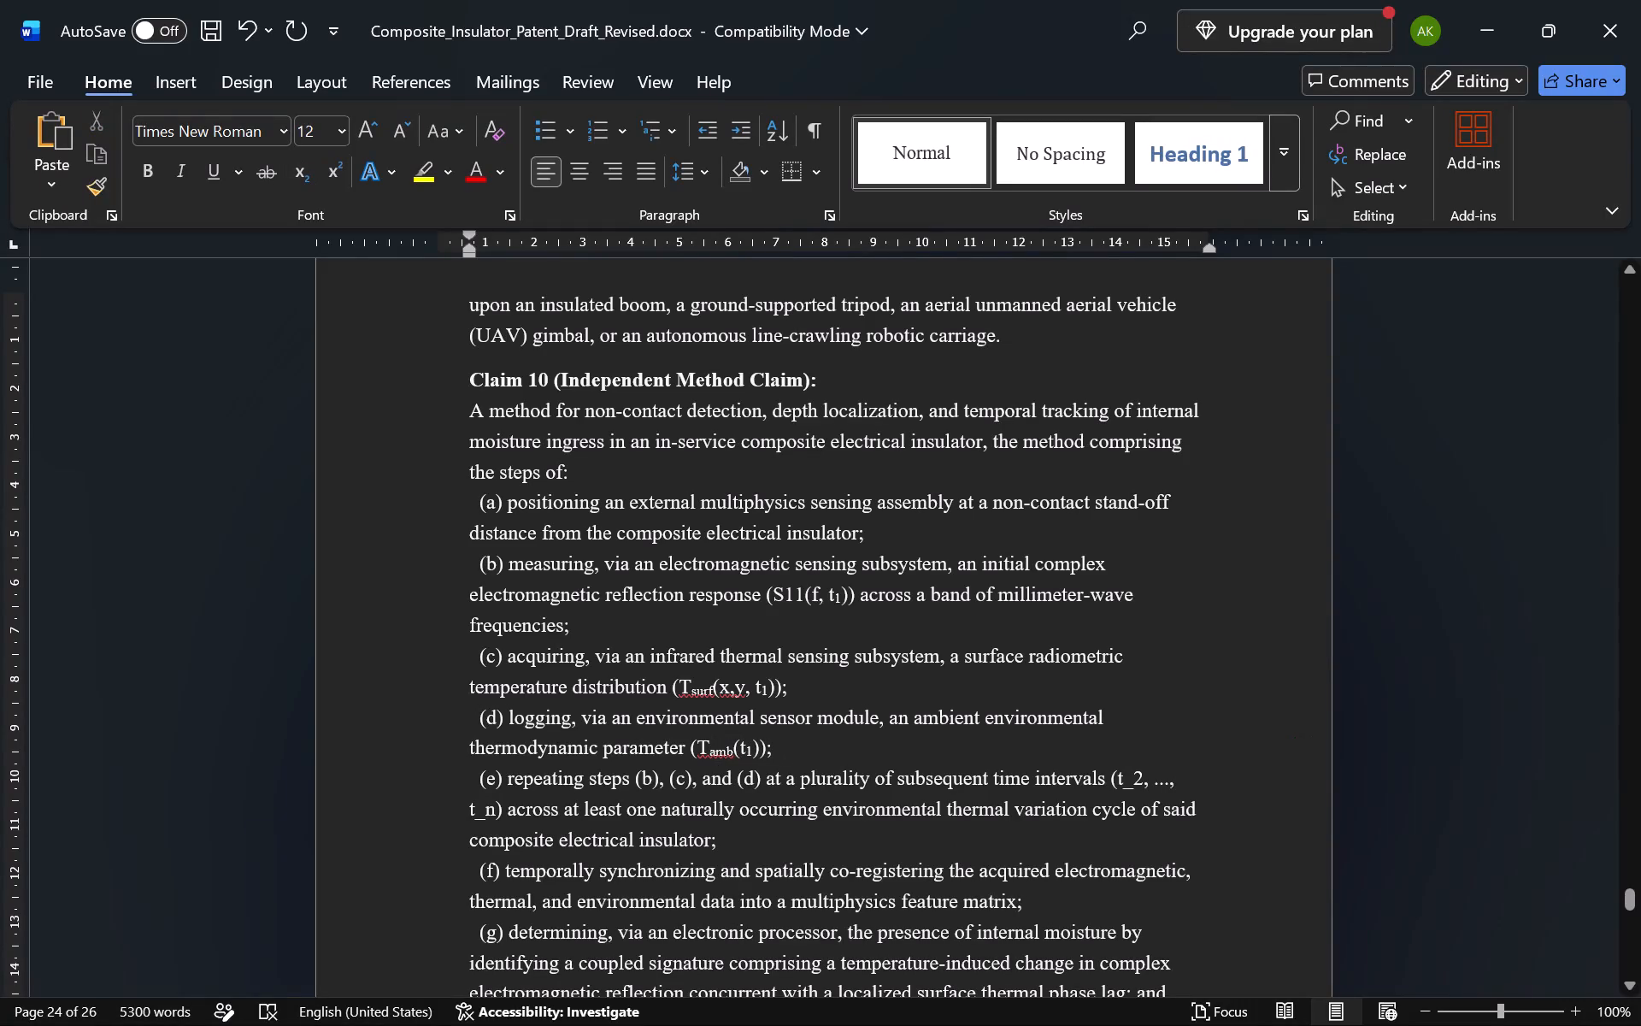
In Claim 10(e), format the time intervals t_2 and t_n with subscript 2 and n, without underscores.
left_click(1139, 777)
key("shift+Left")
key("ctrl+shift+minus")
key("Left")
key("BackSpace")
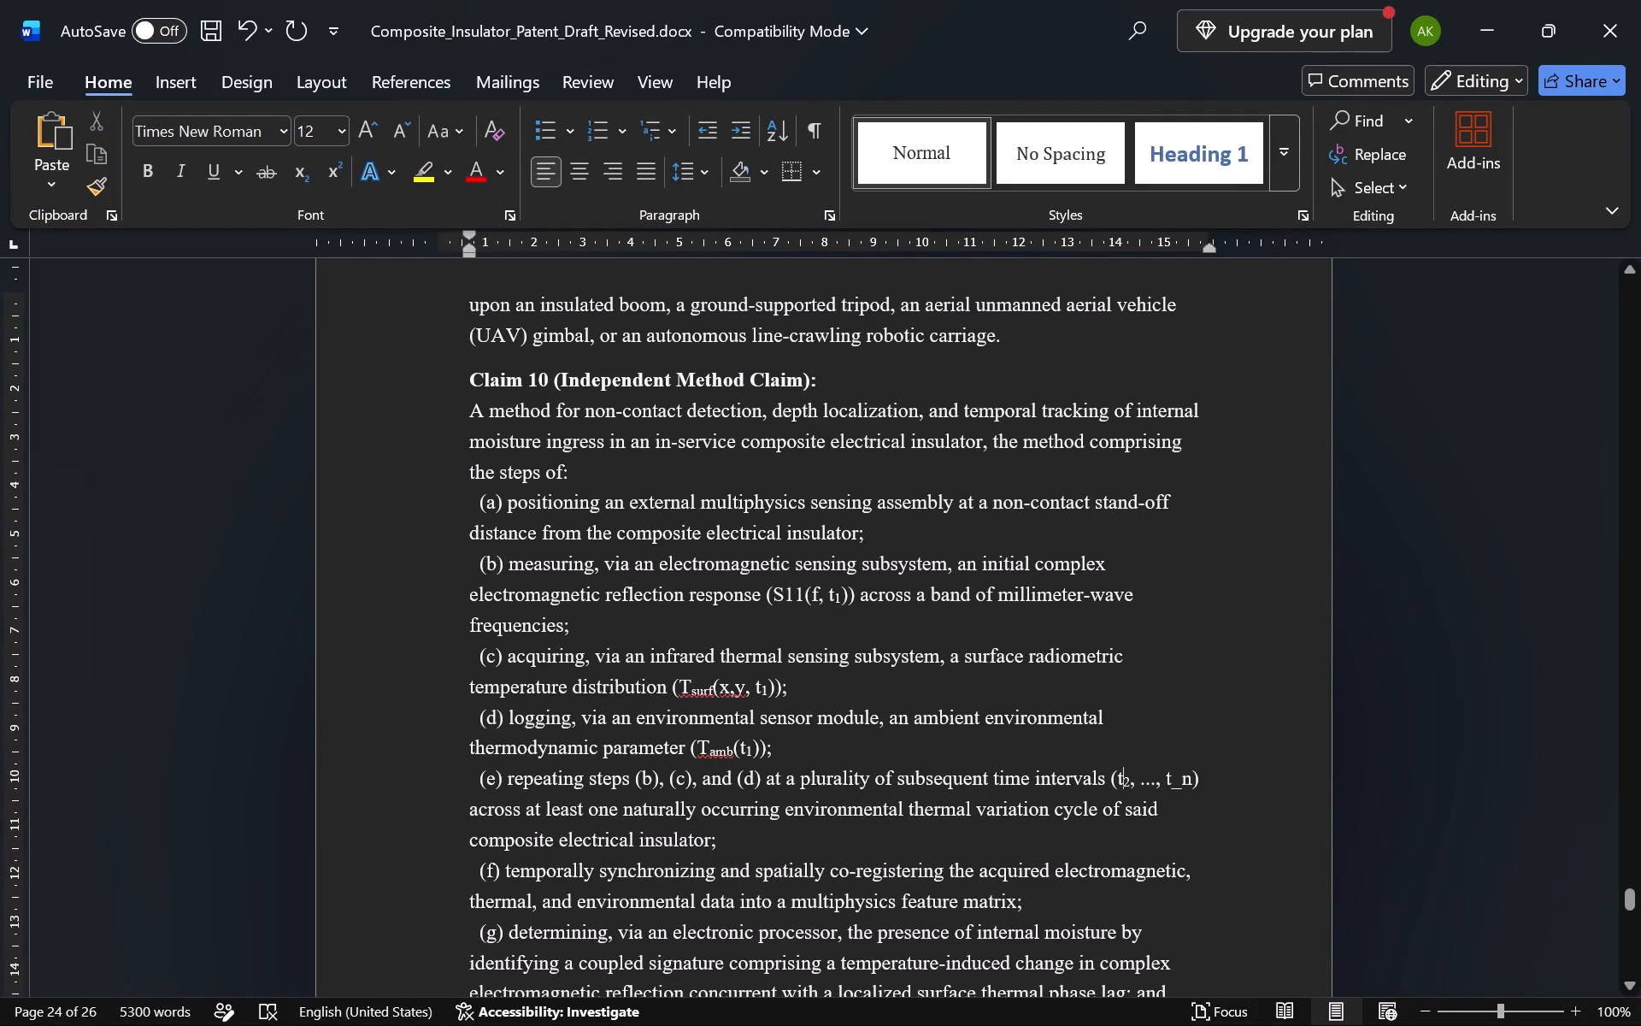
double_click(1187, 777)
key("Left")
key("shift+Left")
key("ctrl+shift+minus")
key("Left")
key("BackSpace")
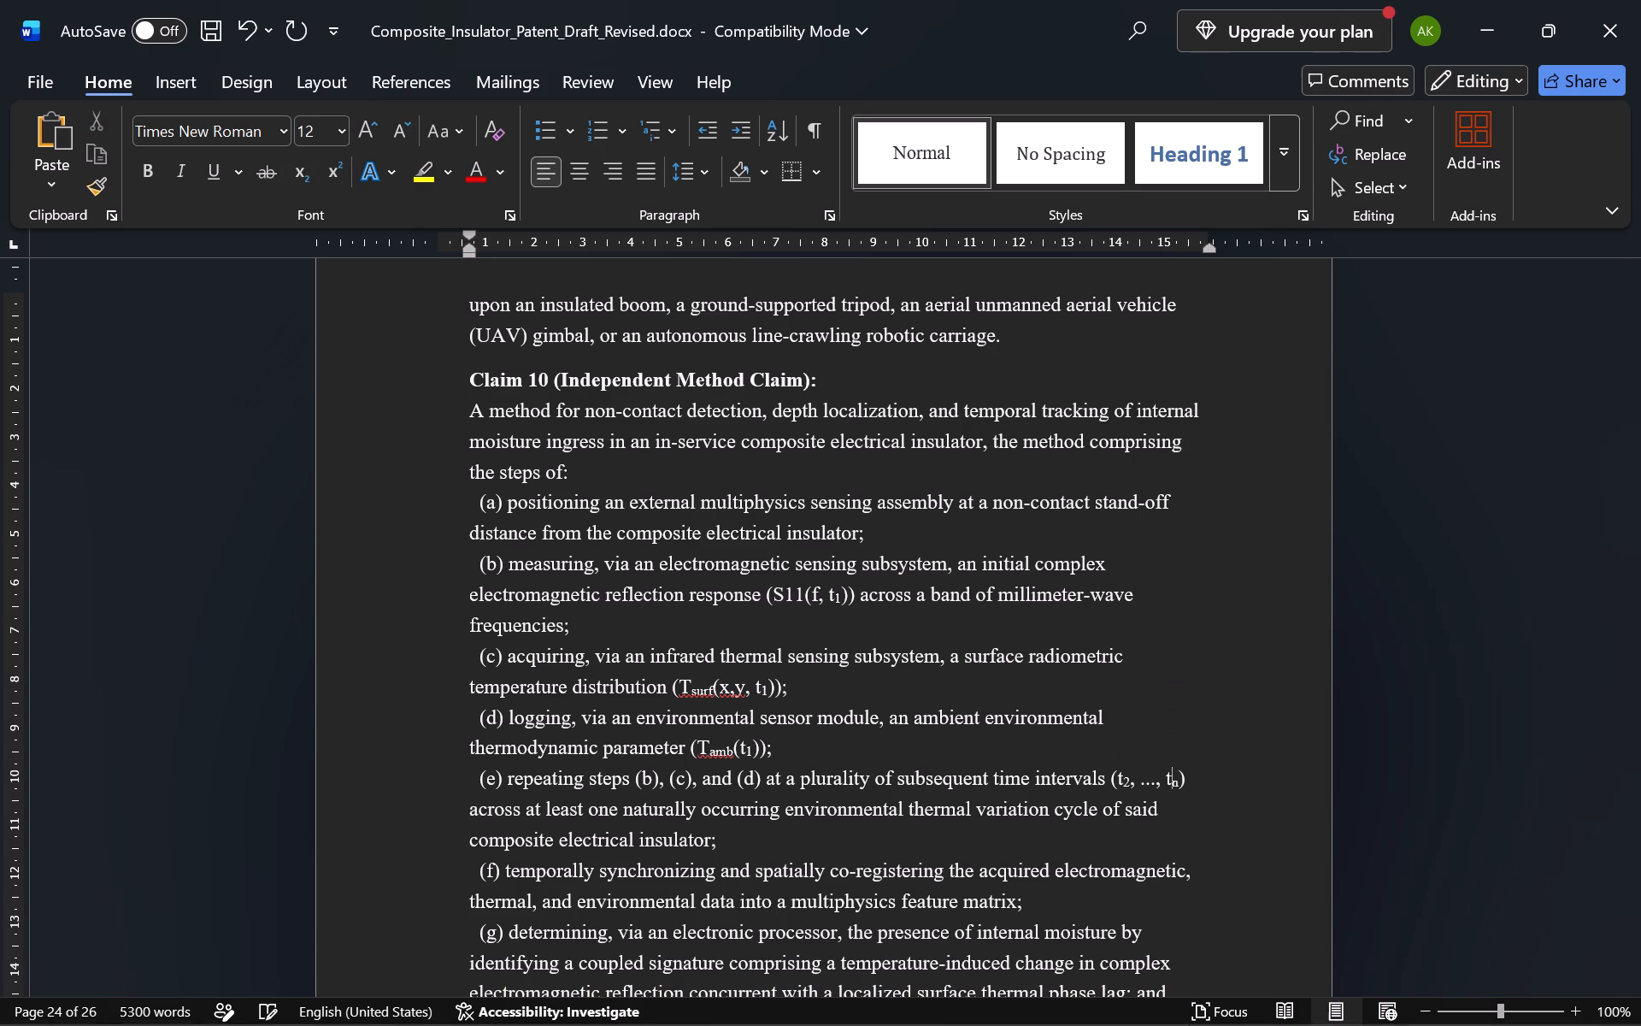
In Claim 11, format the homography matrix H_cal with a subscript cal and remove its underscore.
scroll(982, 893, "down", 1)
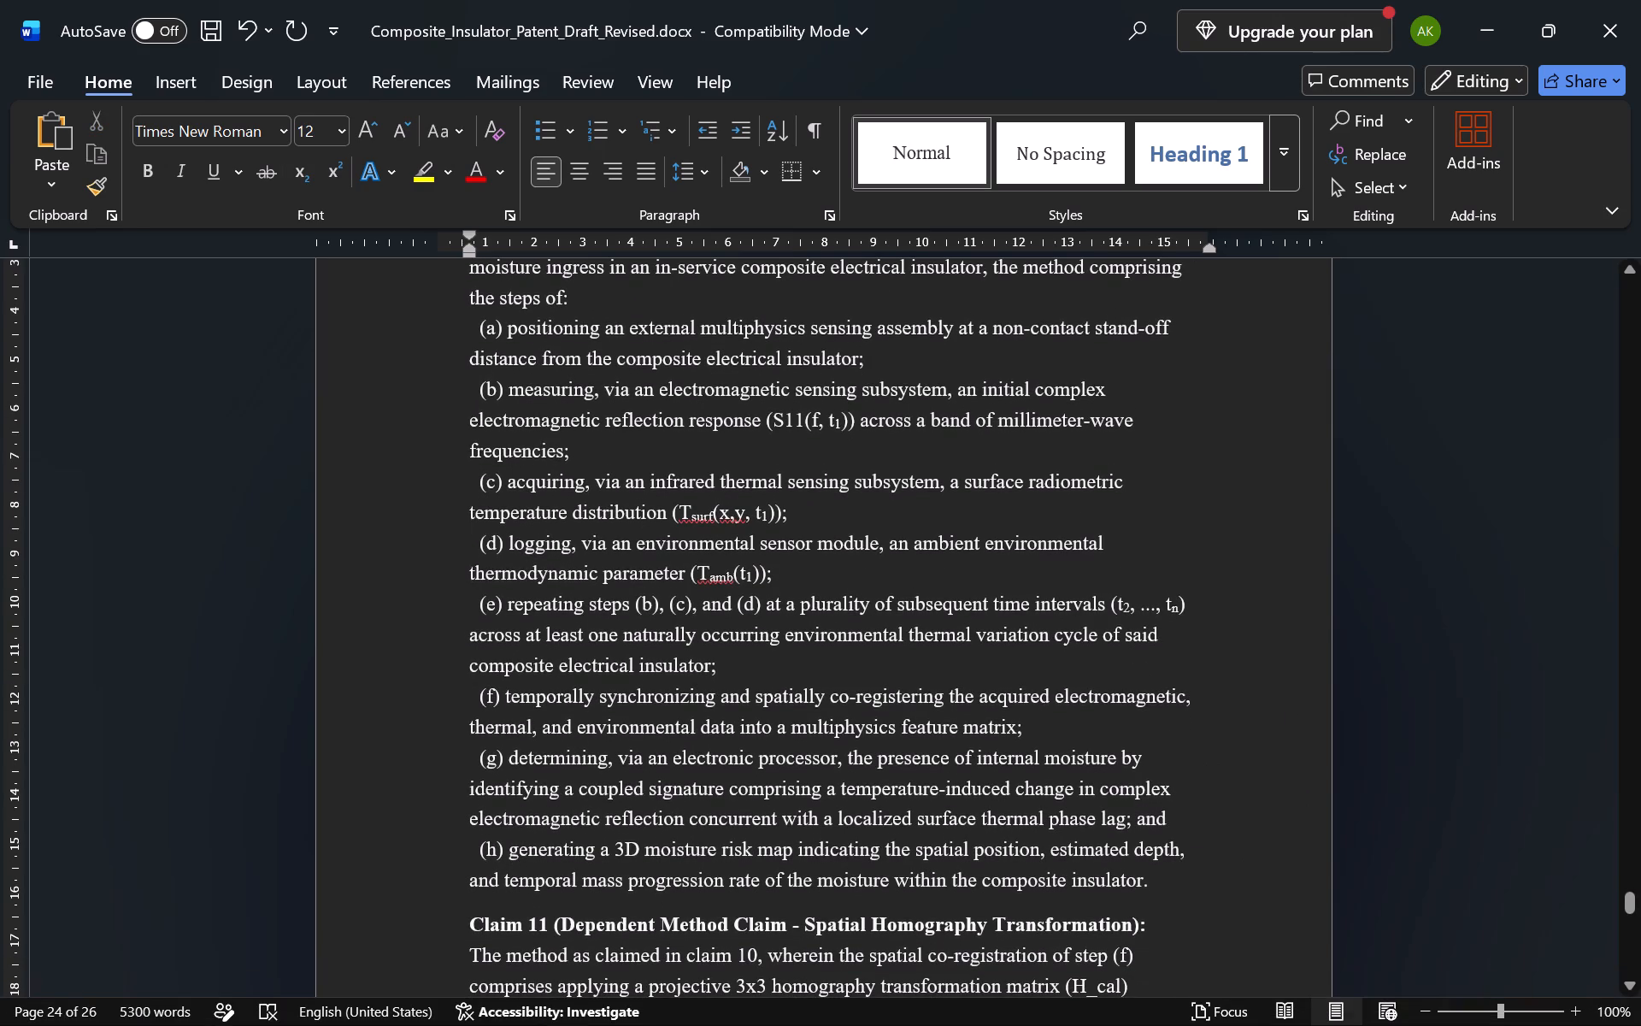
scroll(807, 752, "down", 2)
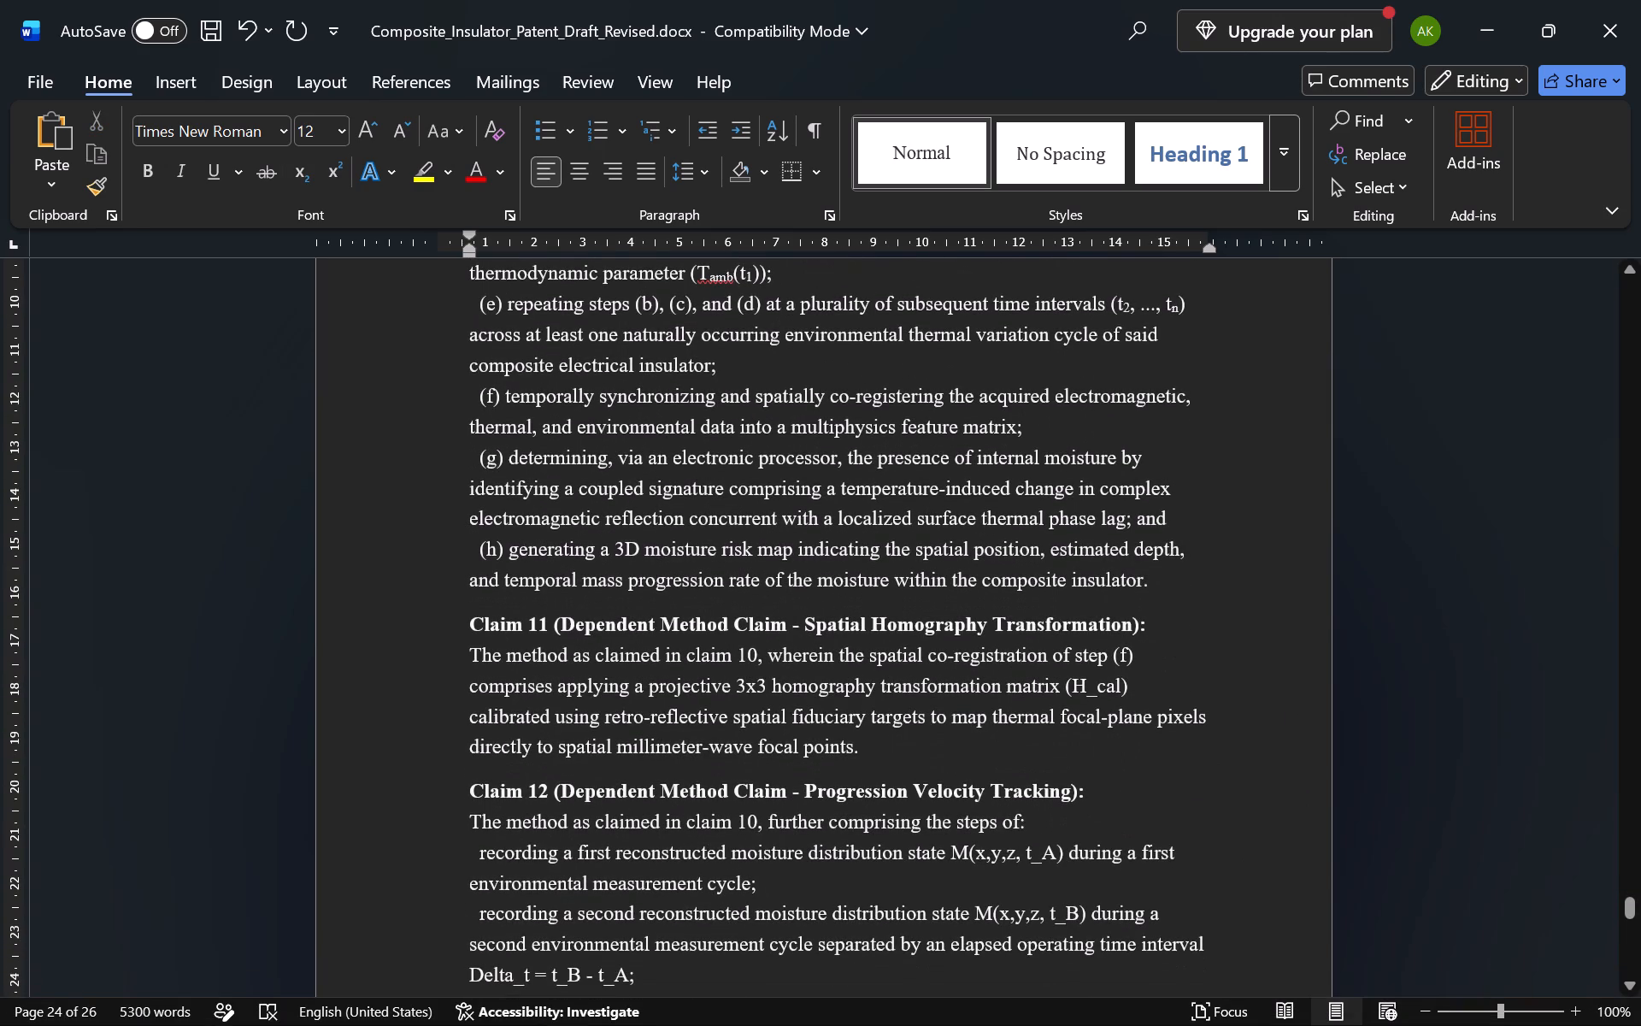
double_click(1106, 685)
key("ctrl+shift+minus")
key("Left")
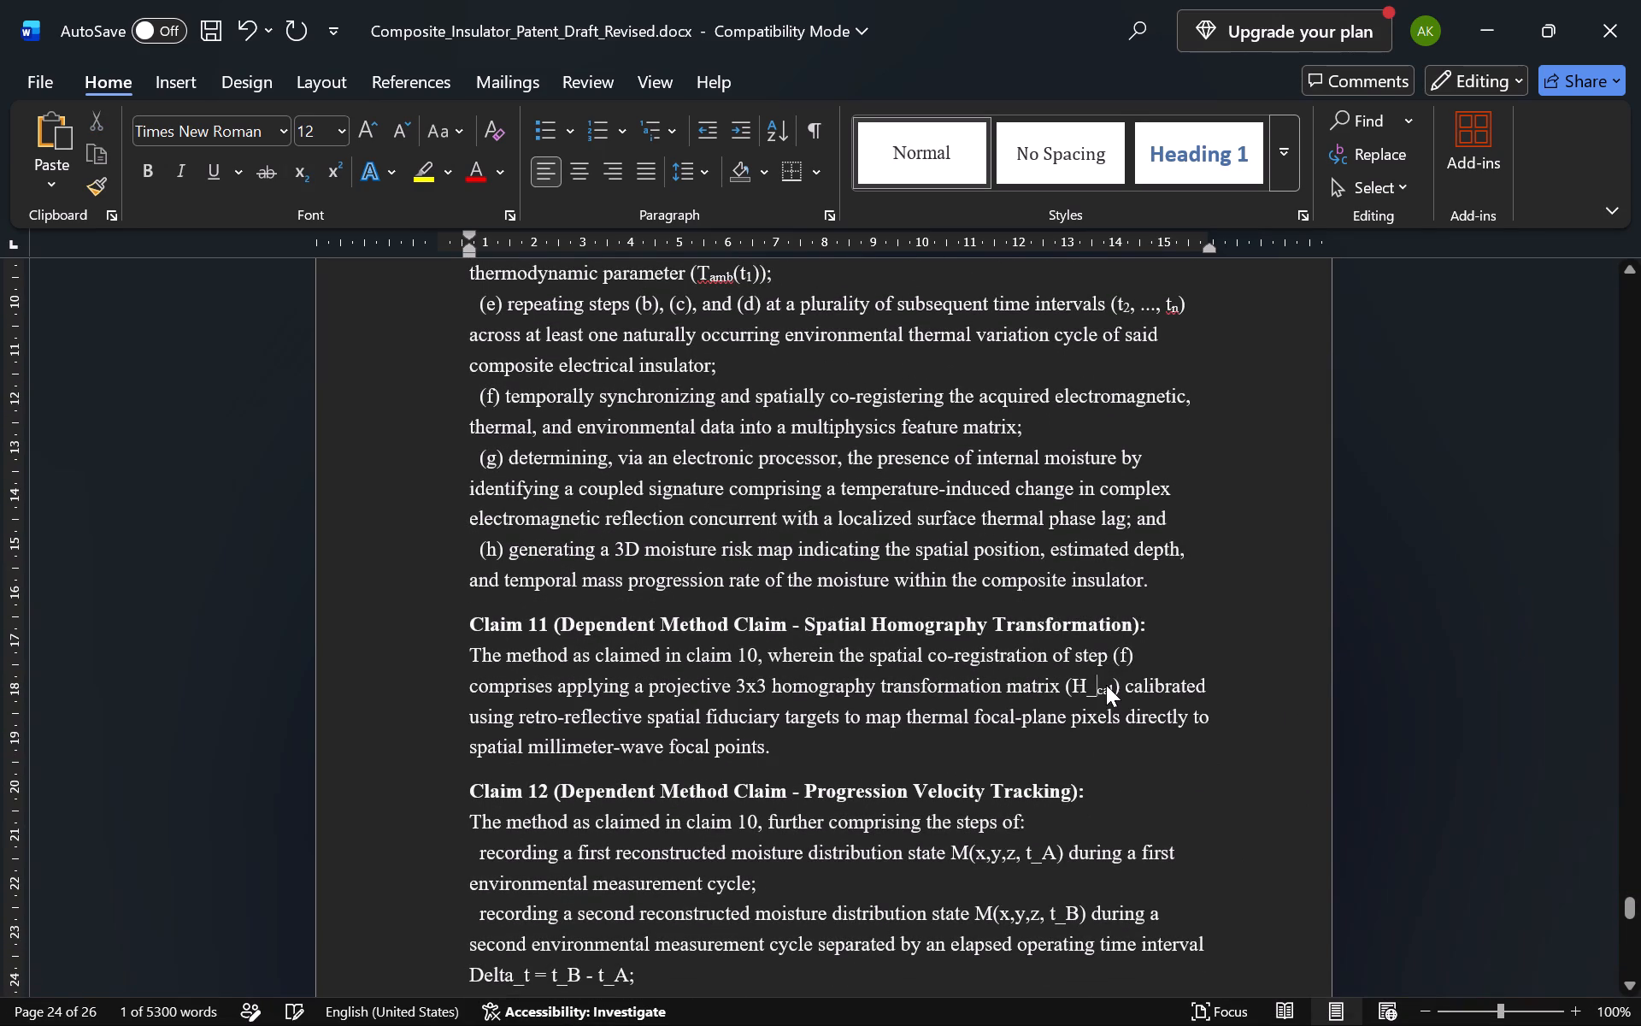
key("BackSpace")
In Claim 12's first moisture distribution state M(x,y,z, t_A), make the A a subscript and delete the underscore.
double_click(1048, 858)
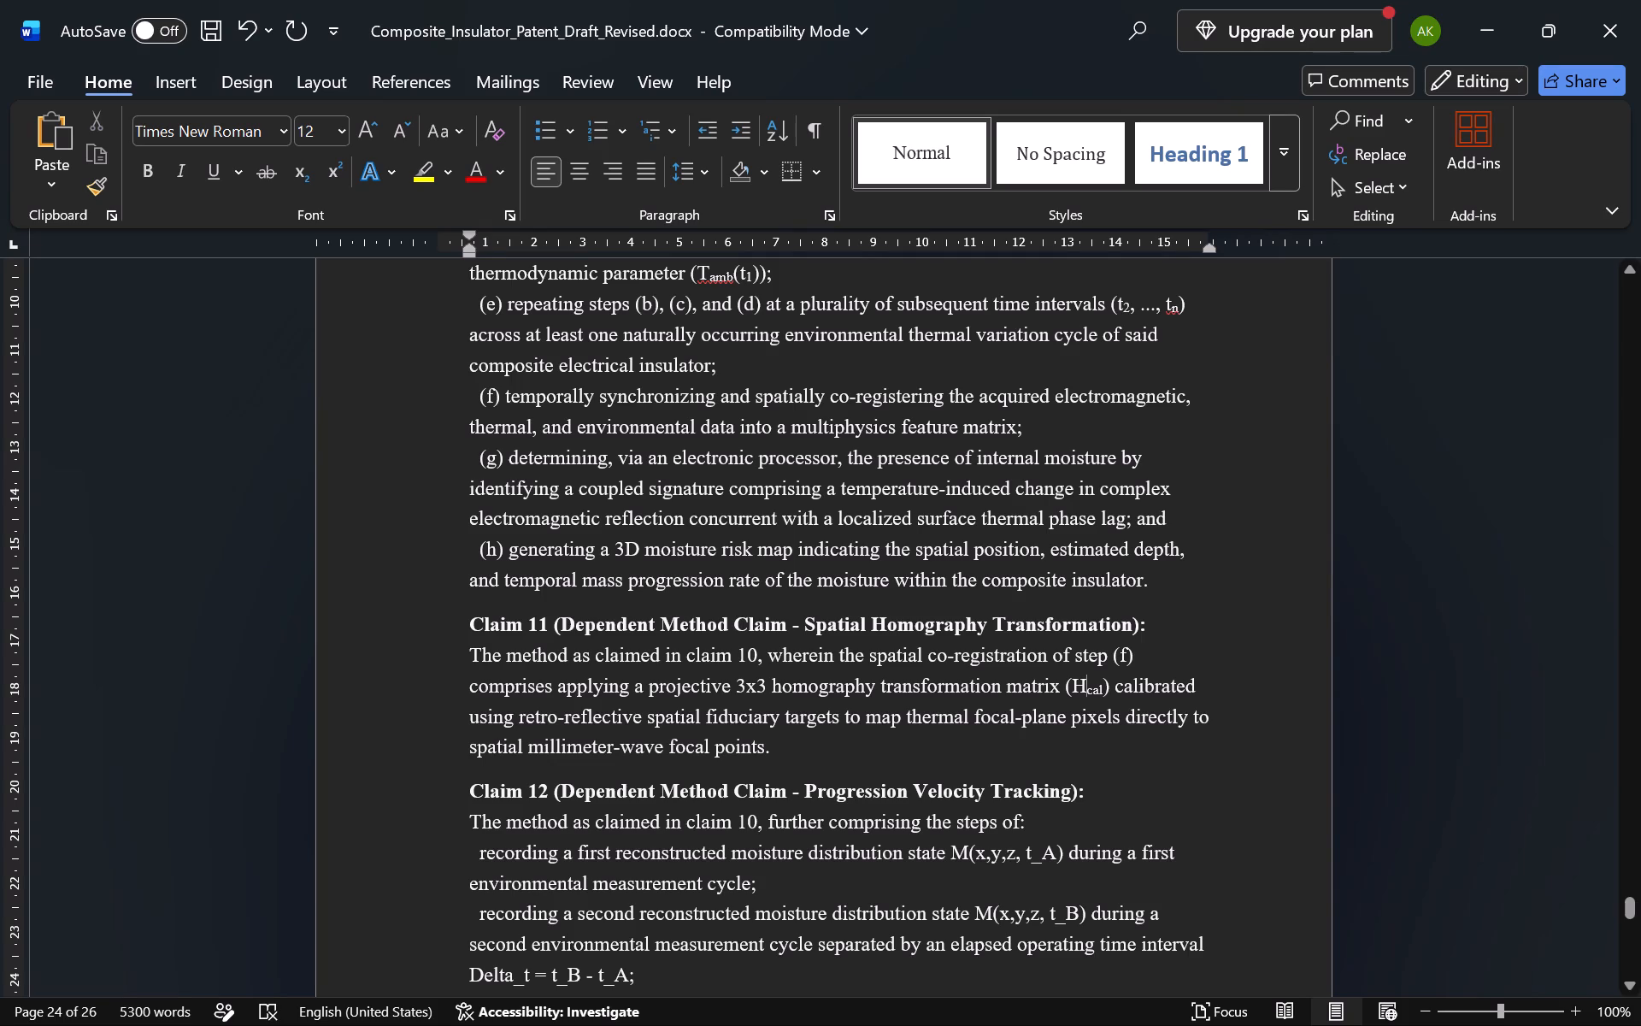
key("ctrl+shift+minus")
key("Left")
key("BackSpace")
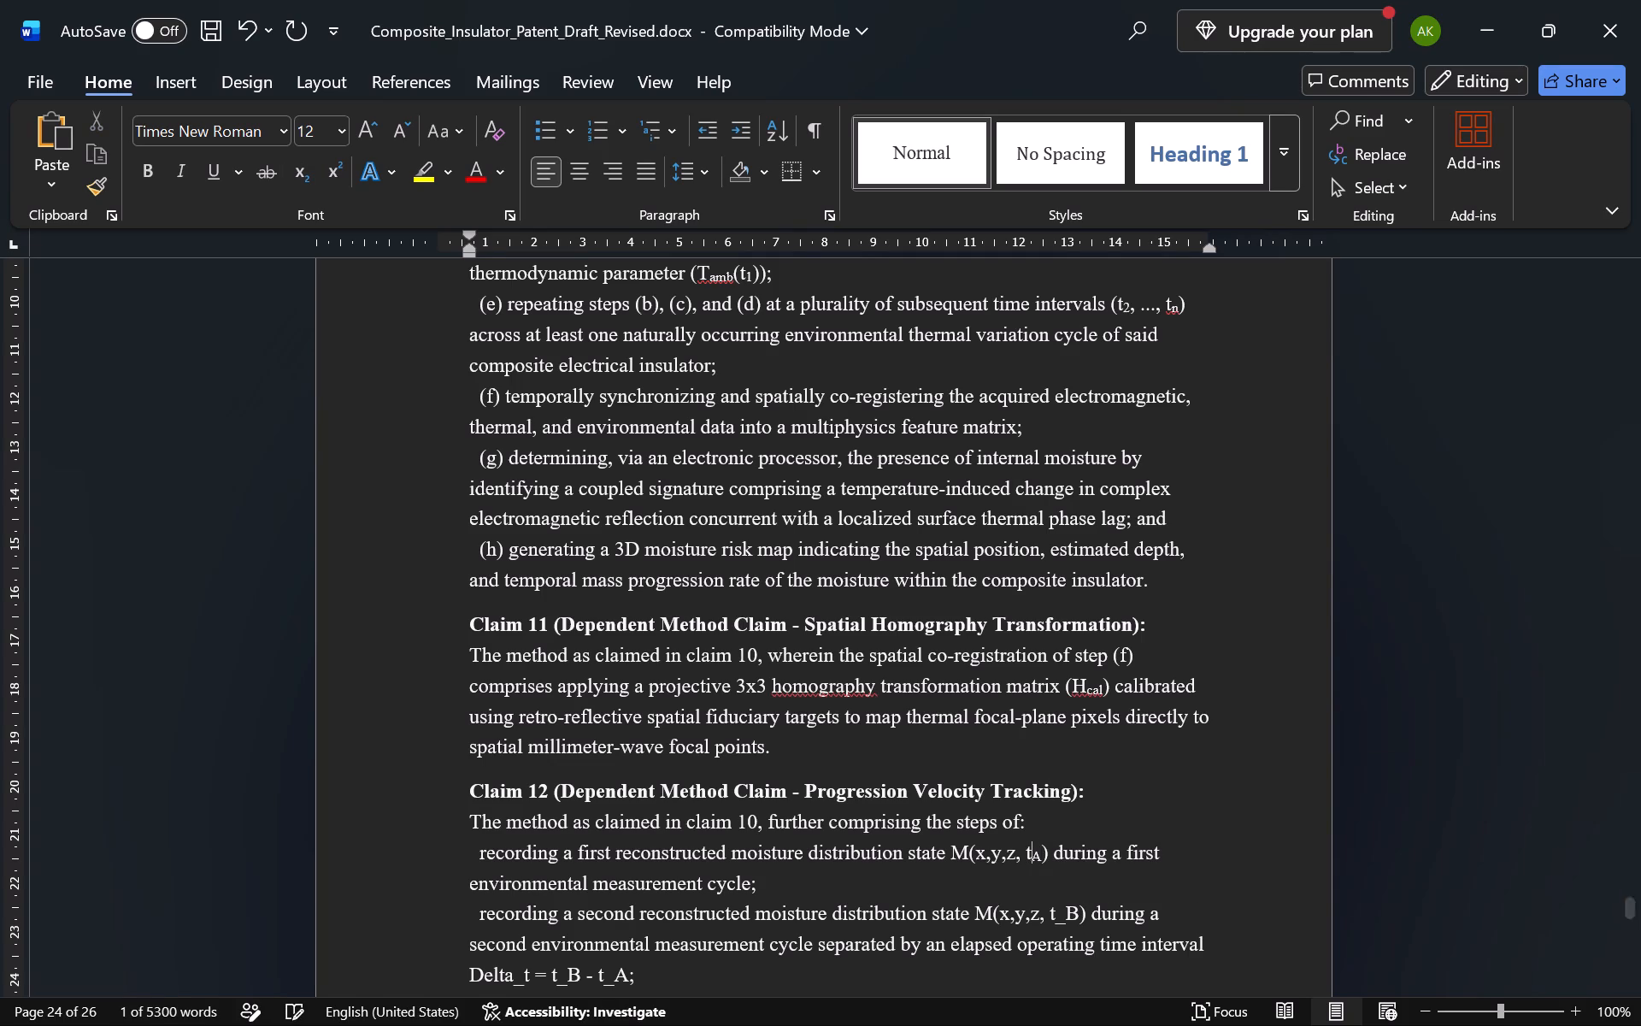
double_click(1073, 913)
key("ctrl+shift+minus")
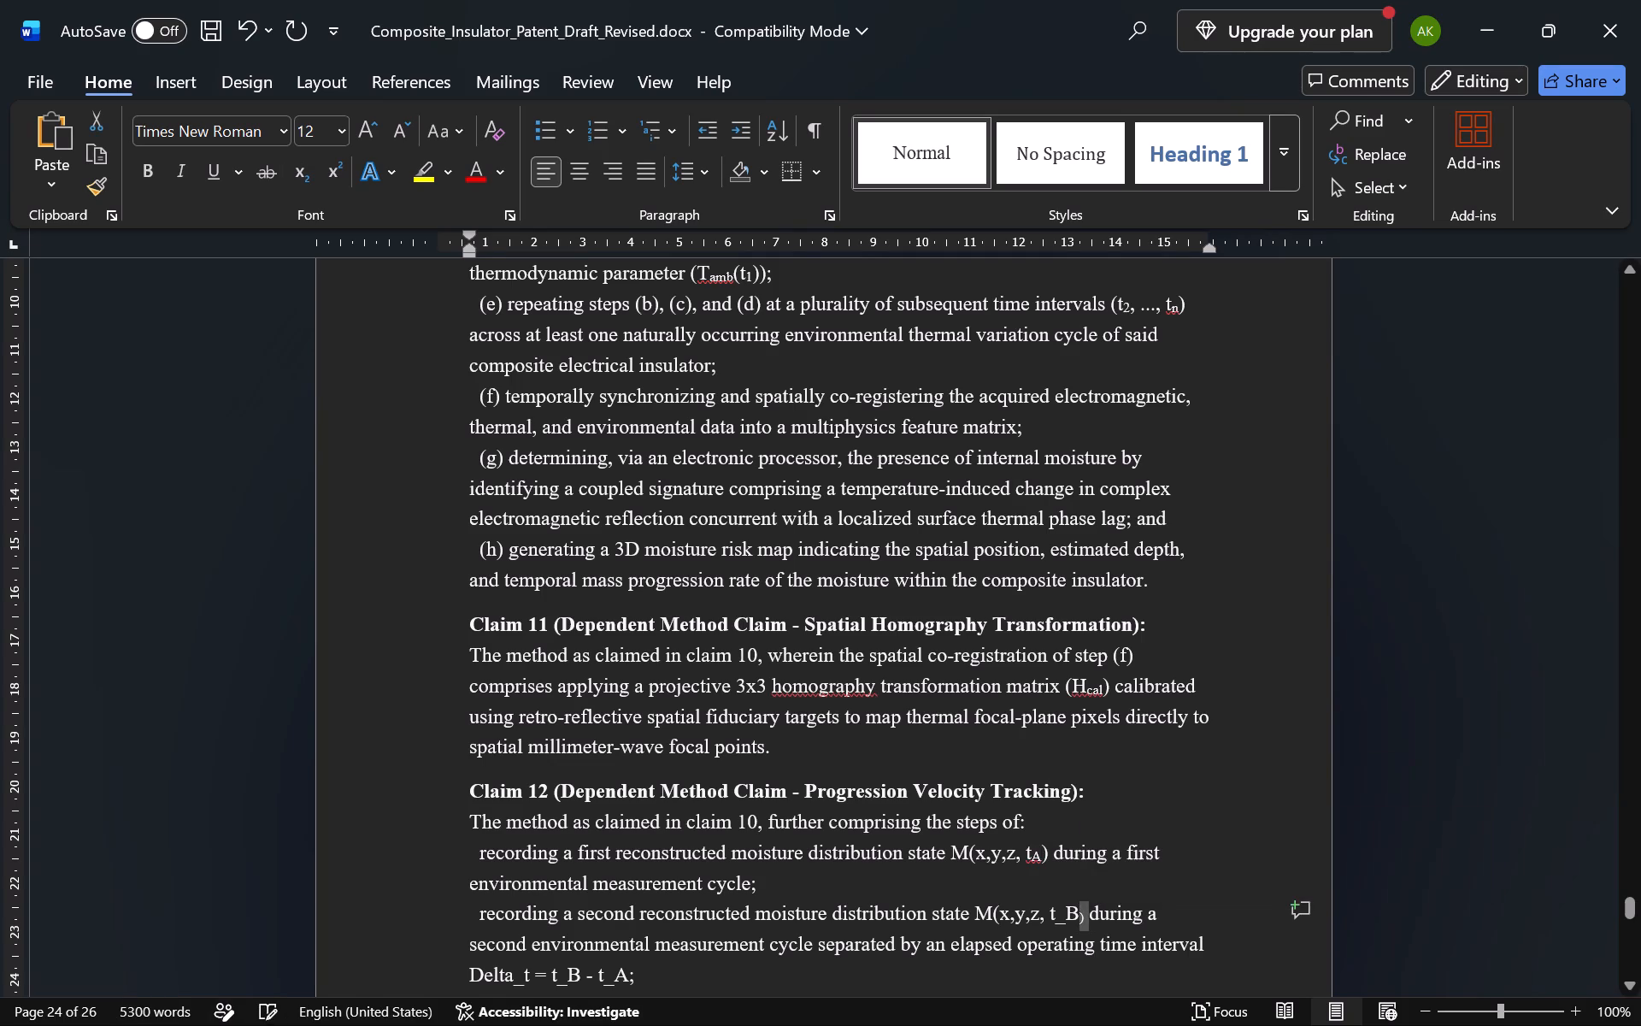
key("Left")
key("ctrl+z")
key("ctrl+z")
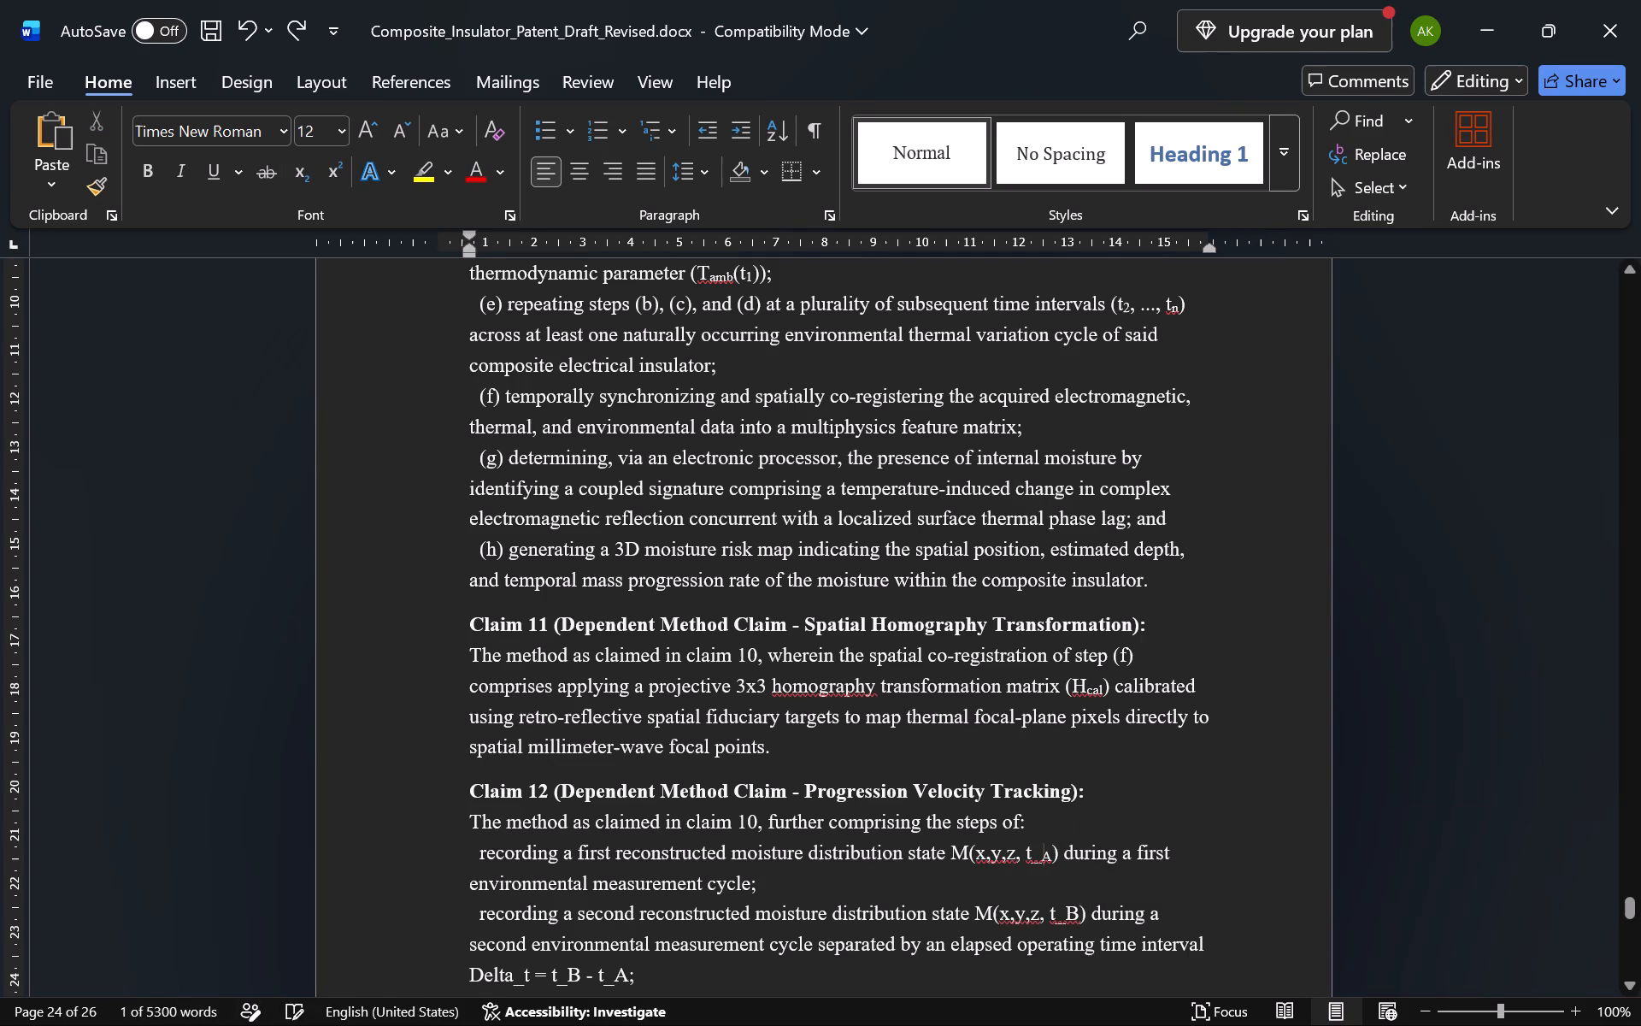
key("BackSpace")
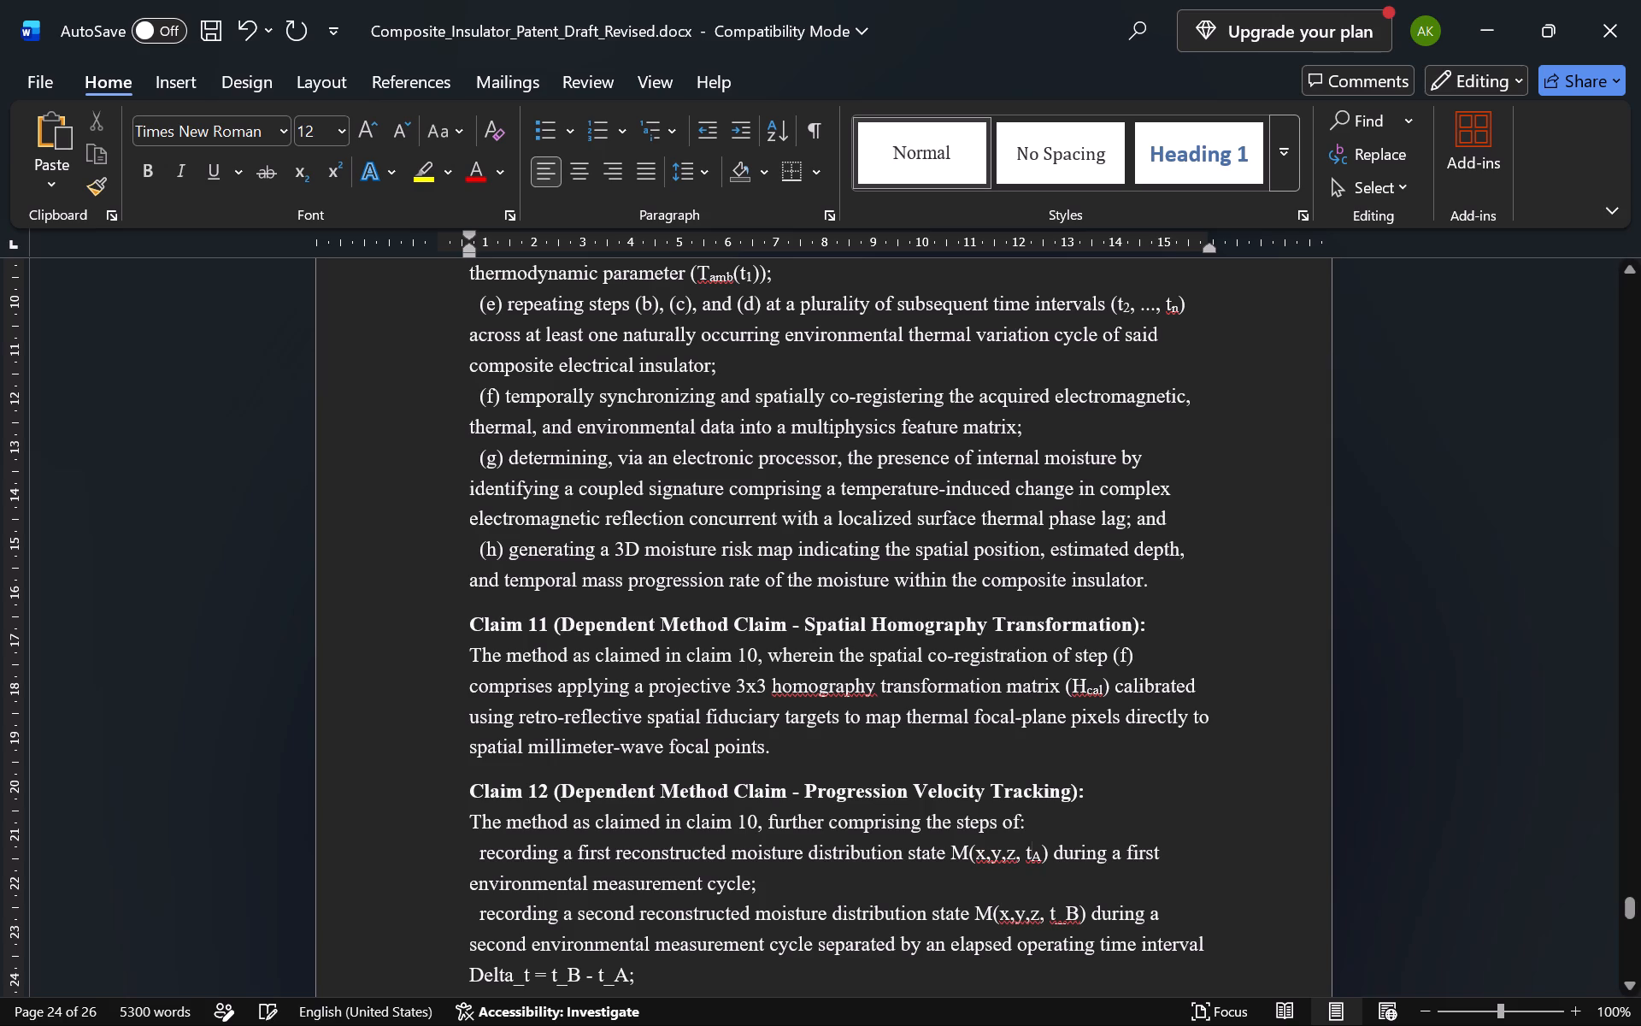
In Claim 12's second moisture distribution state M(x,y,z, t_B), make the B a subscript and delete the underscore.
double_click(1071, 907)
key("ctrl+shift+minus")
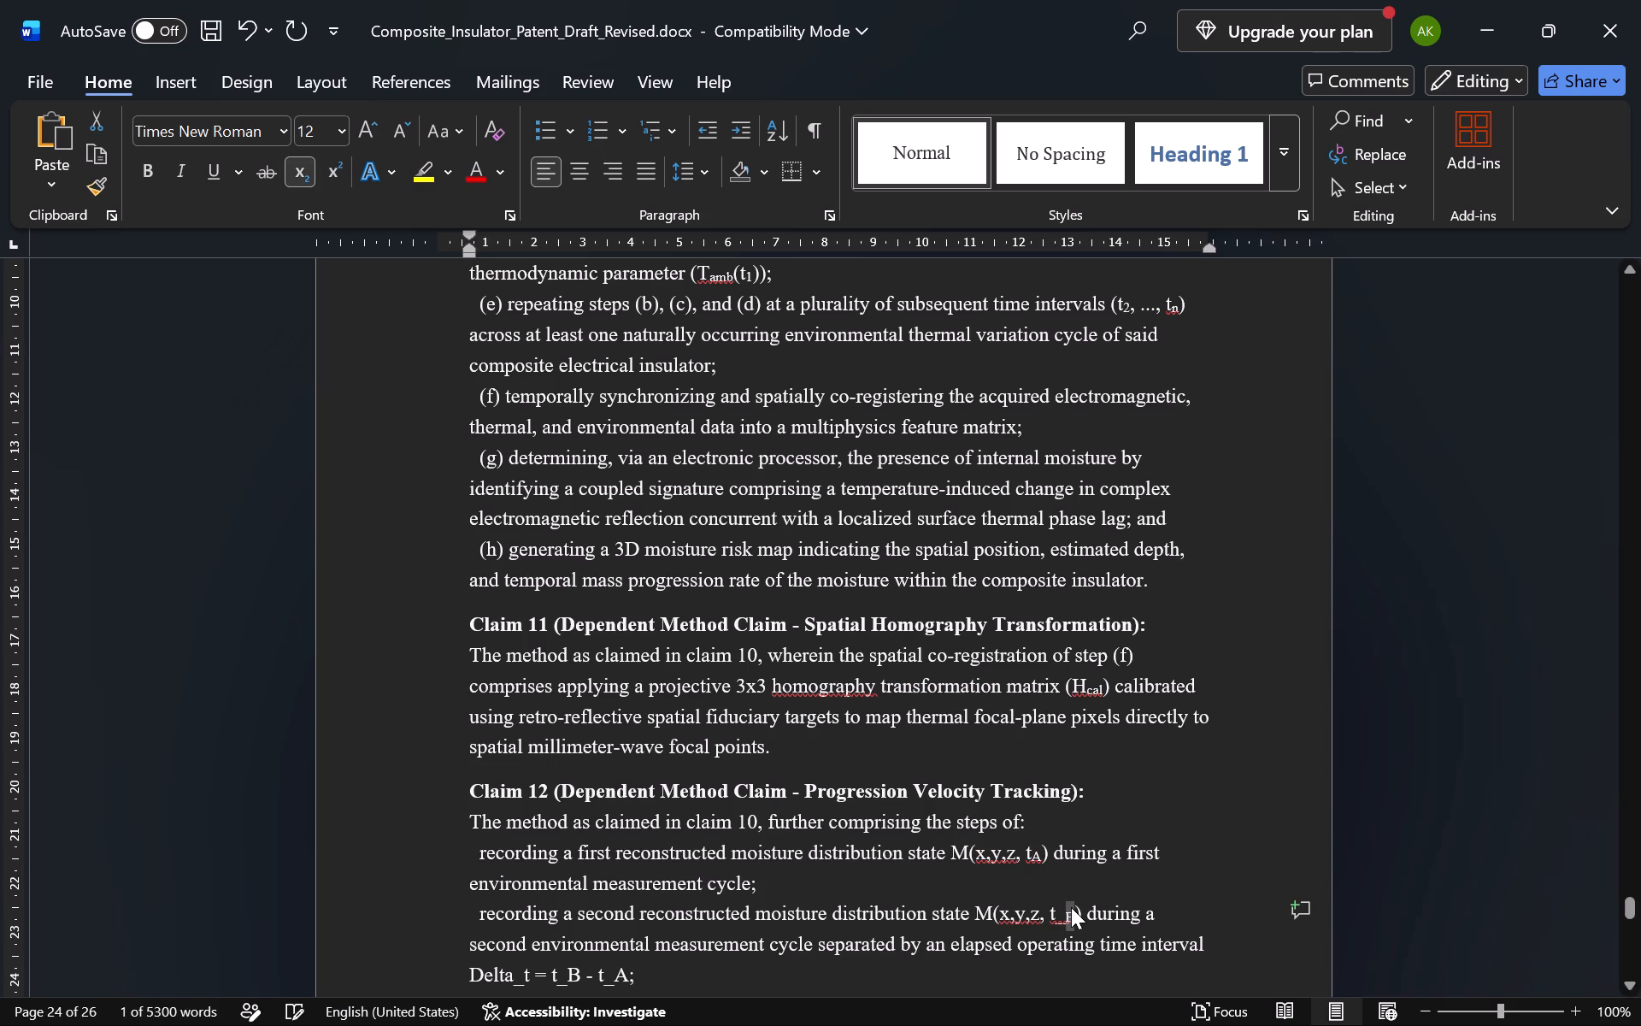
key("Left")
key("BackSpace")
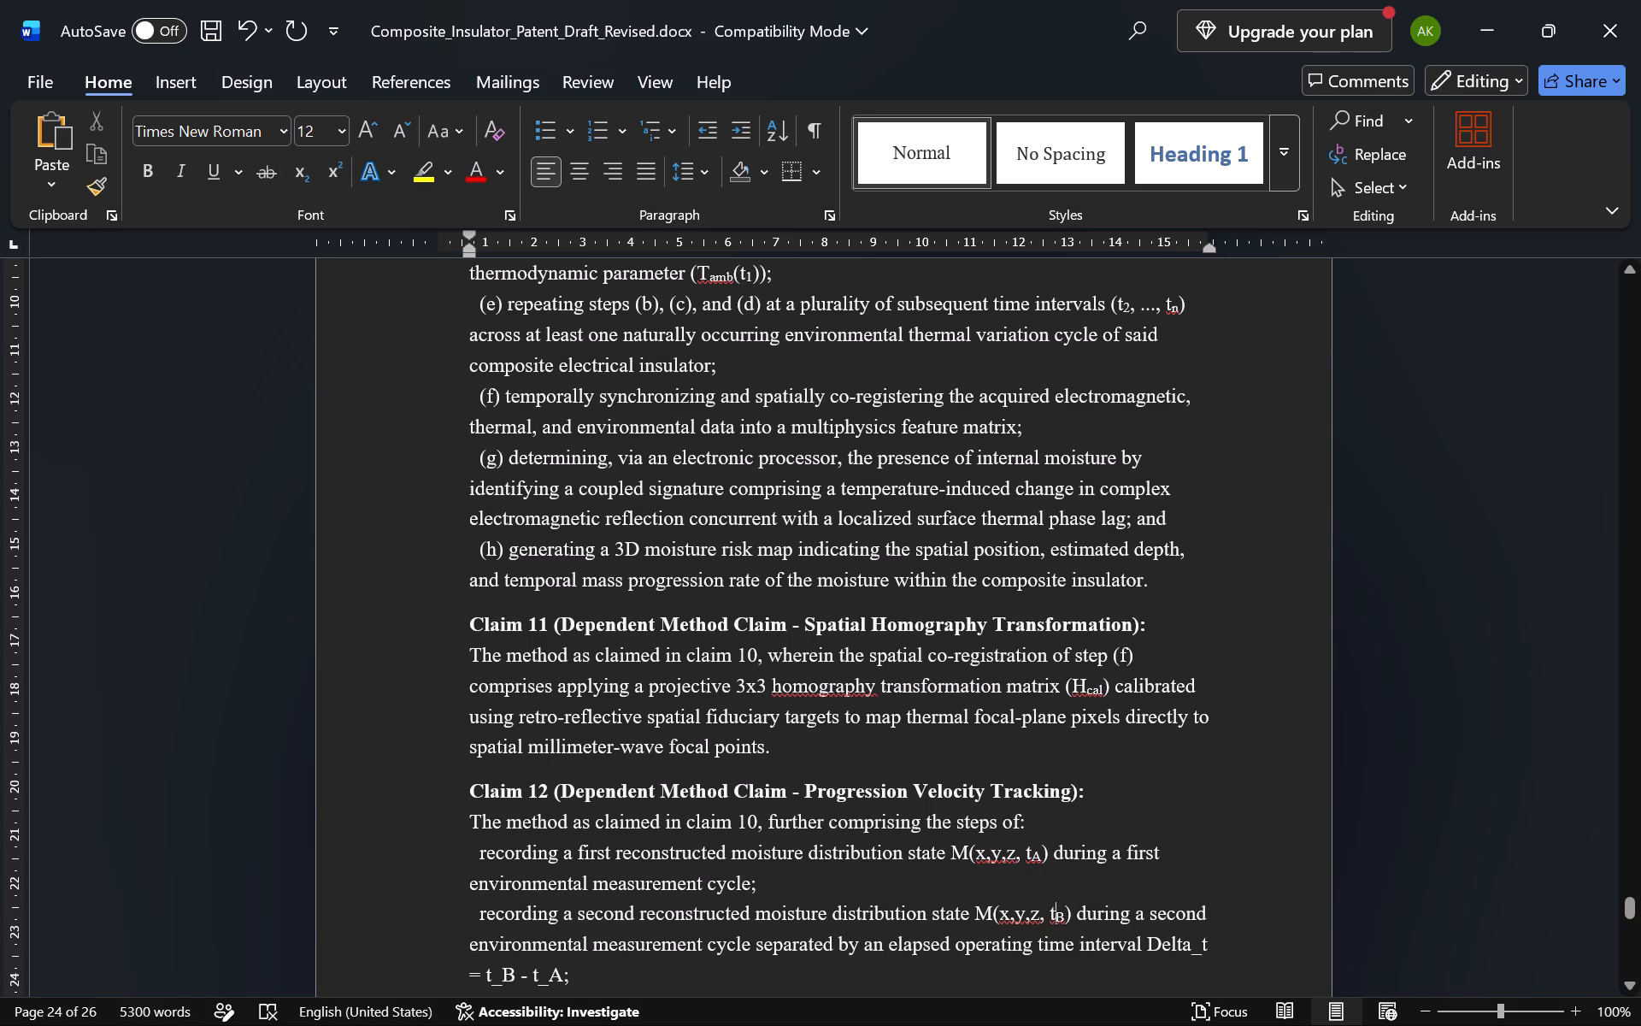
In Claim 12's elapsed time interval expression t_B - t_A, make the A and B subscripts and delete both underscores.
double_click(557, 976)
key("ctrl+shift+minus")
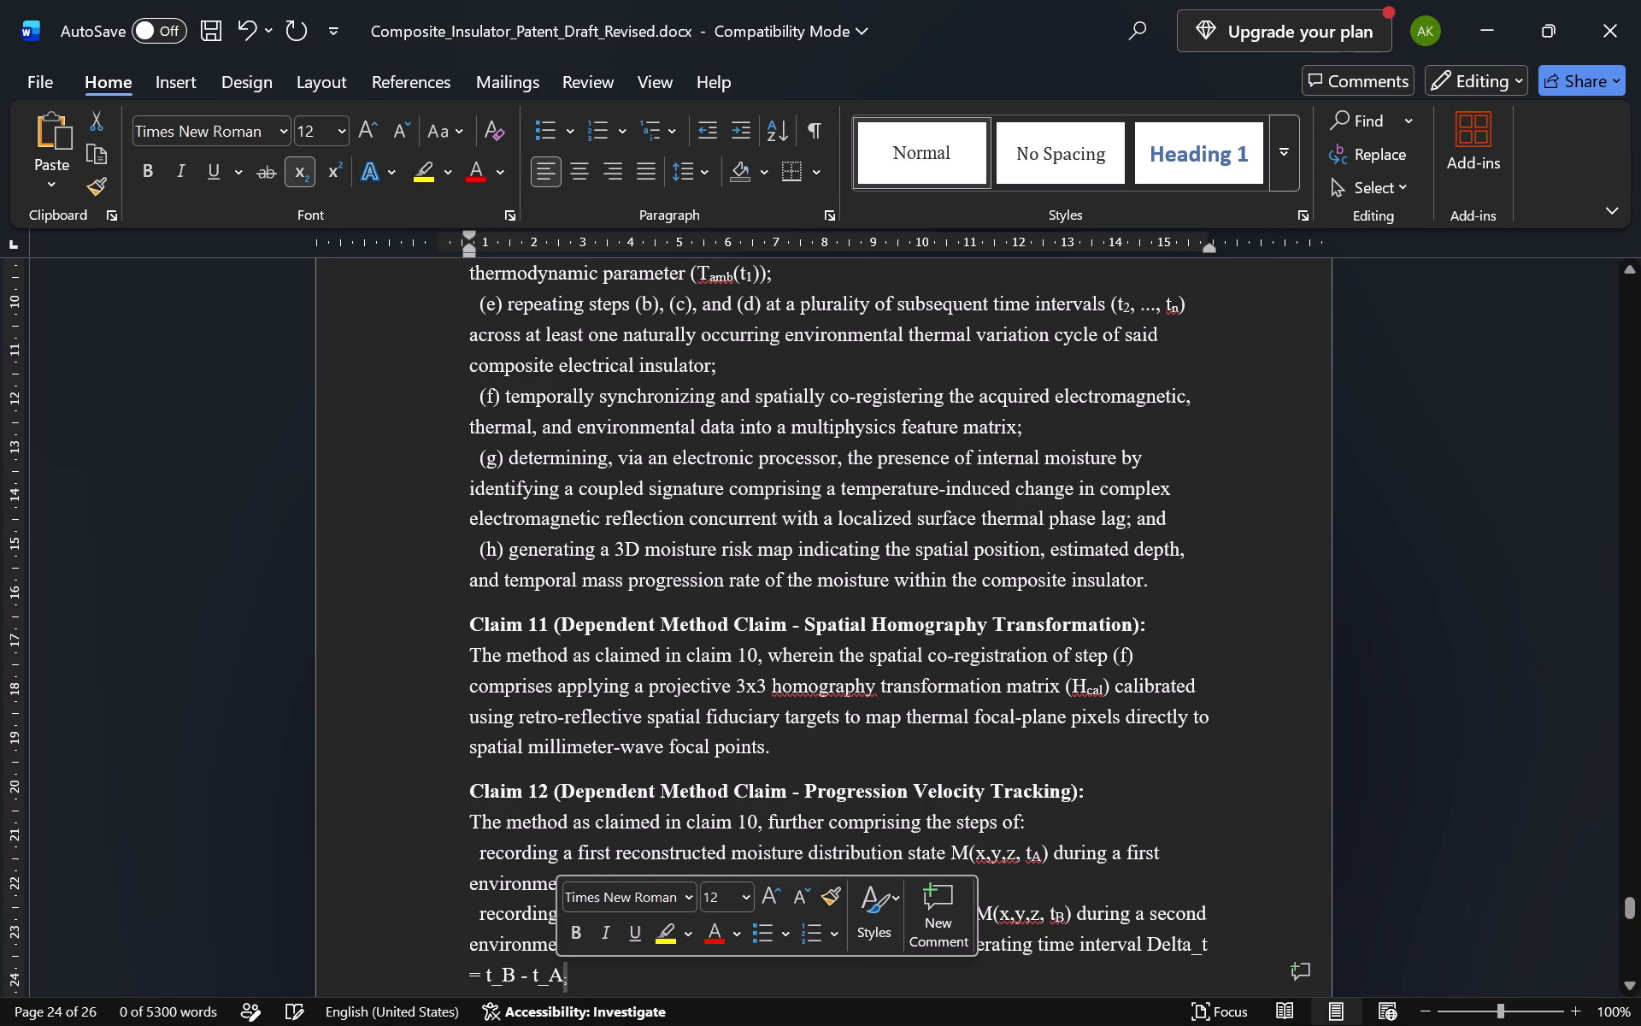
key("ctrl+z")
key("Left")
key("shift+Left")
key("ctrl+shift+minus")
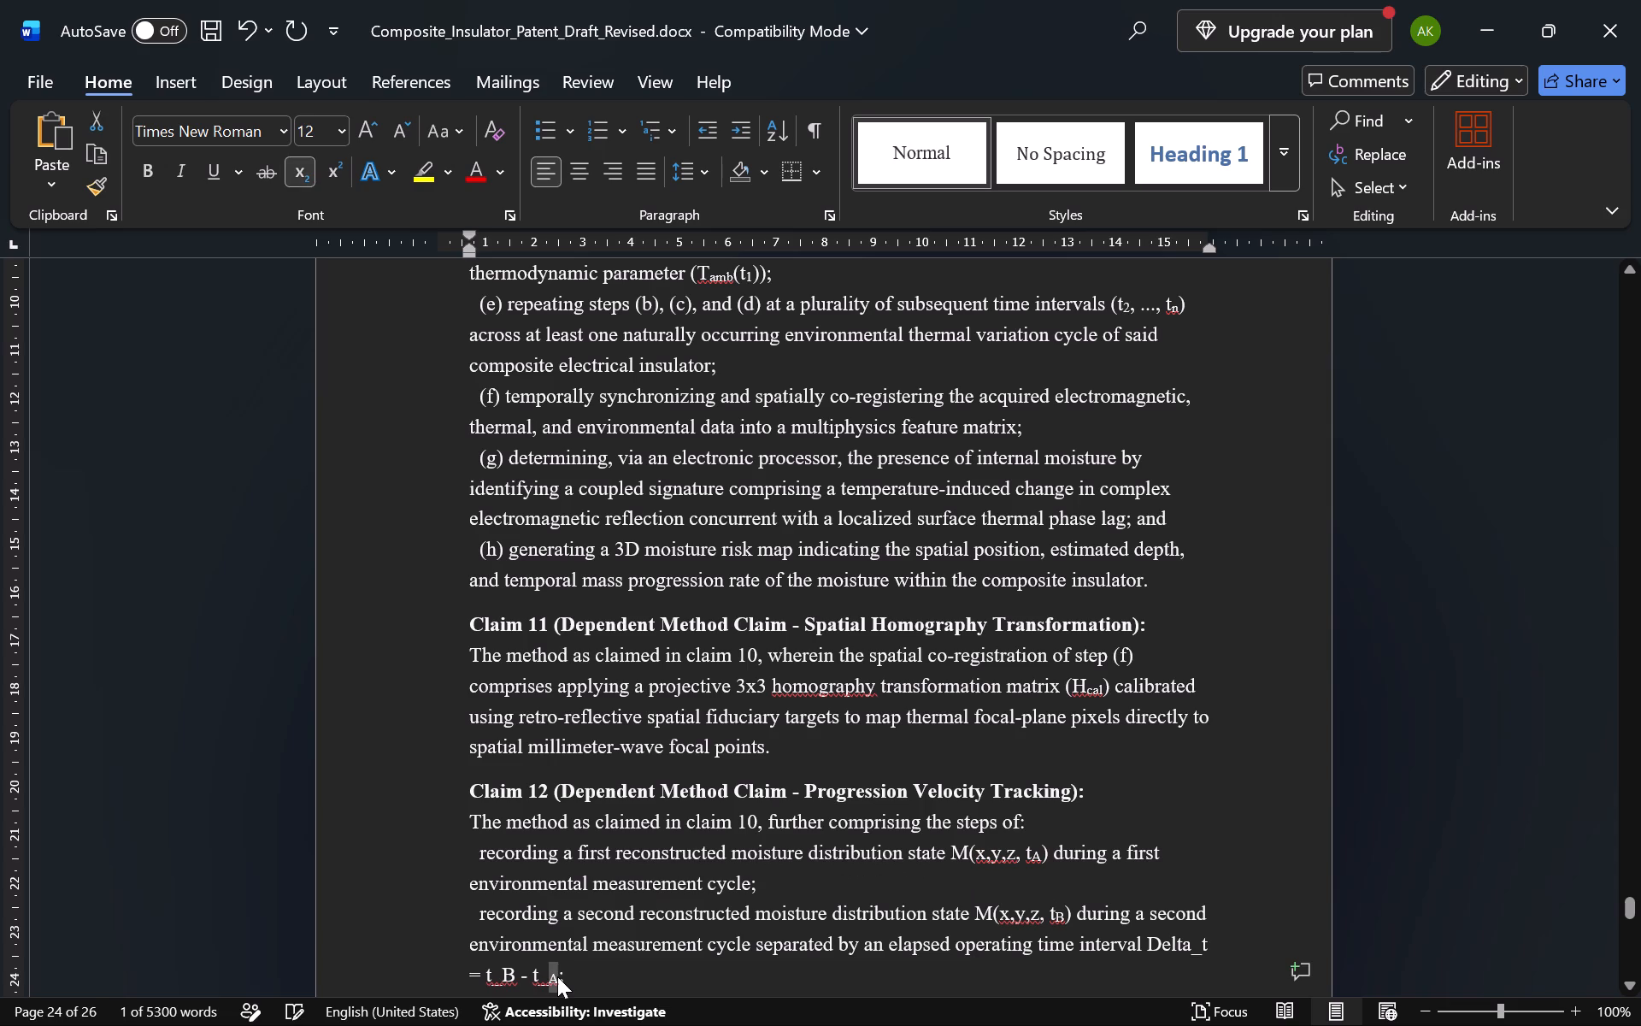
key("Left")
key("BackSpace")
double_click(507, 975)
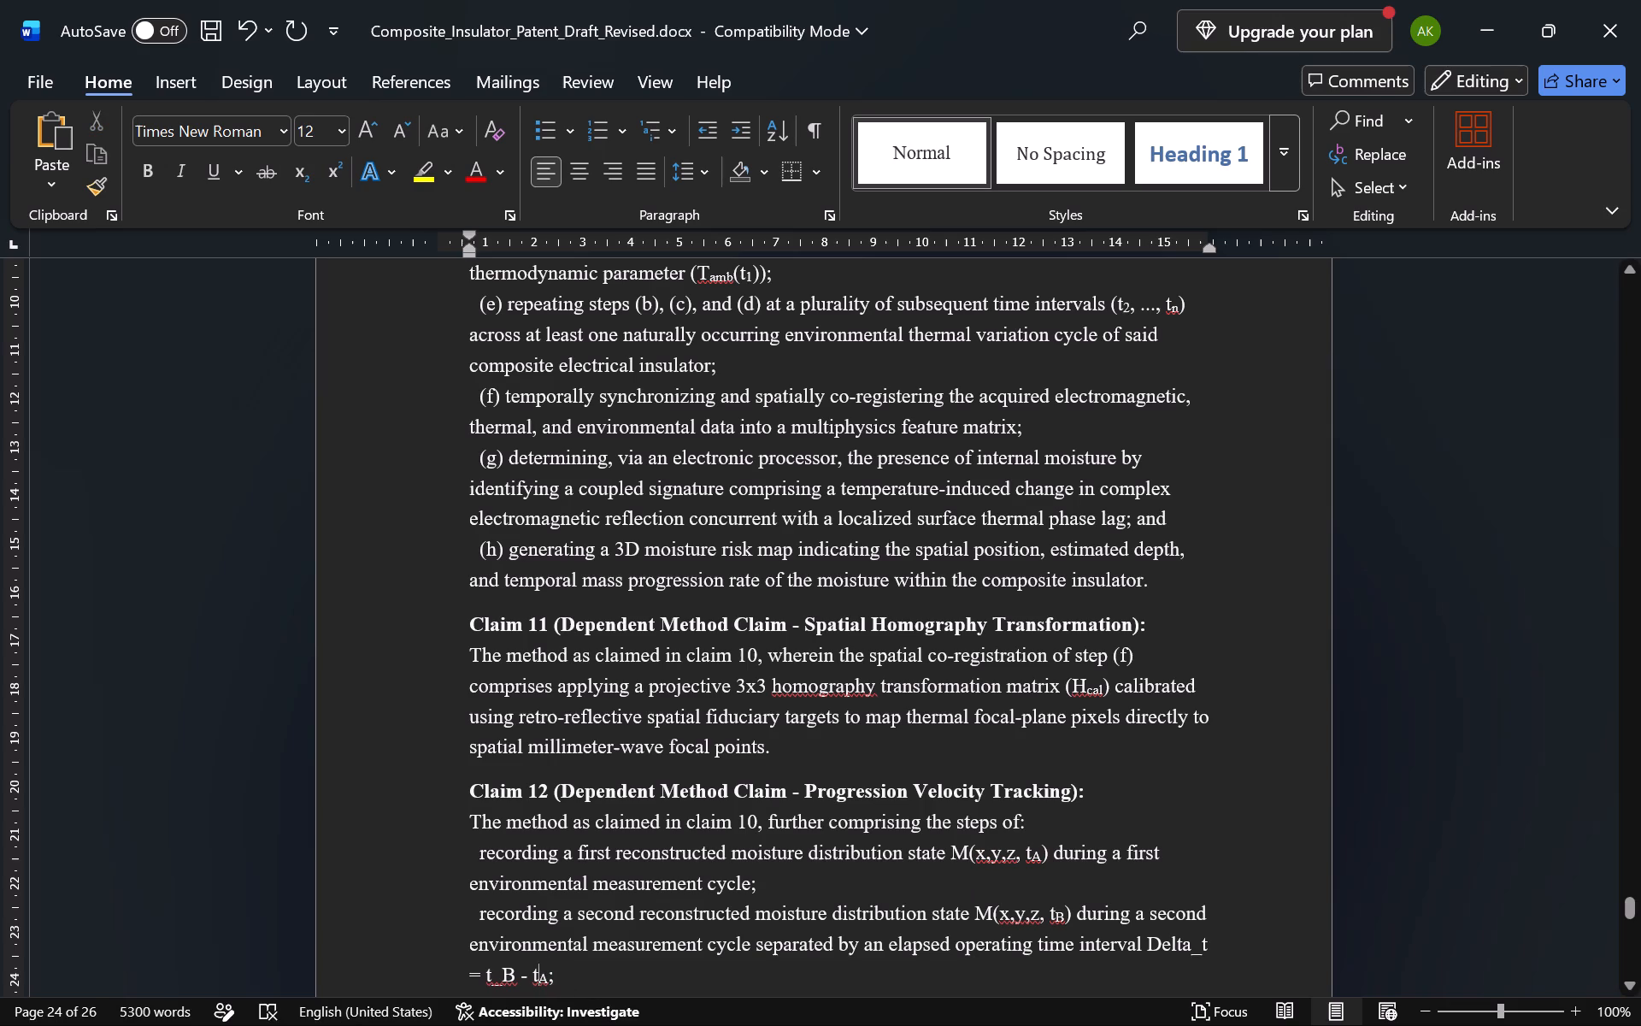
key("ctrl+shift+minus")
key("Left")
key("BackSpace")
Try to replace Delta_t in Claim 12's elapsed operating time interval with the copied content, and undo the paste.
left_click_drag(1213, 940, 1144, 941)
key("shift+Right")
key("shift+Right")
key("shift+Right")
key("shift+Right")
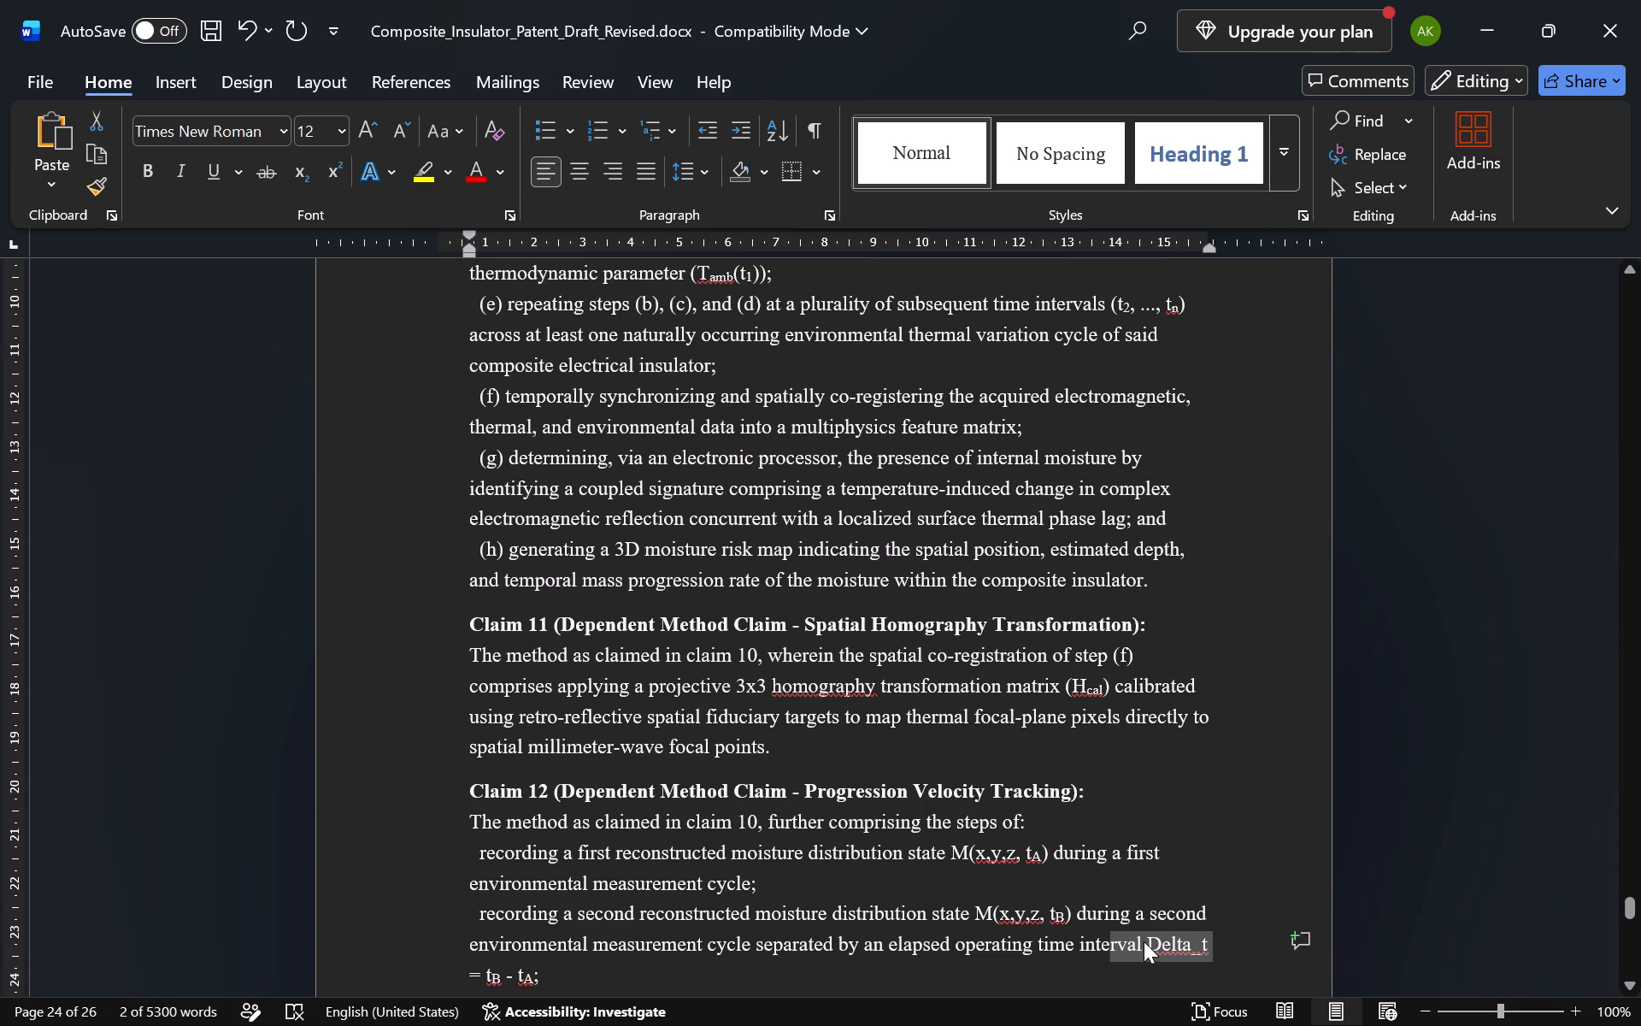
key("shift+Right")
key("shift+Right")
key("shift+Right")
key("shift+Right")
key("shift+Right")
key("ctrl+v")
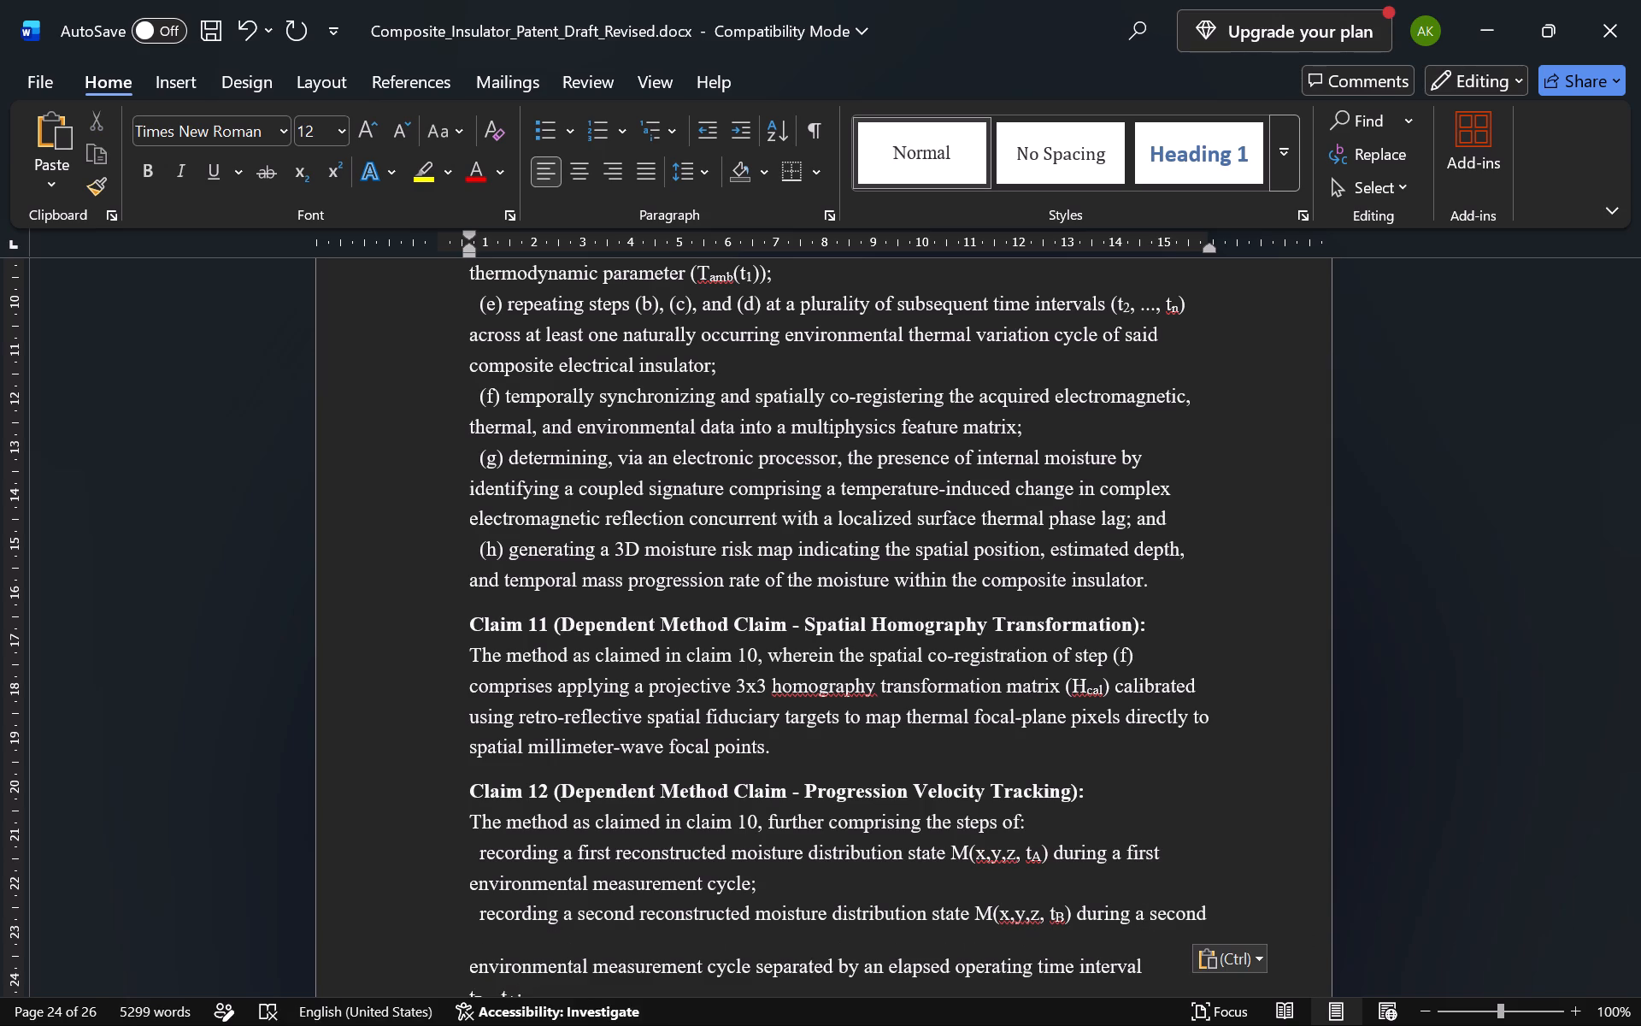
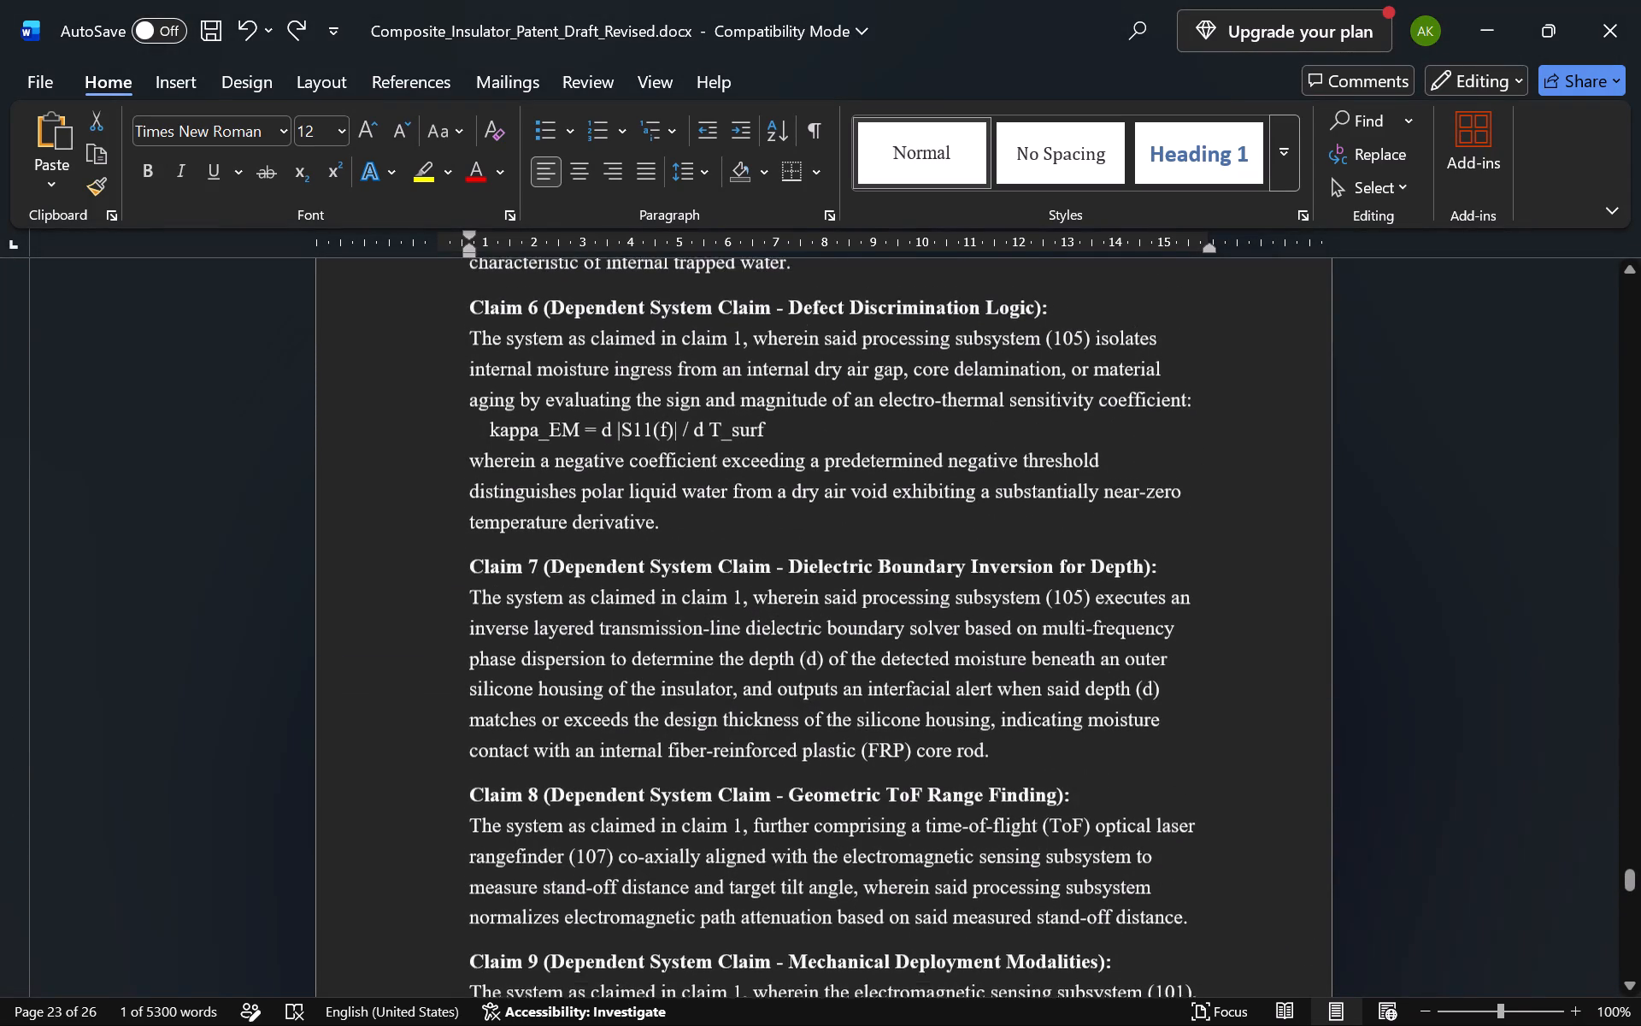
scroll(979, 717, "up", 1)
left_click_drag(772, 469, 499, 476)
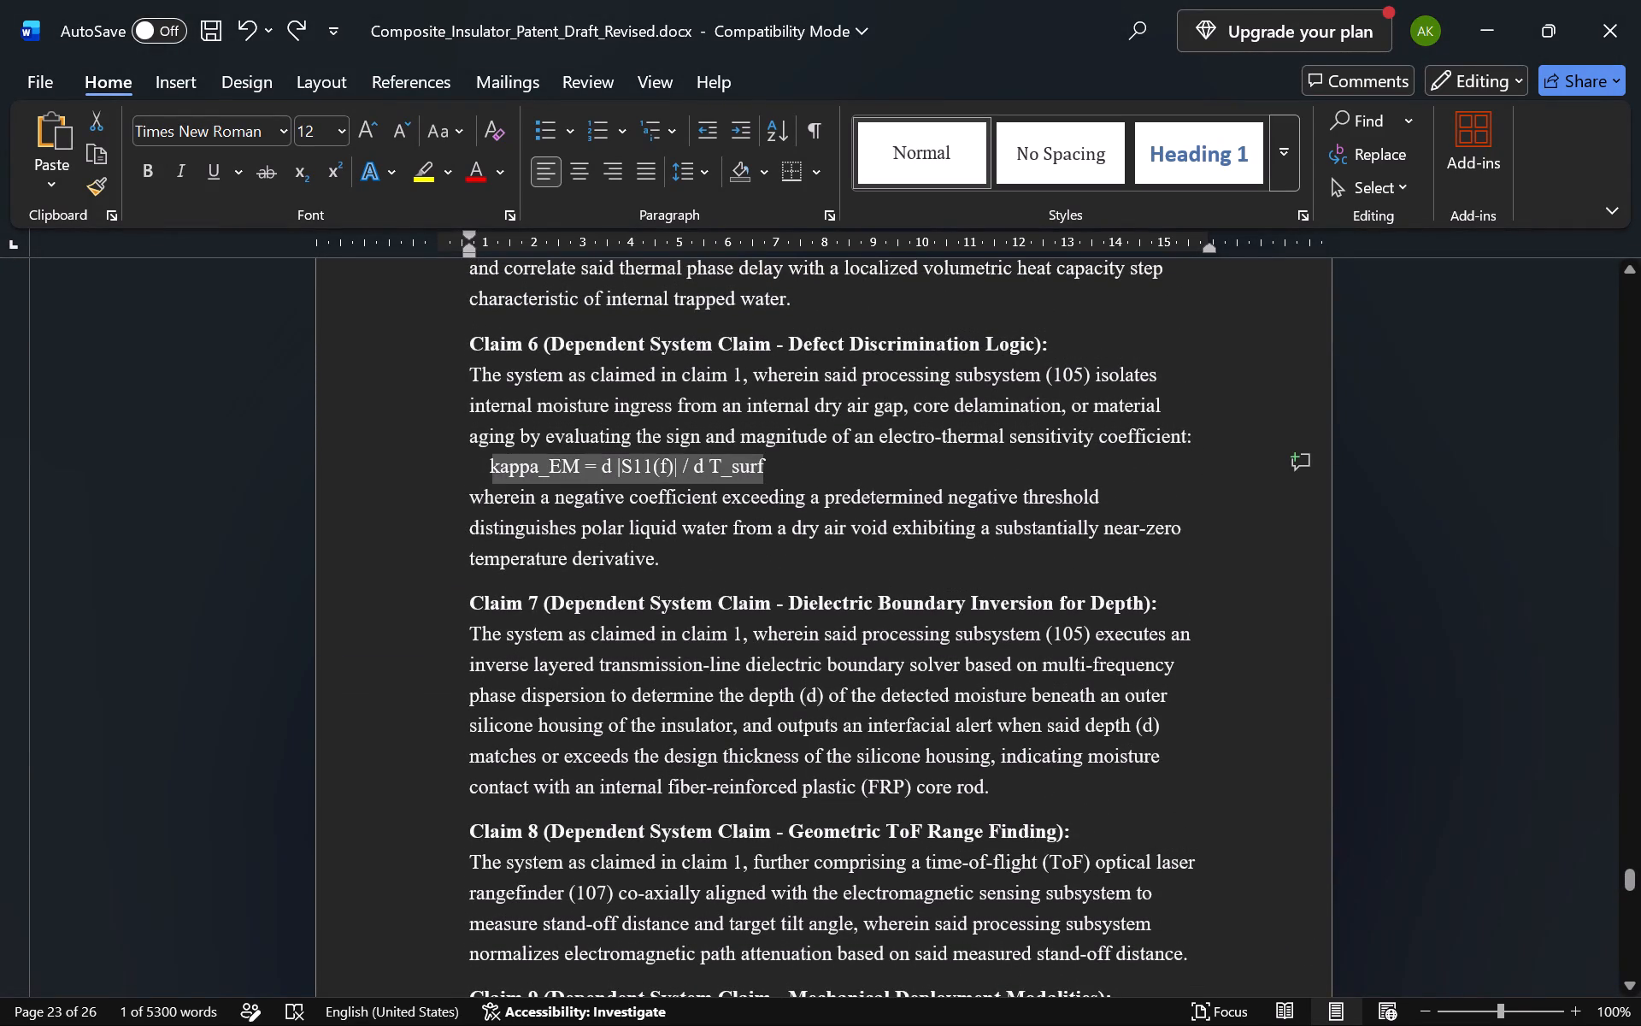
left_click_drag(499, 476, 497, 475)
key("ctrl+v")
key("Delete")
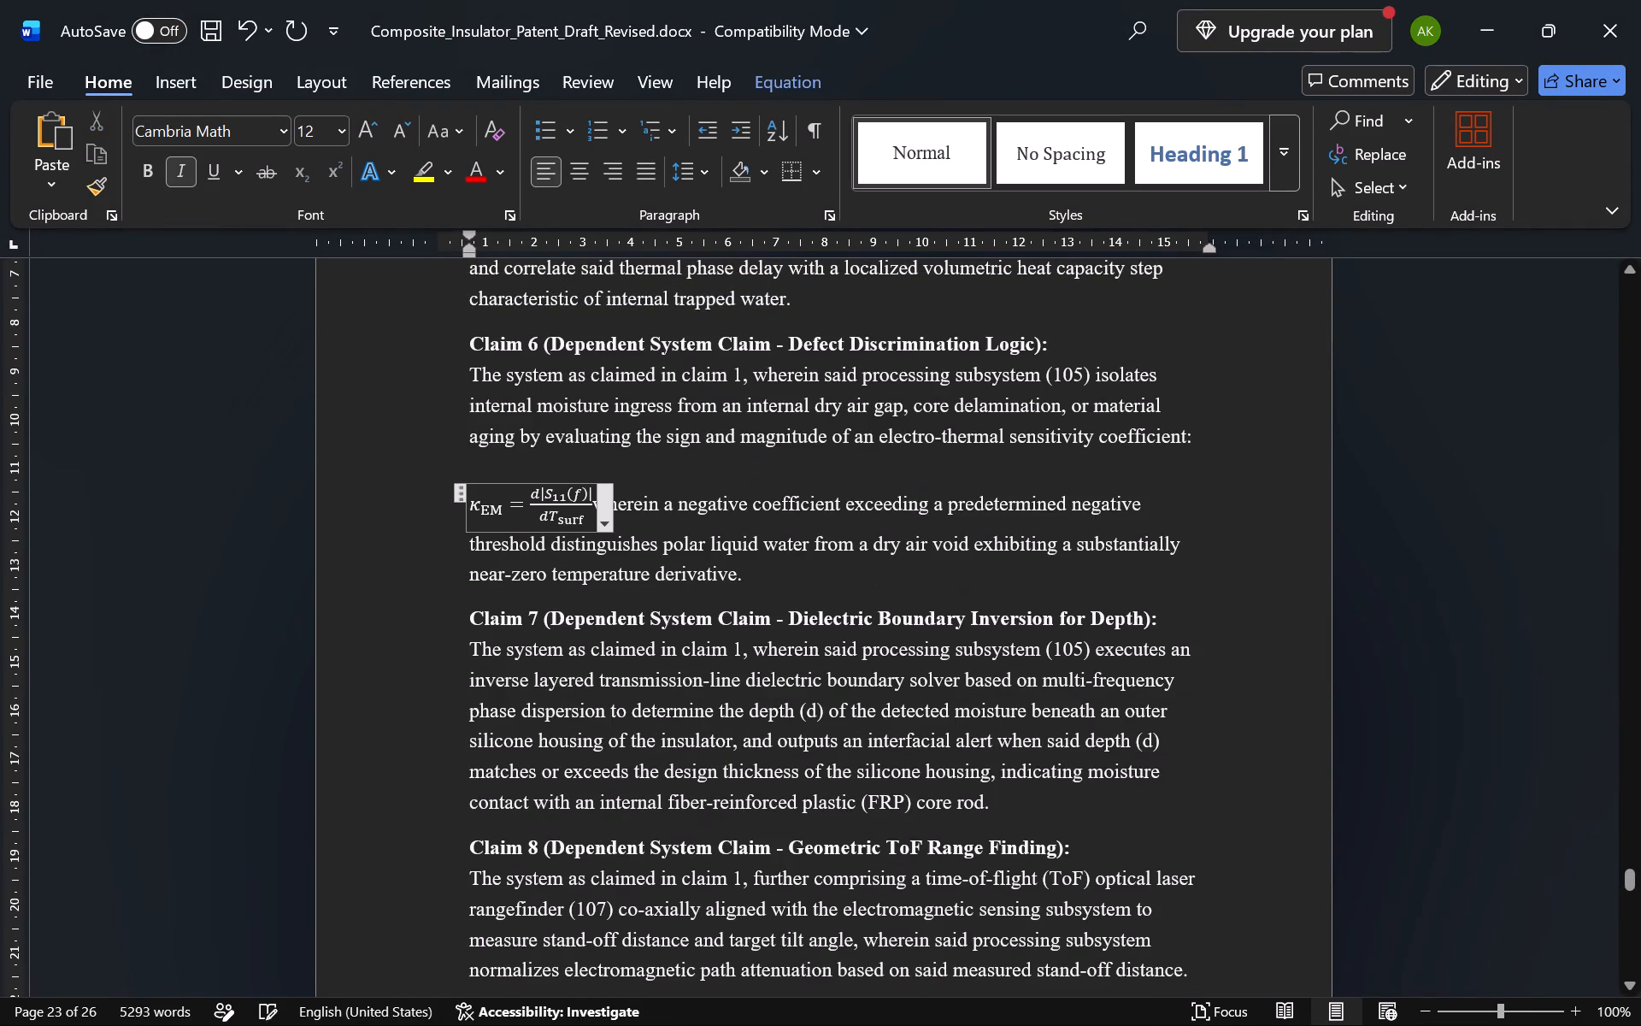
left_click(1221, 442)
key("Delete")
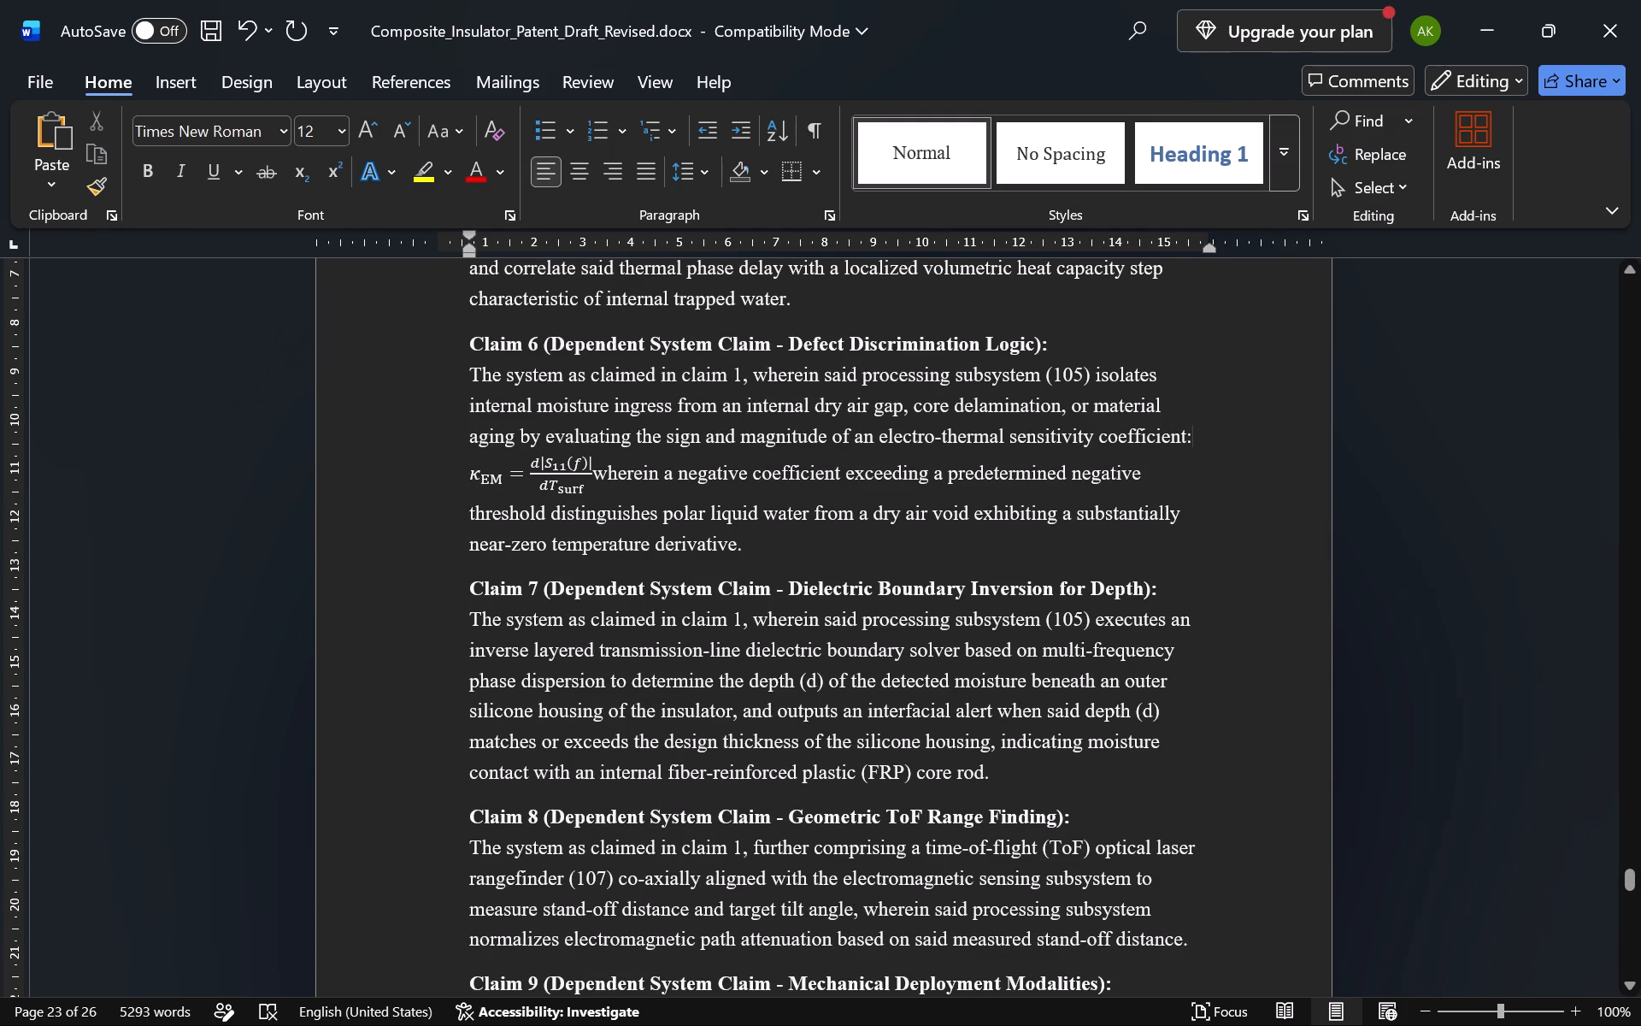
Put Claim 6's kappa_EM equation on its own line, separate from the text starting "wherein a negative coefficient".
left_click(592, 469)
key("Right")
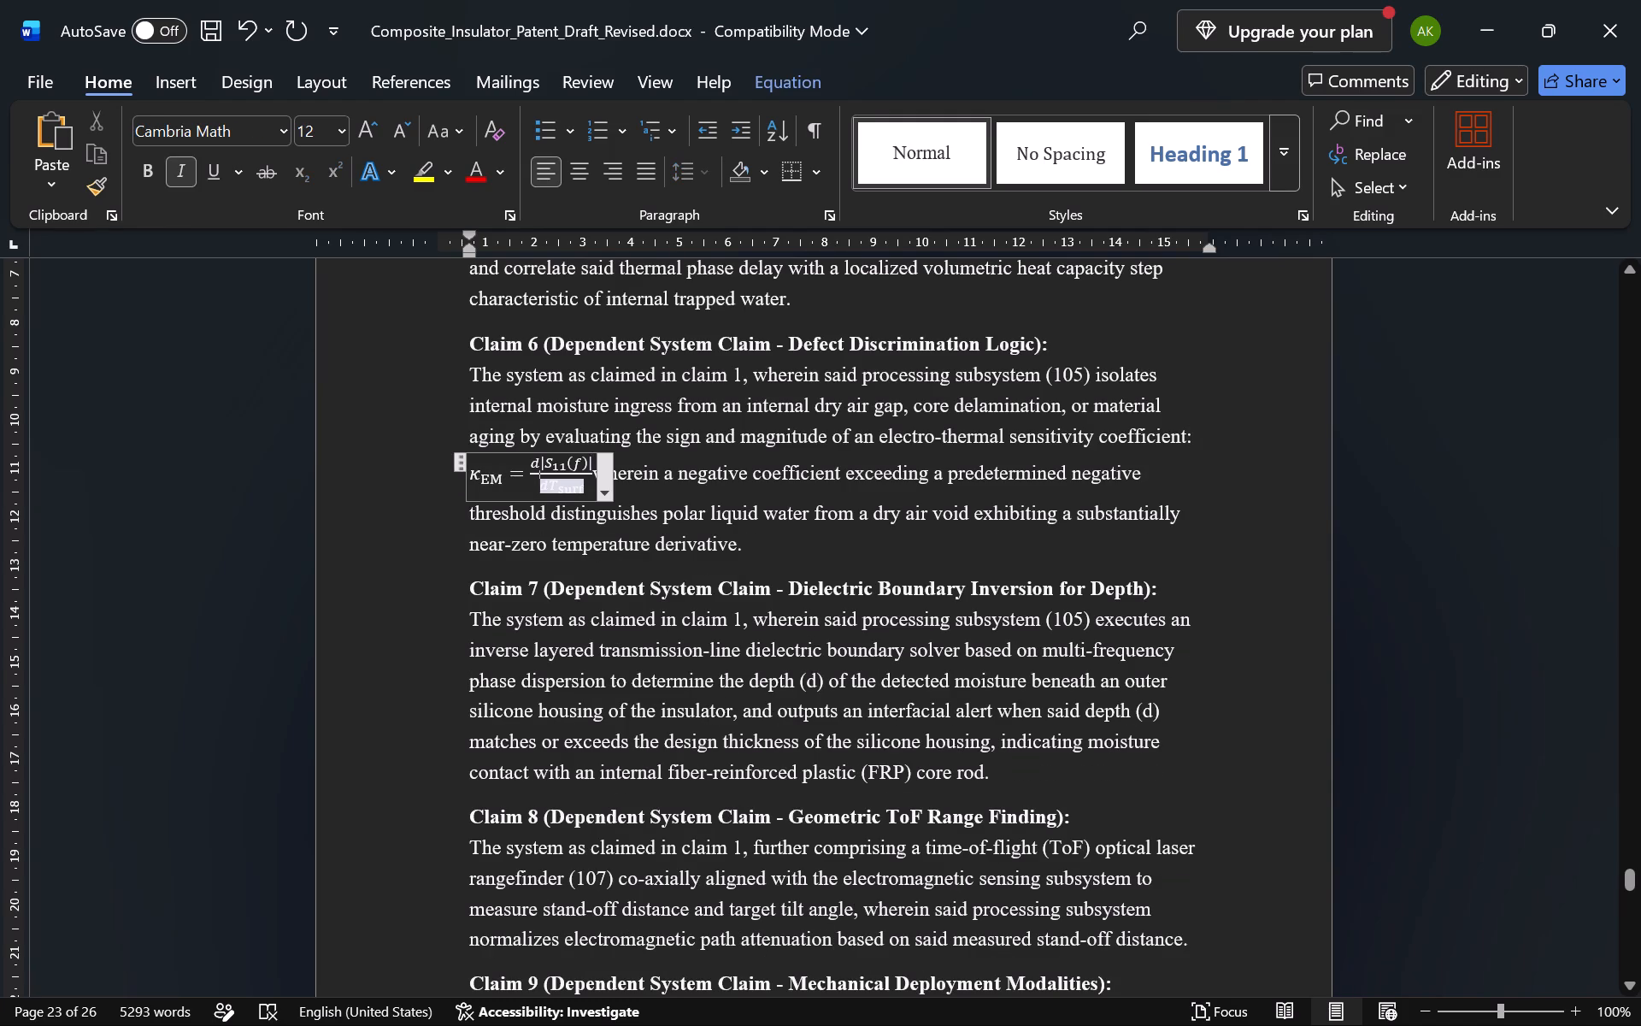
key("Right")
left_click(637, 471)
key("Left")
key("Left")
key("Left")
key("Left")
key("Return")
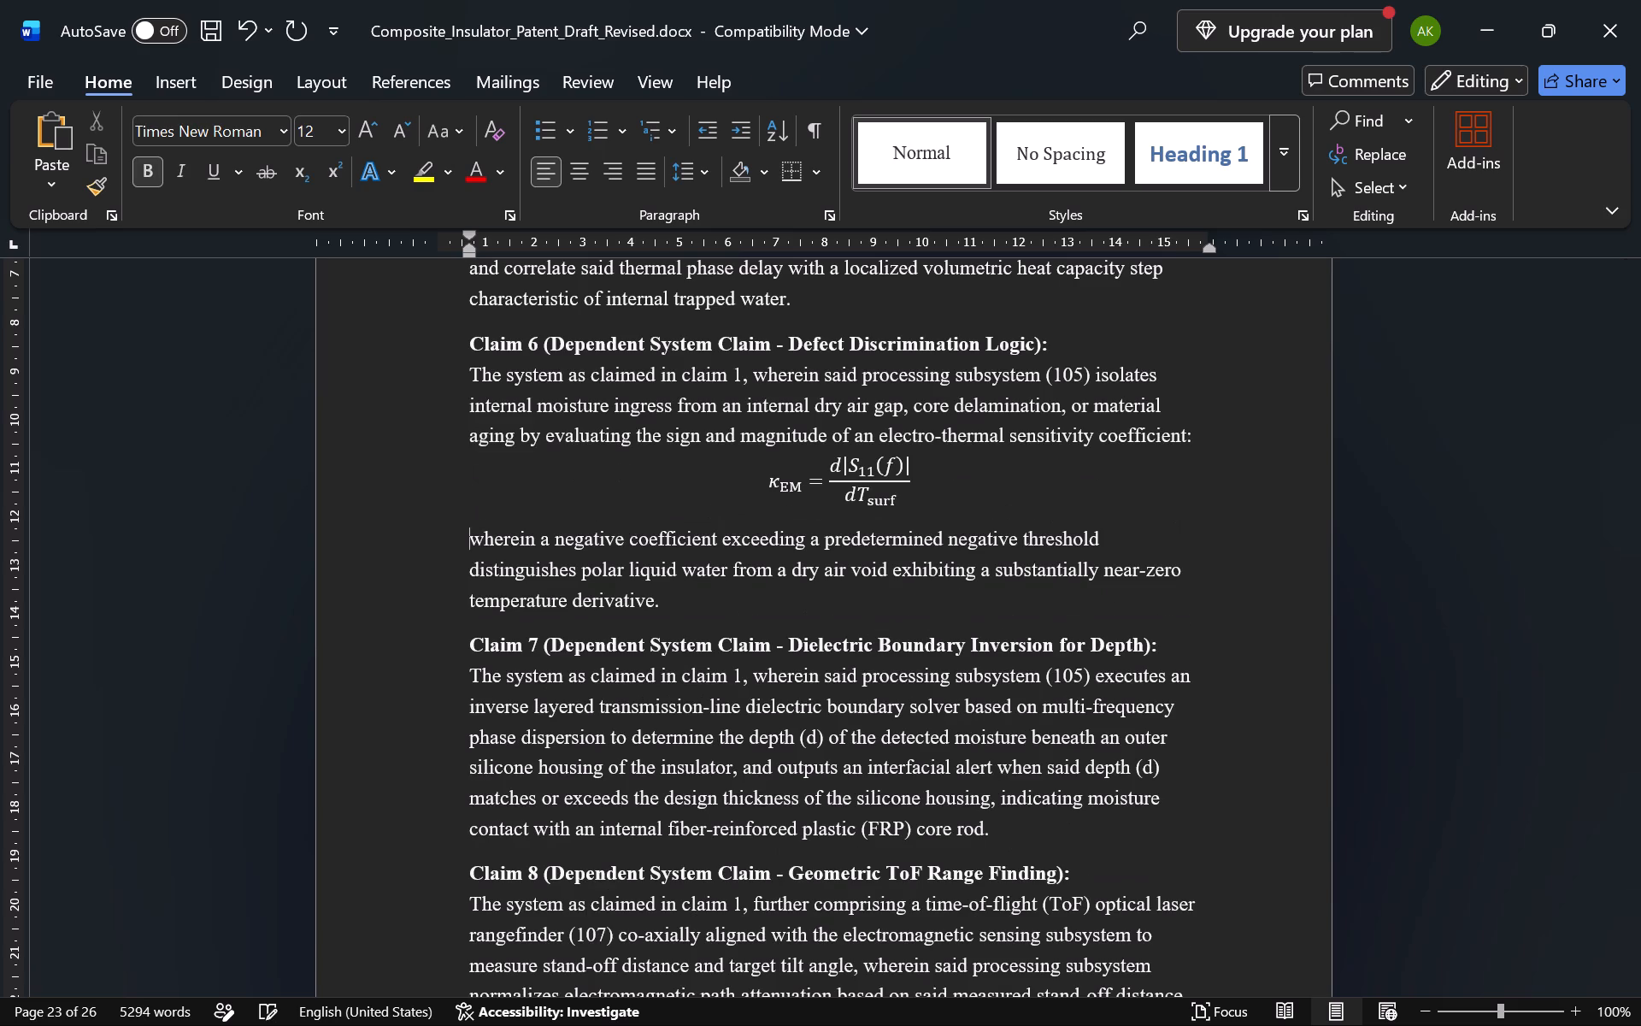
left_click(792, 554)
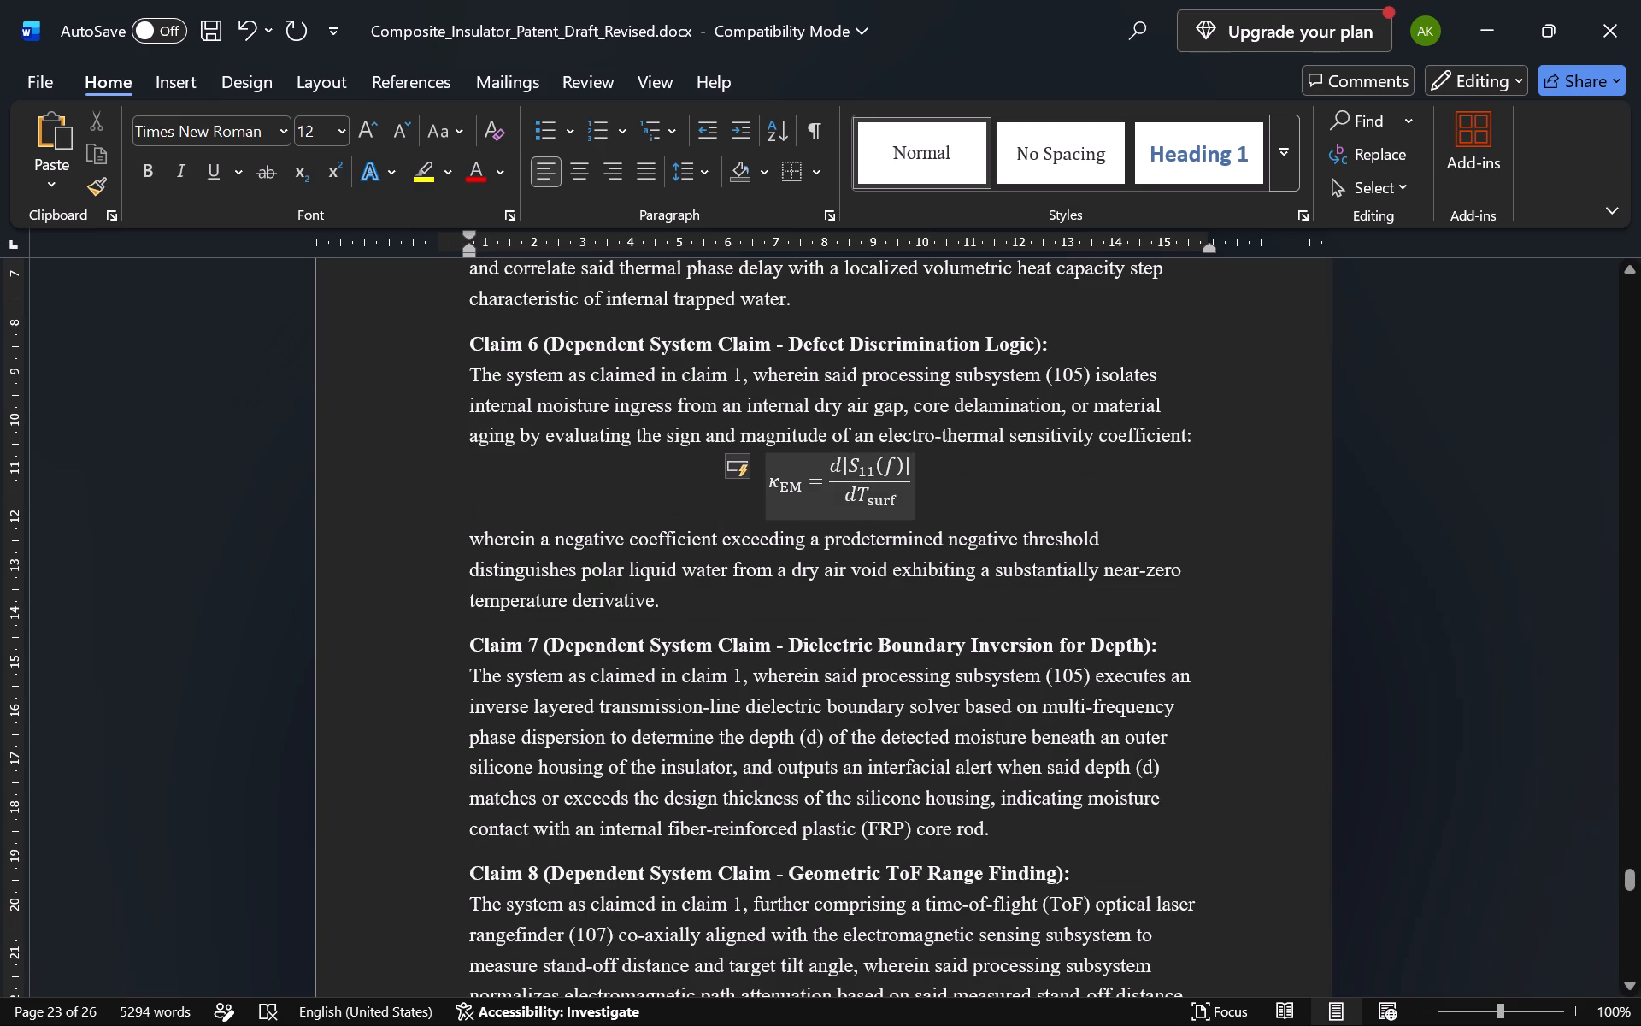
left_click(869, 464)
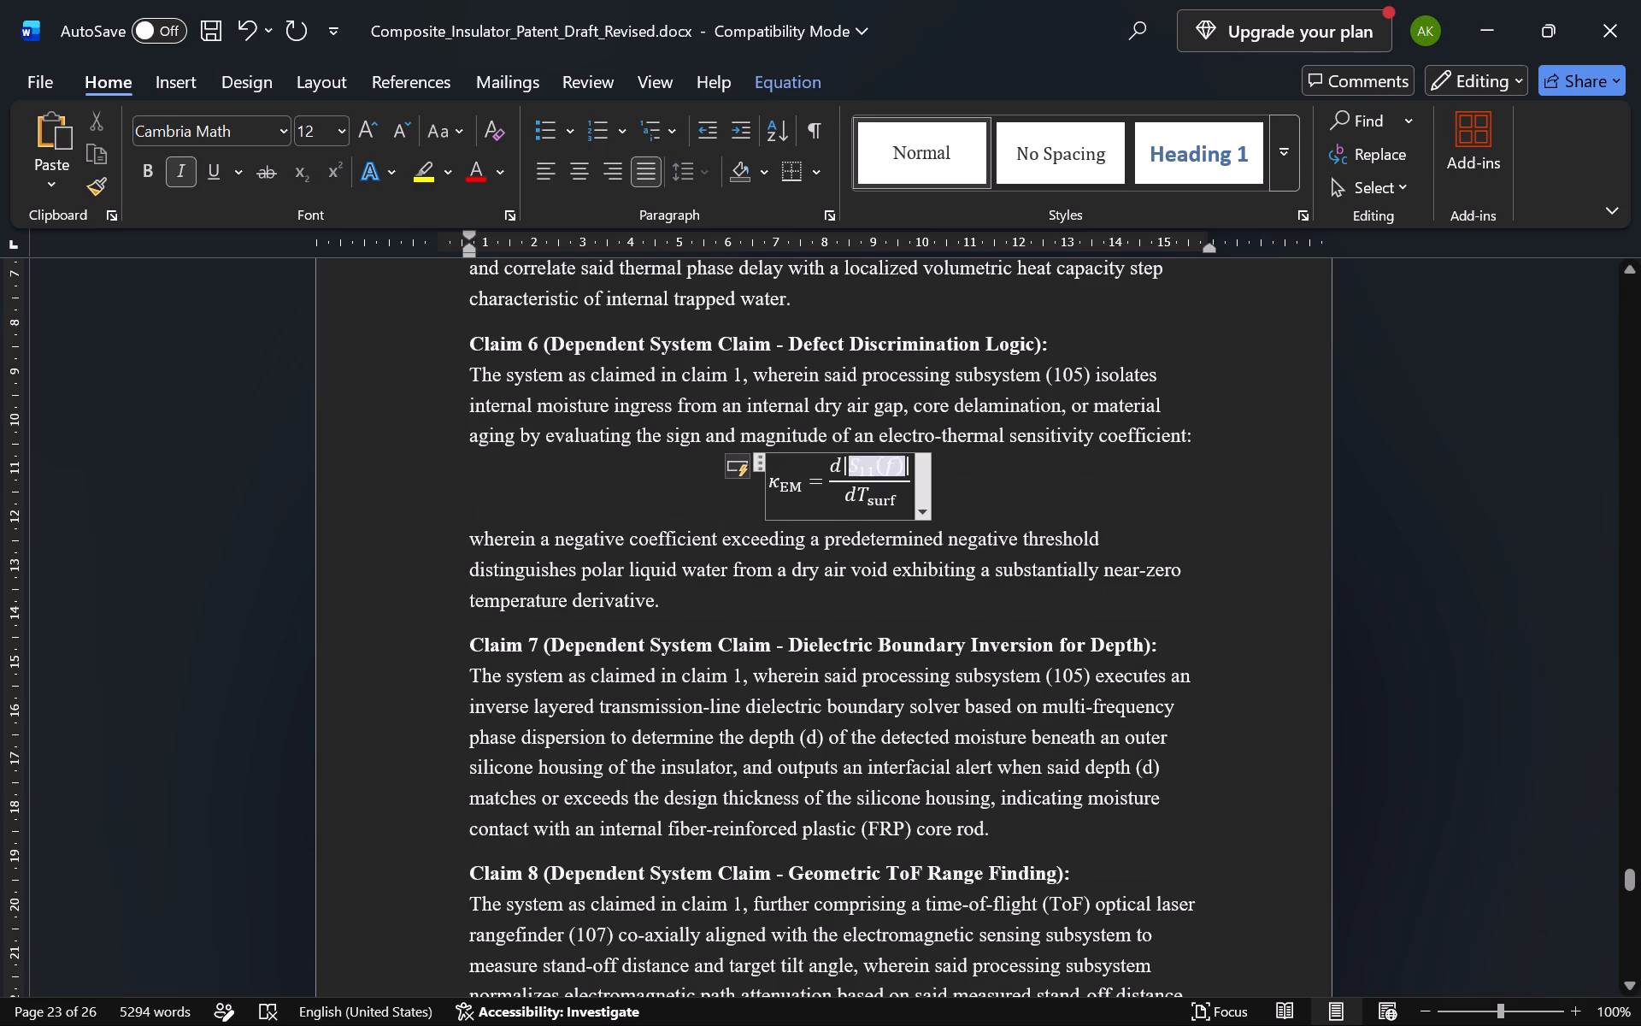
In Claim 10 step (b), make the 11 in the reflection response S11(f, t₁) a subscript.
scroll(838, 759, "down", 2)
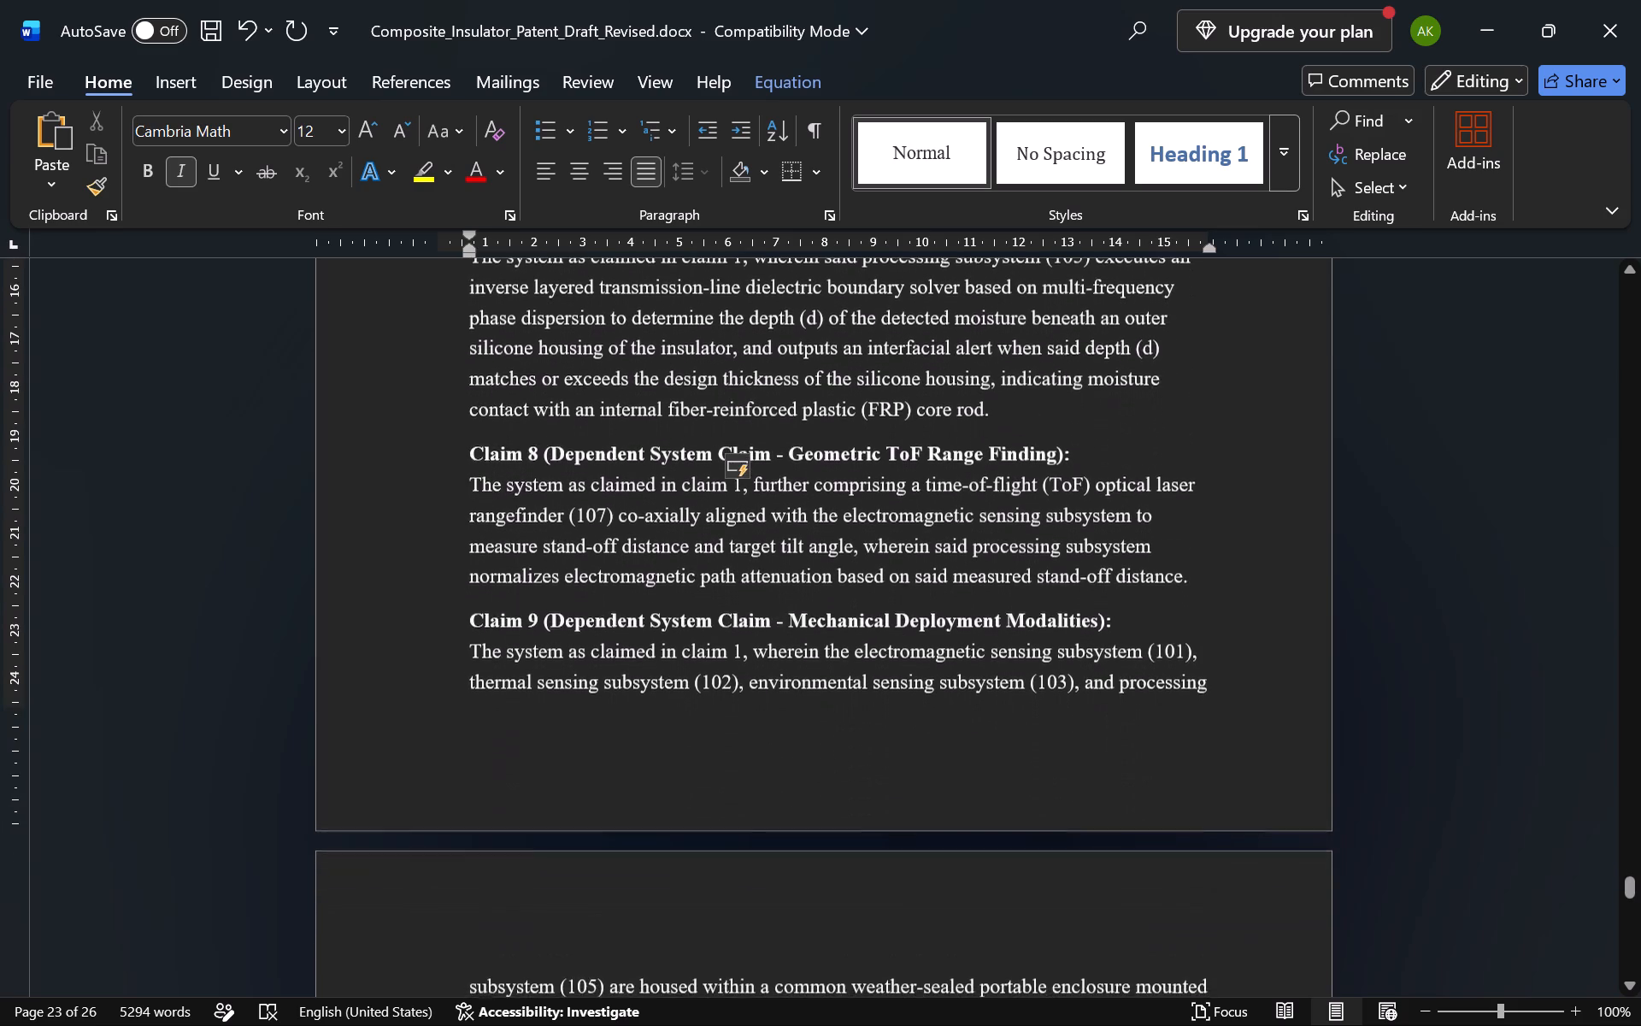
scroll(838, 759, "down", 4)
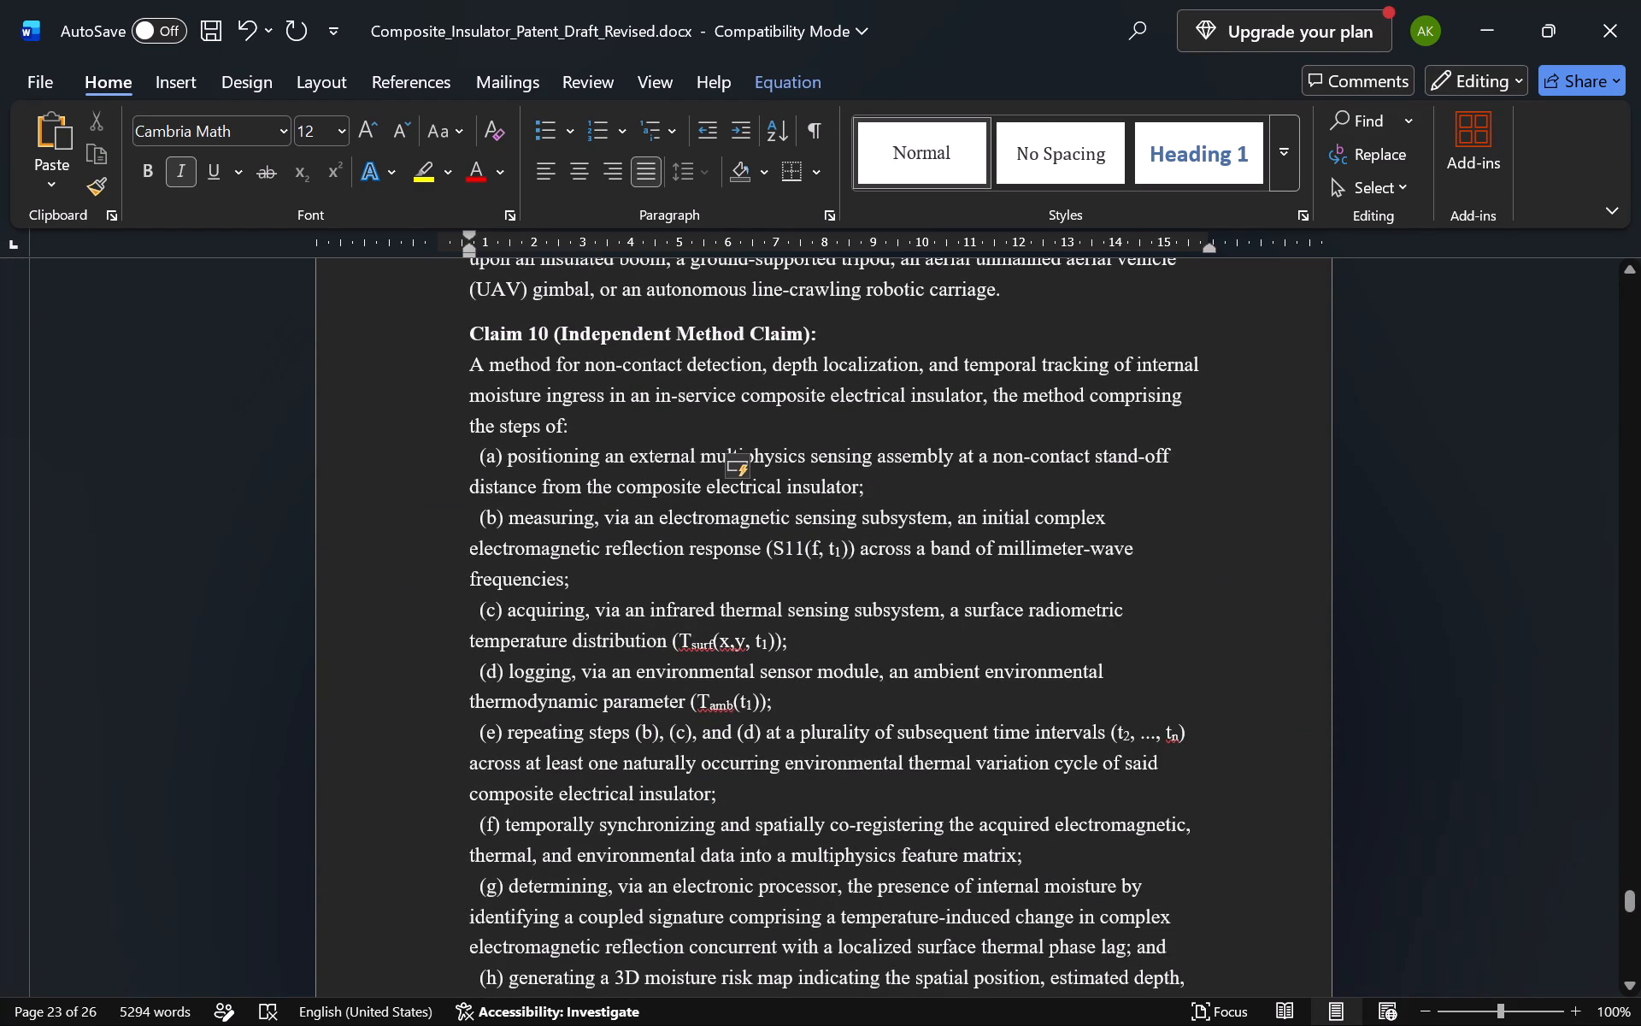
left_click(803, 549)
key("shift+Left")
key("shift+Left")
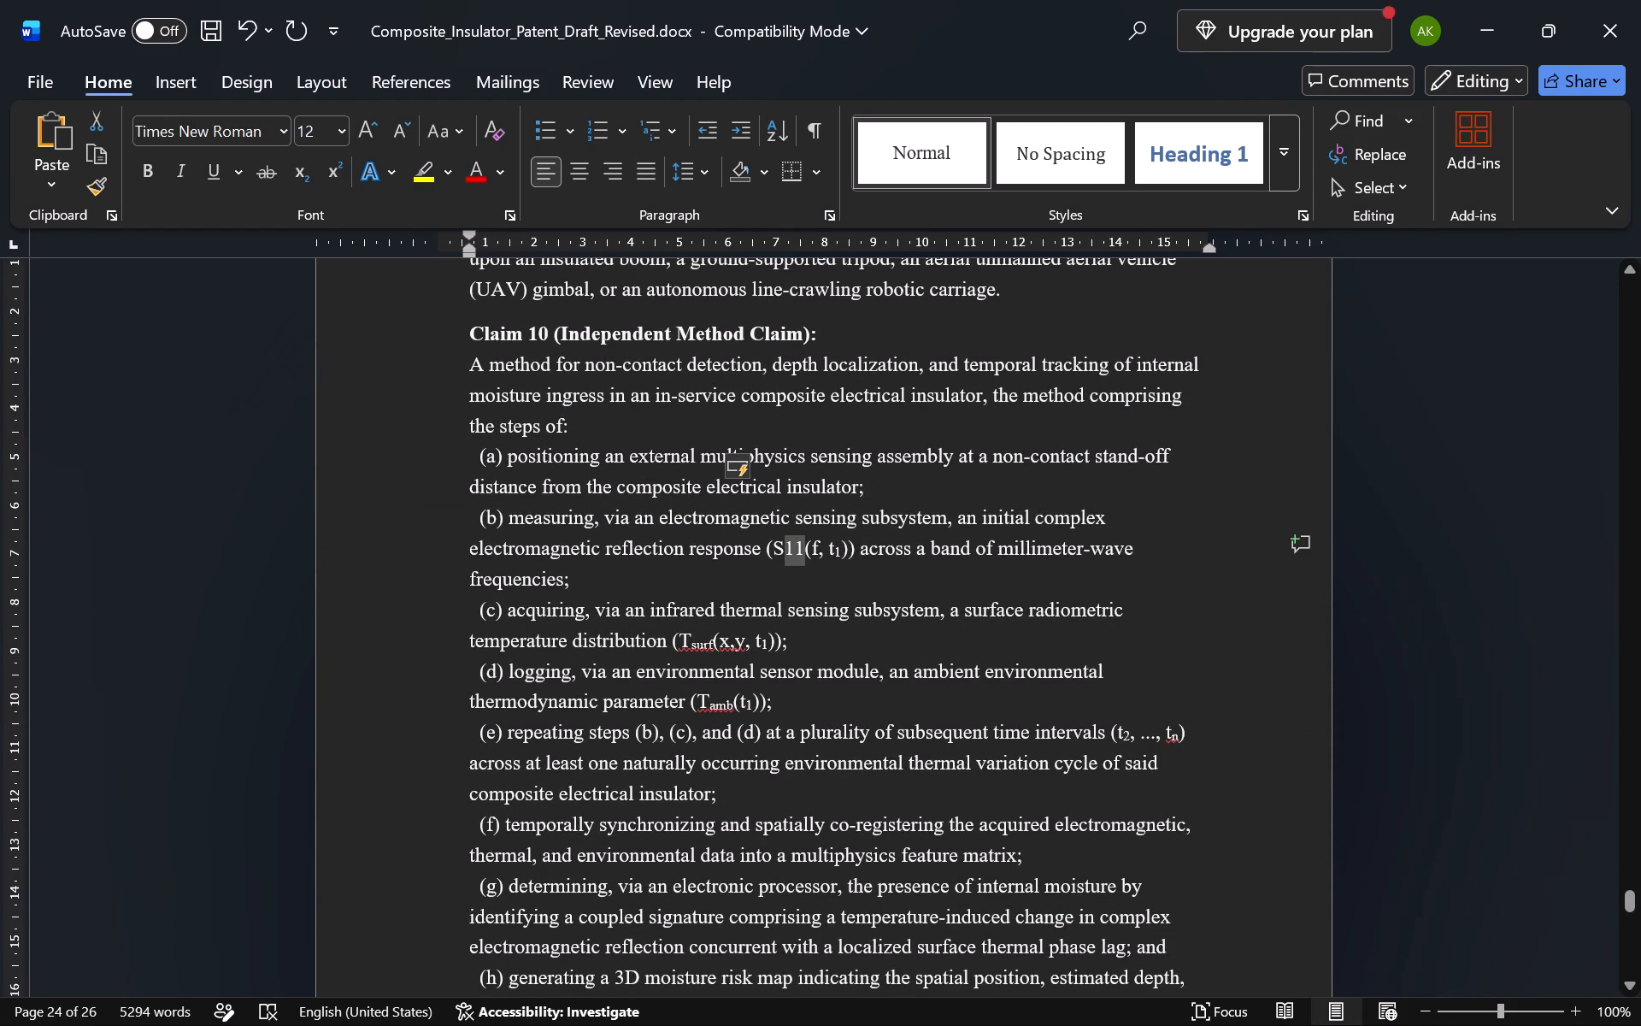
key("ctrl+shift+minus")
left_click(839, 734)
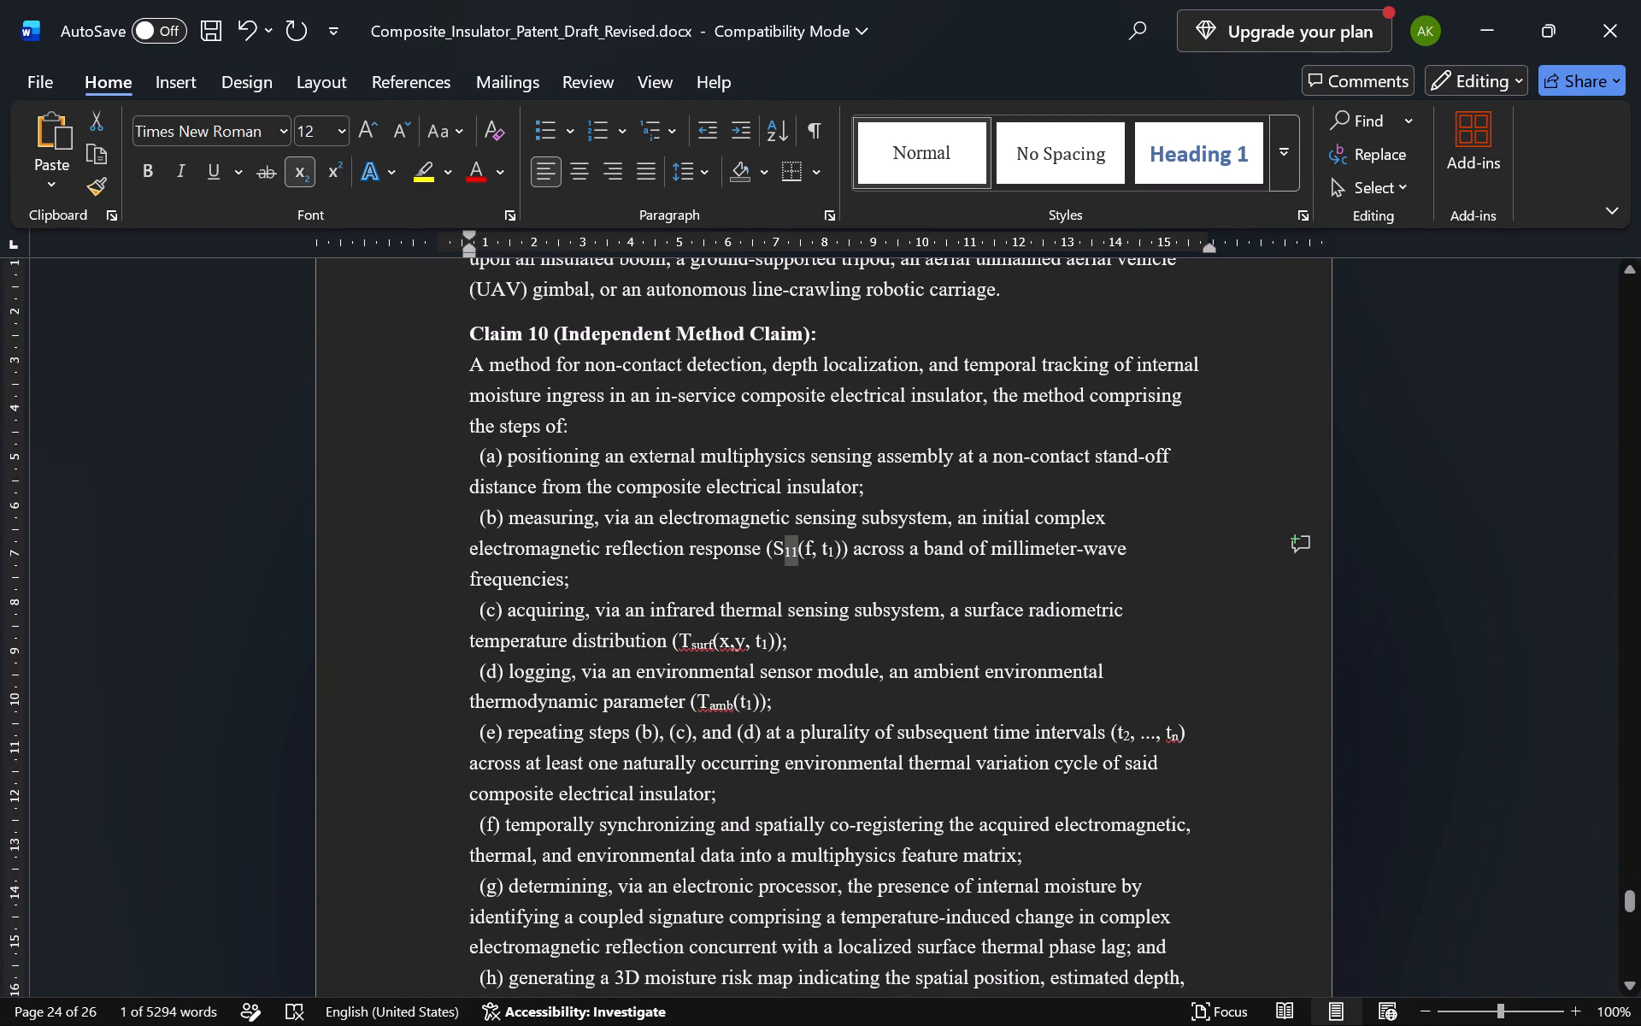
In the Abstract's mass progression rate v_m, make the m a subscript and delete the underscore.
scroll(839, 734, "down", 3)
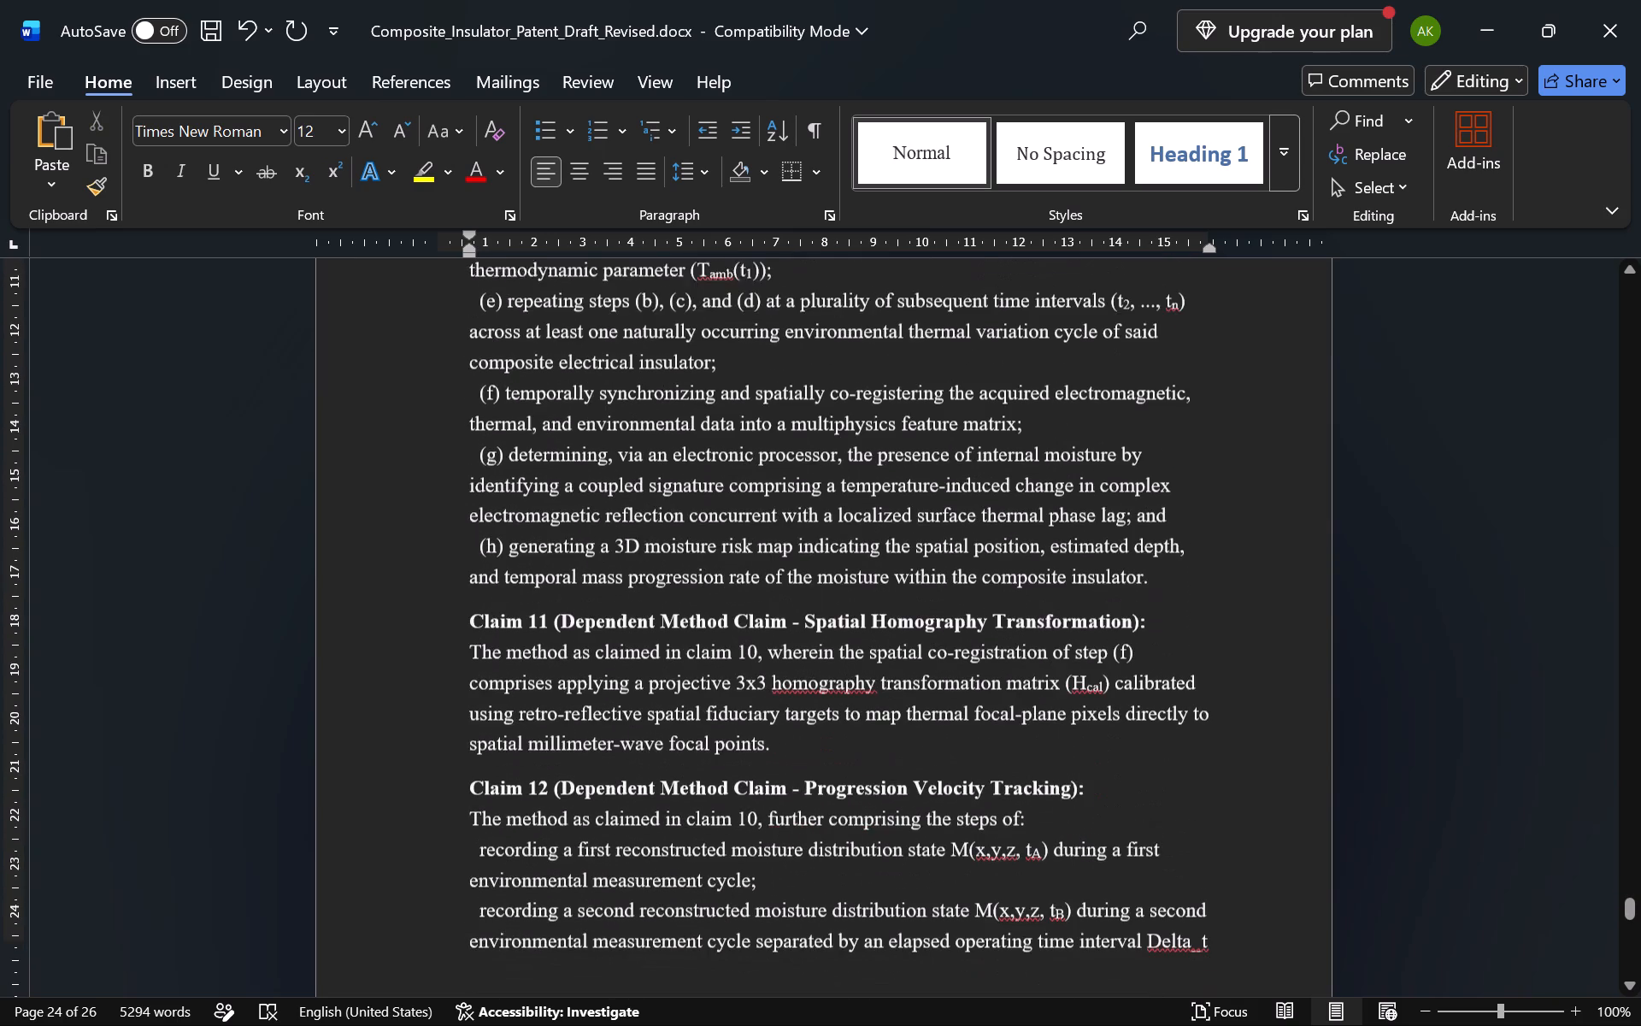
scroll(839, 734, "down", 3)
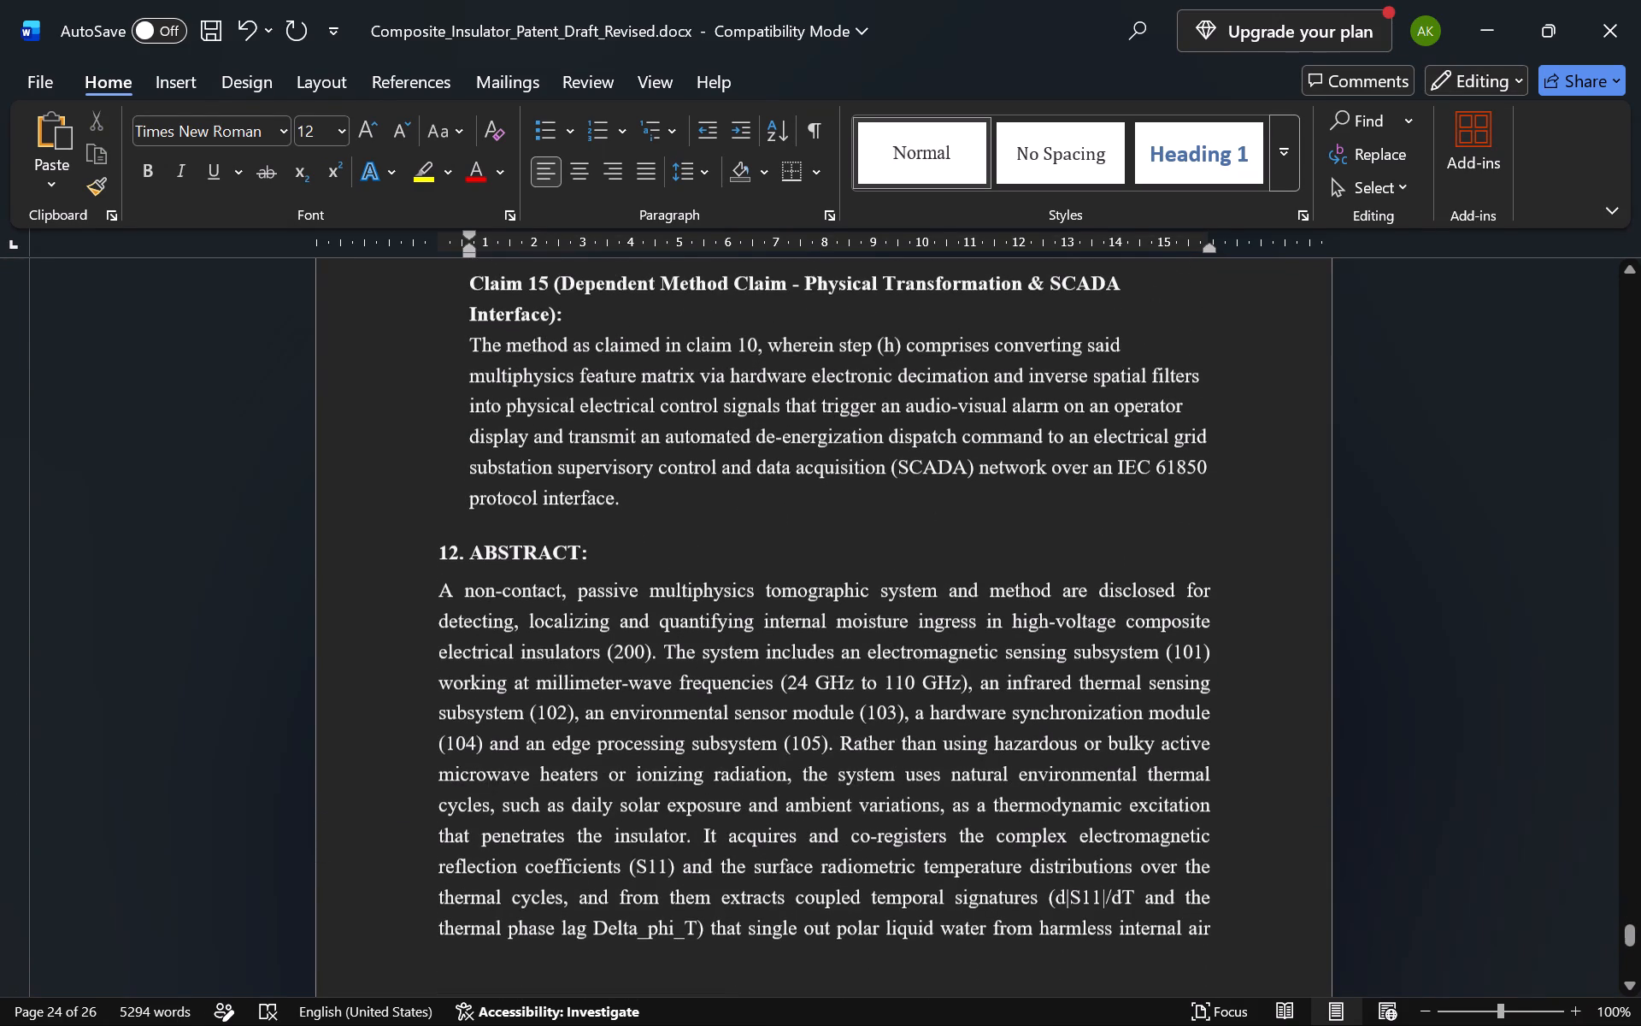
scroll(839, 734, "down", 2)
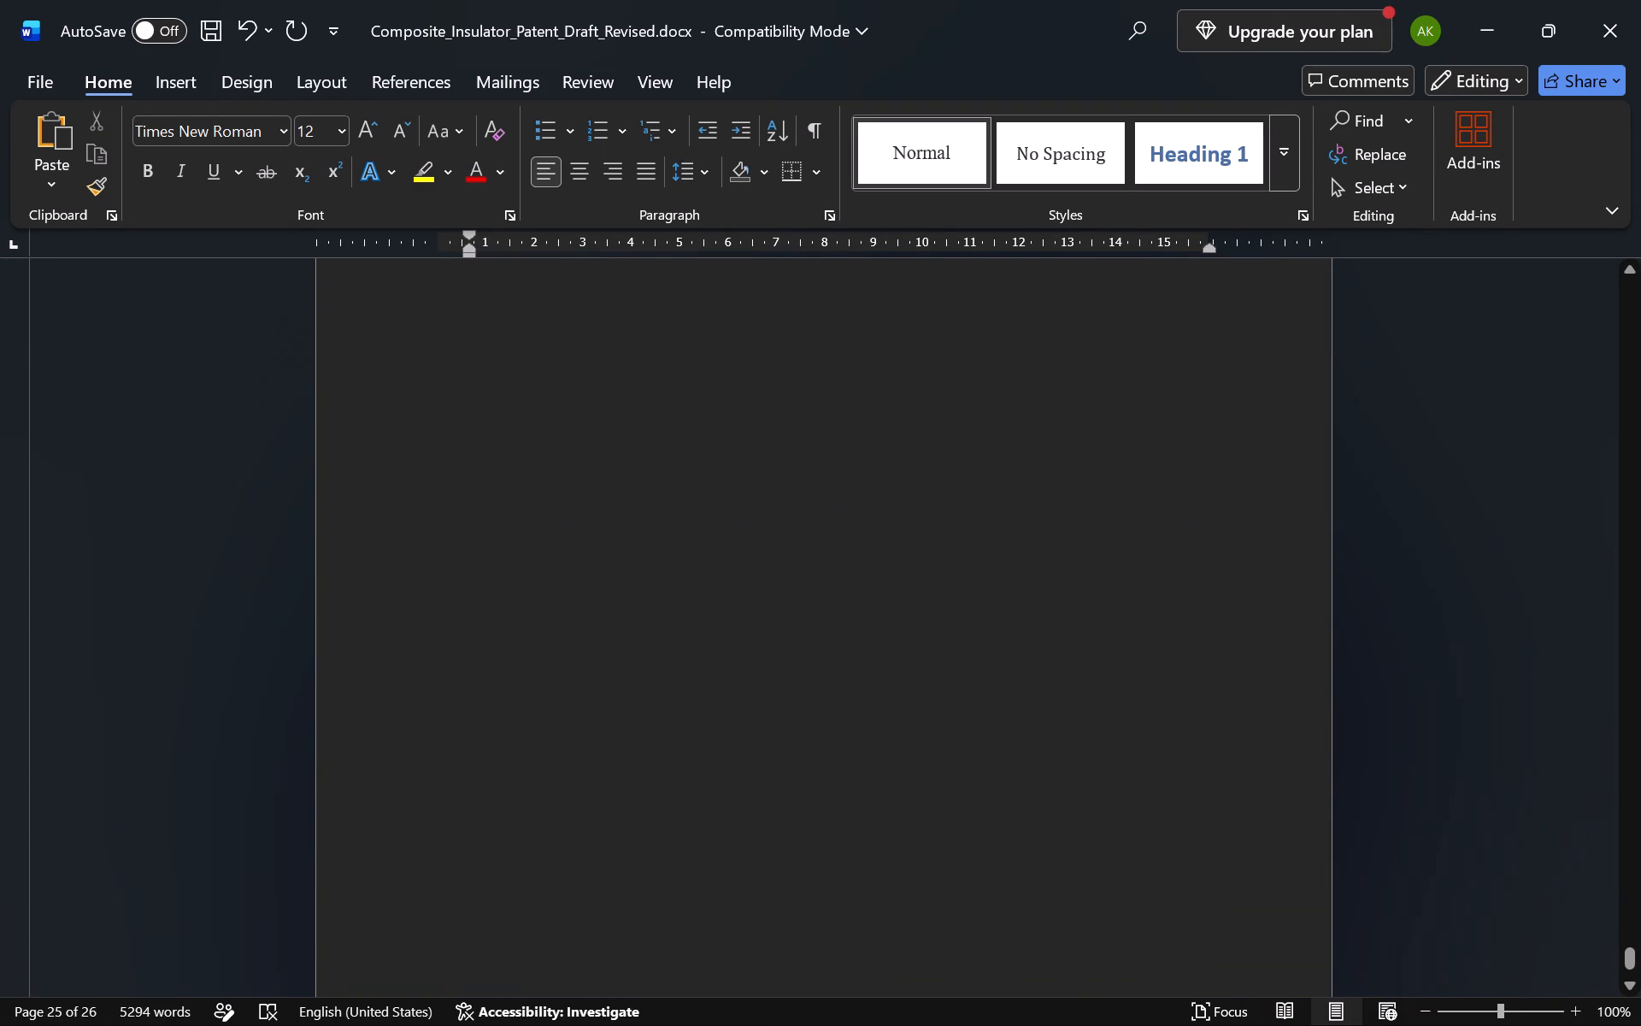
scroll(839, 734, "up", 4)
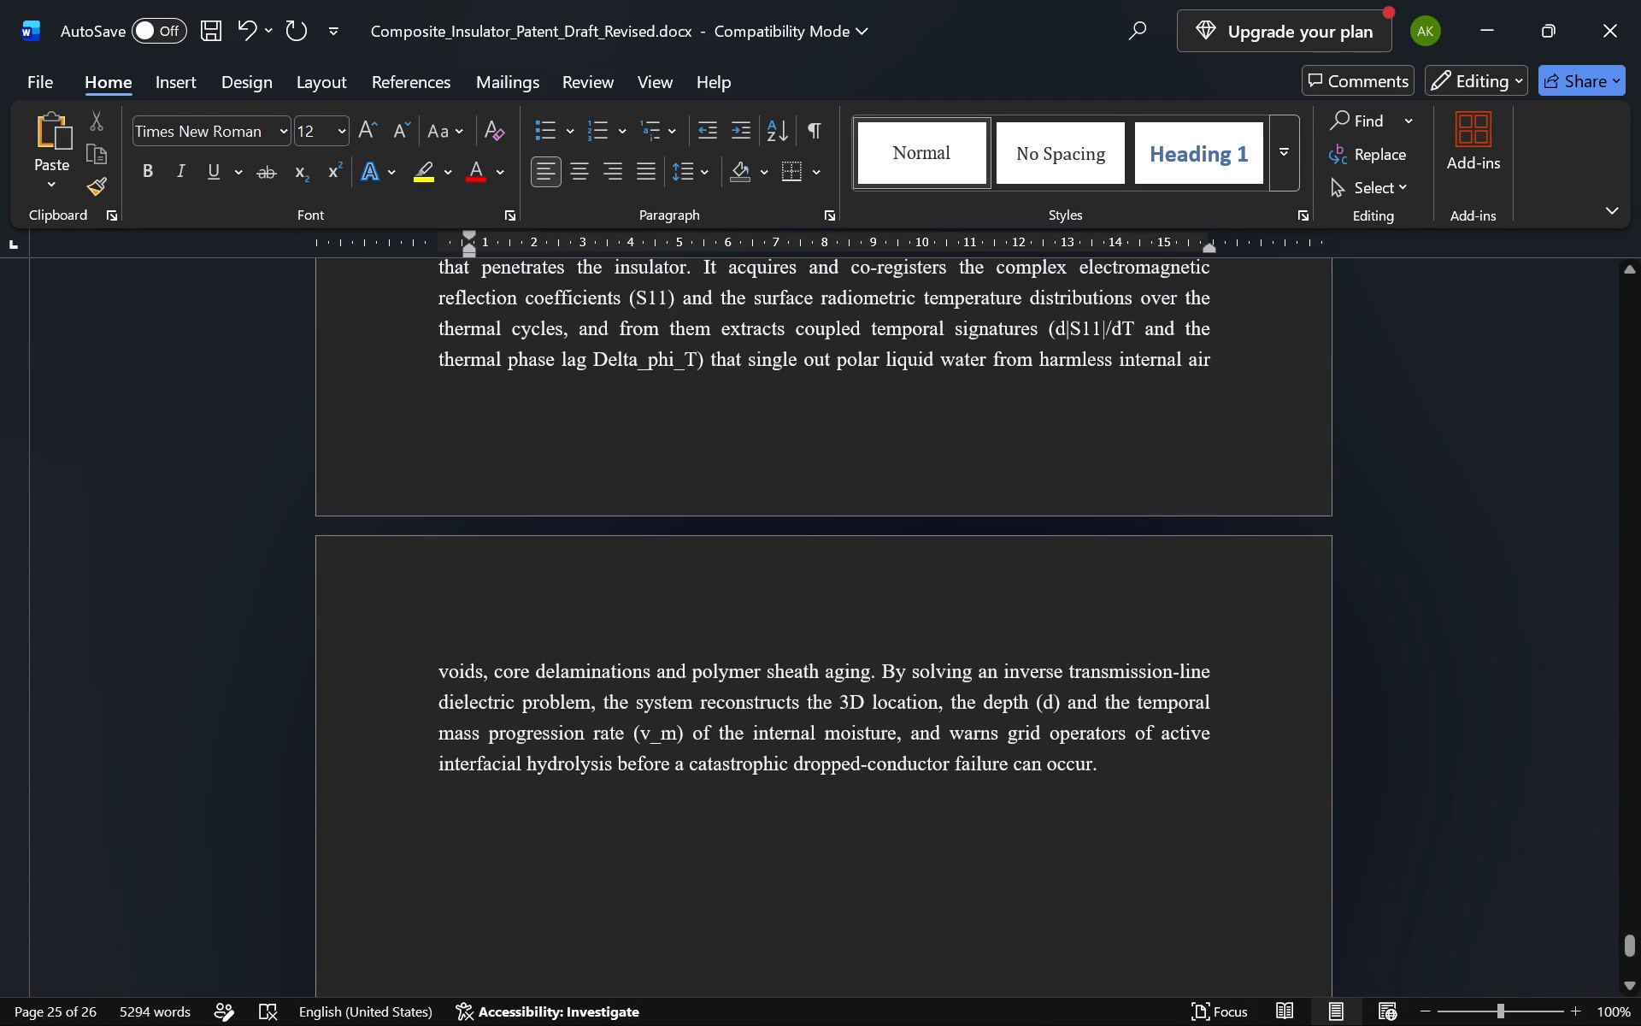
double_click(668, 734)
key("ctrl+shift+minus")
key("Left")
key("BackSpace")
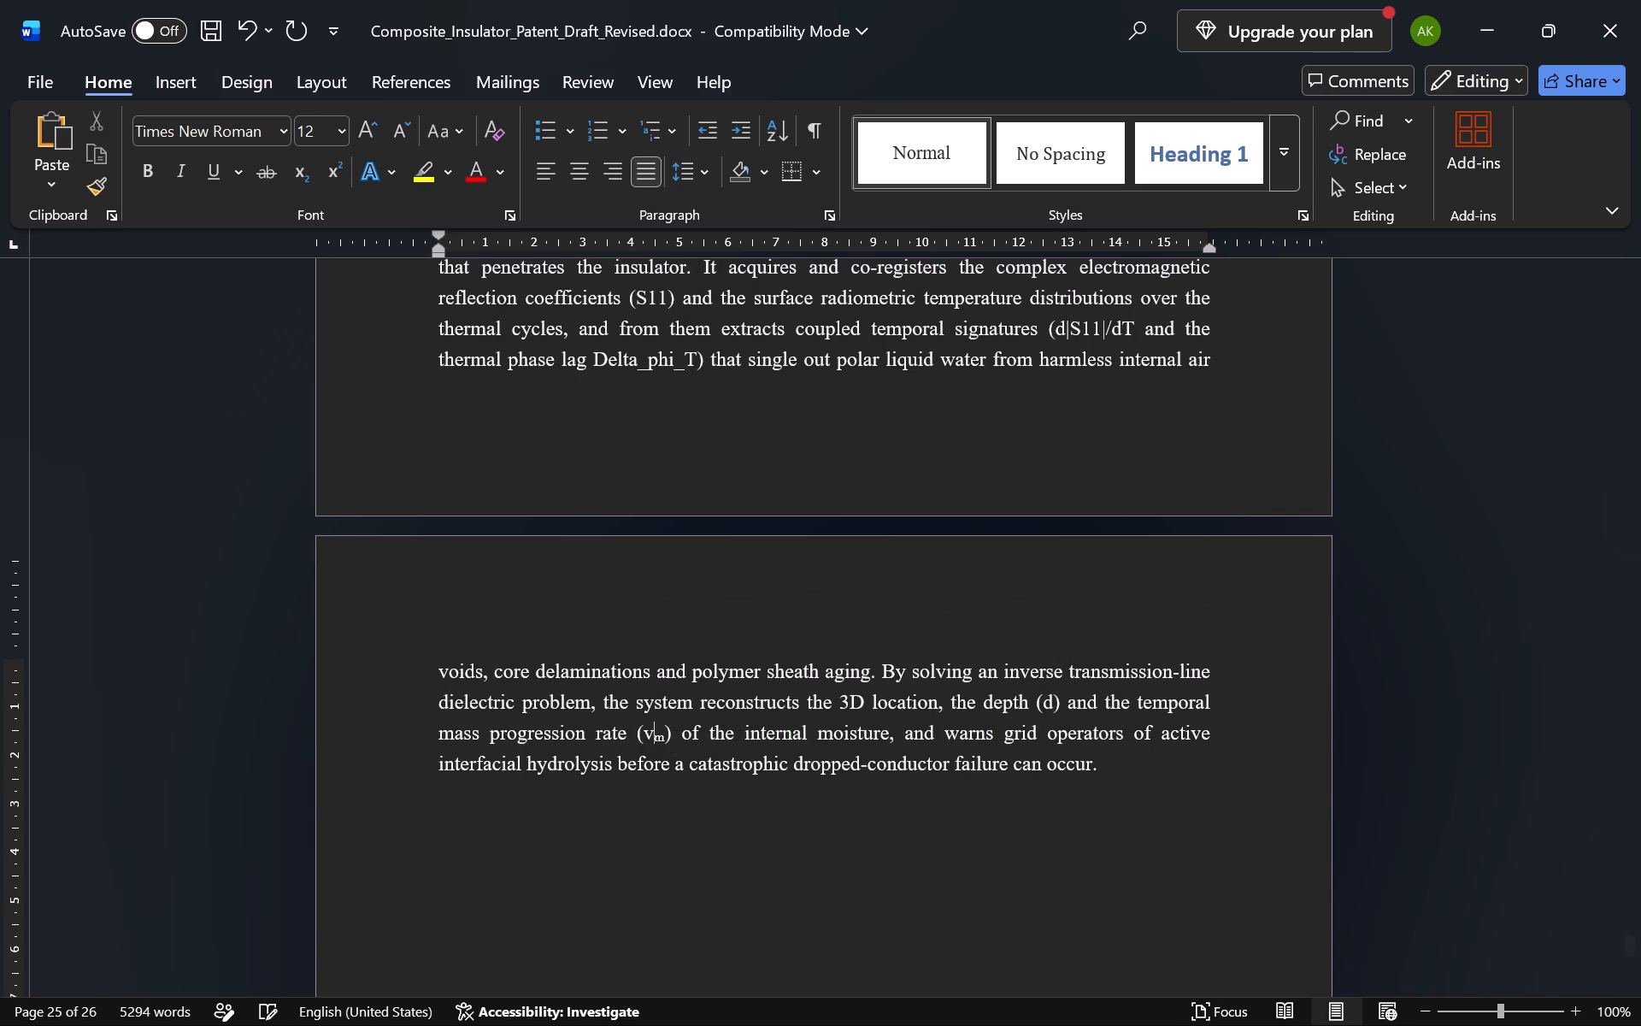
In the Abstract's temporal signature d|S11|/dT, make the 11 a subscript.
scroll(668, 734, "up", 1)
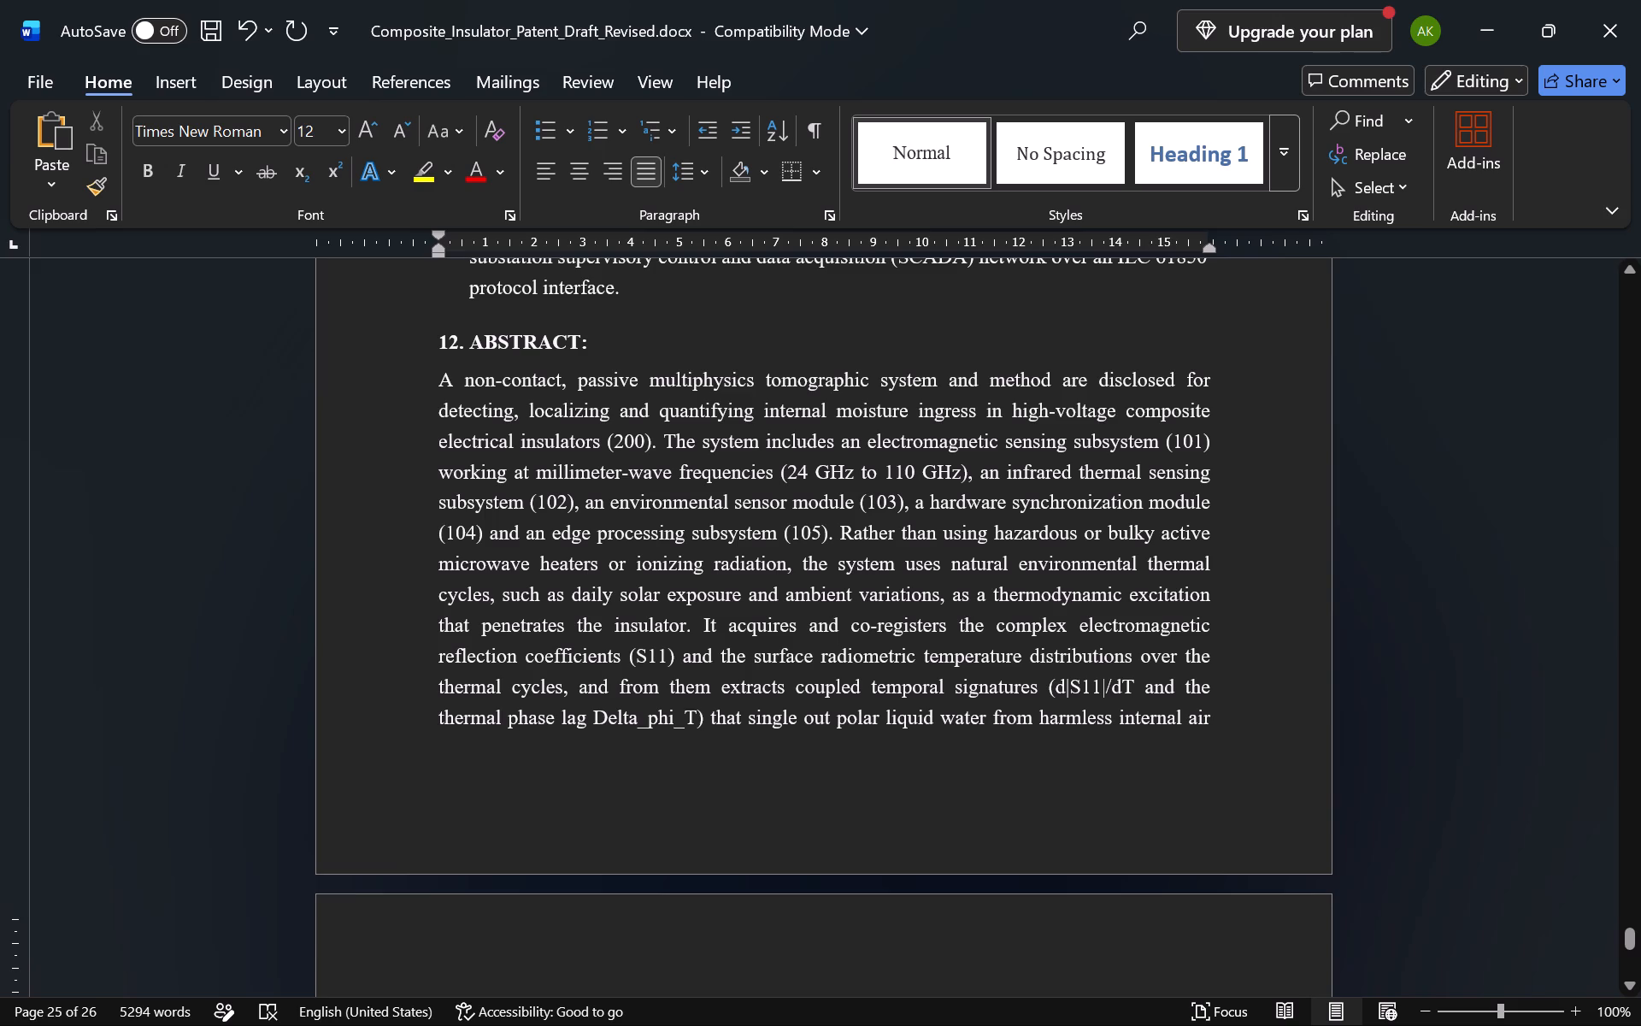
left_click(1097, 687)
key("shift+Left")
key("shift+Left")
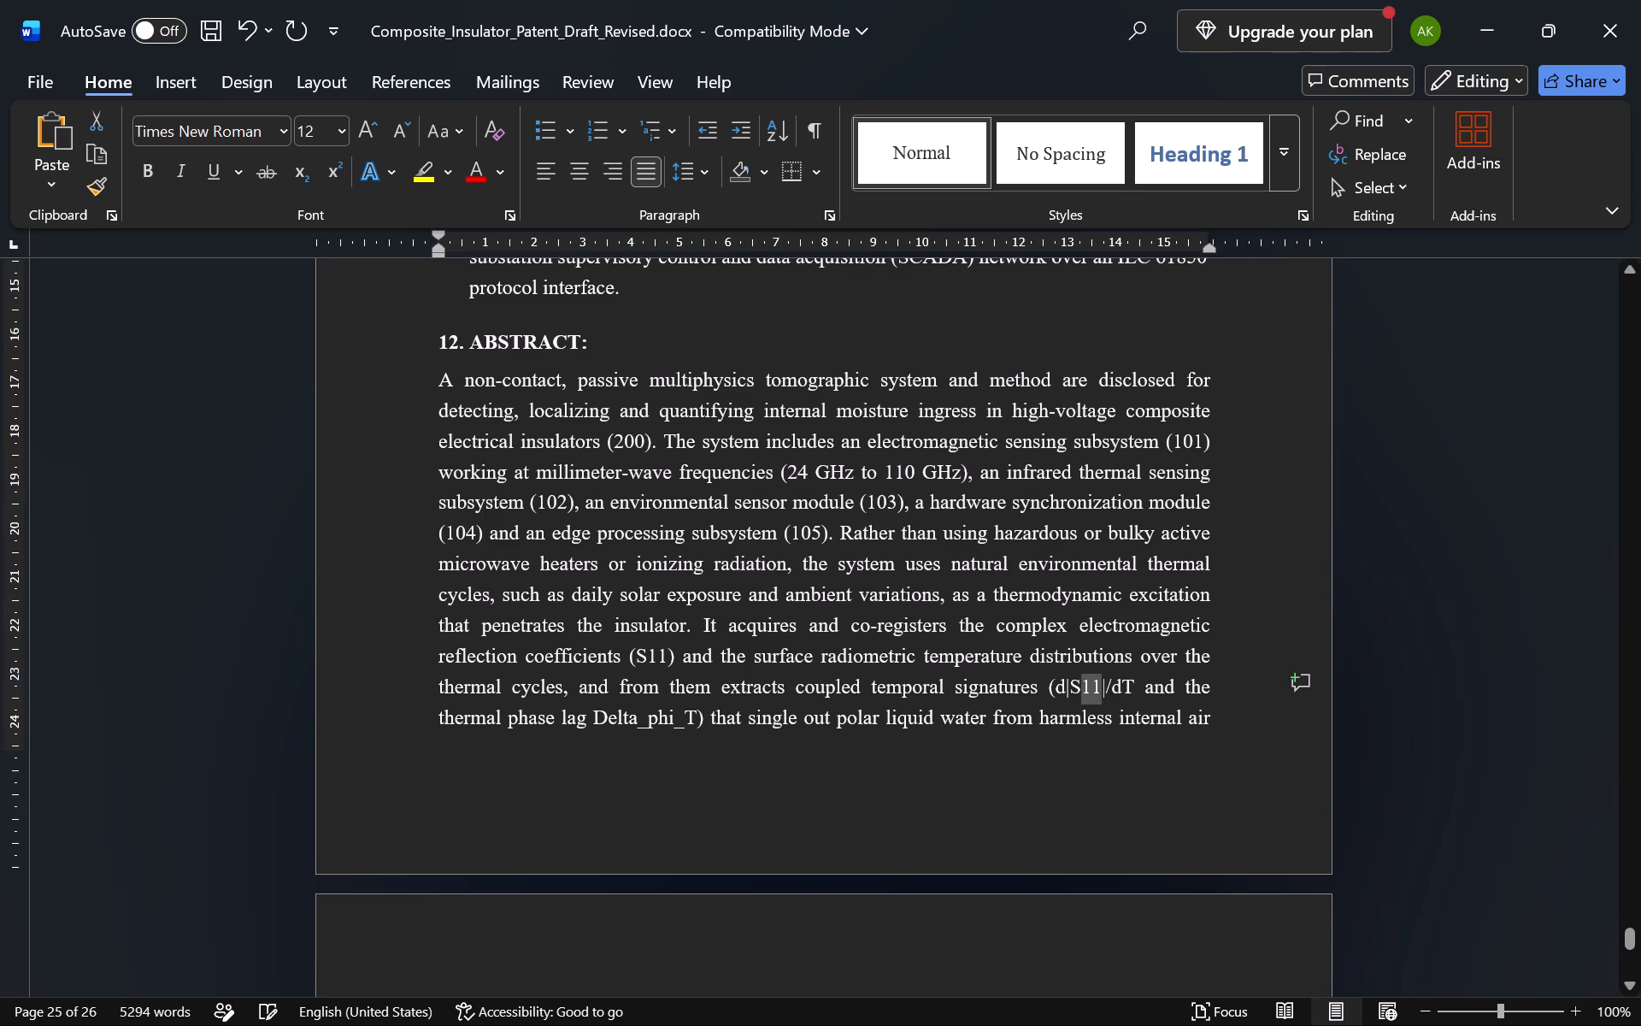
key("shift+Left")
key("shift+Right")
key("ctrl+shift+minus")
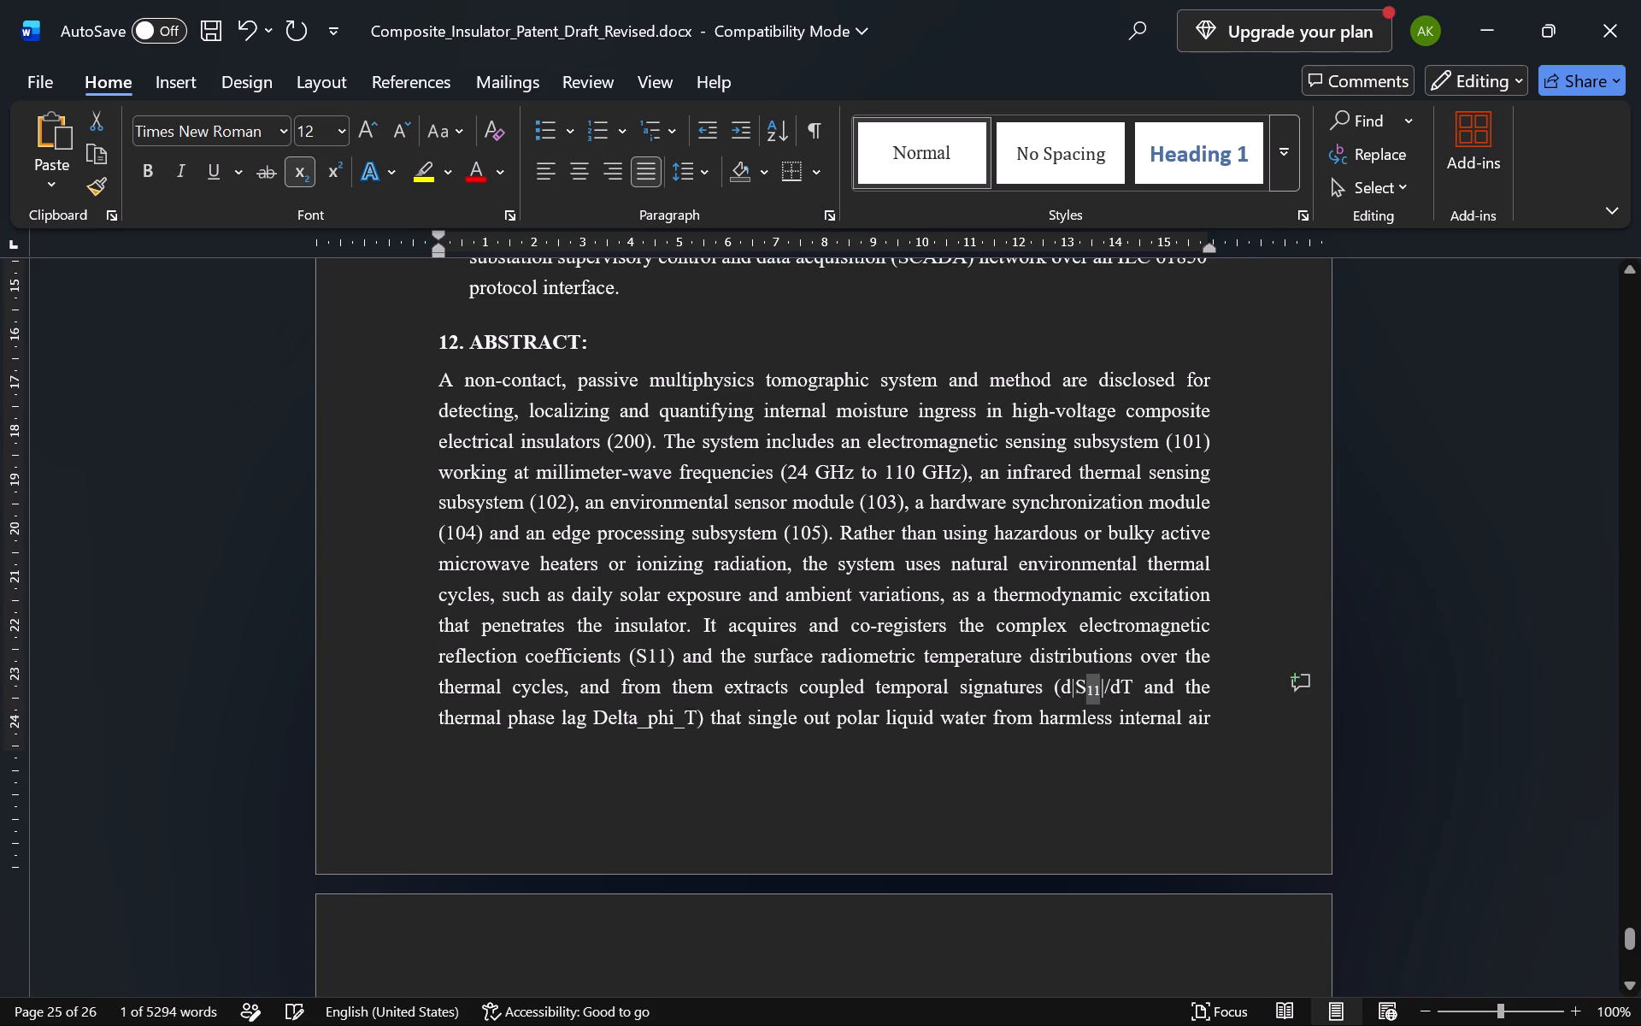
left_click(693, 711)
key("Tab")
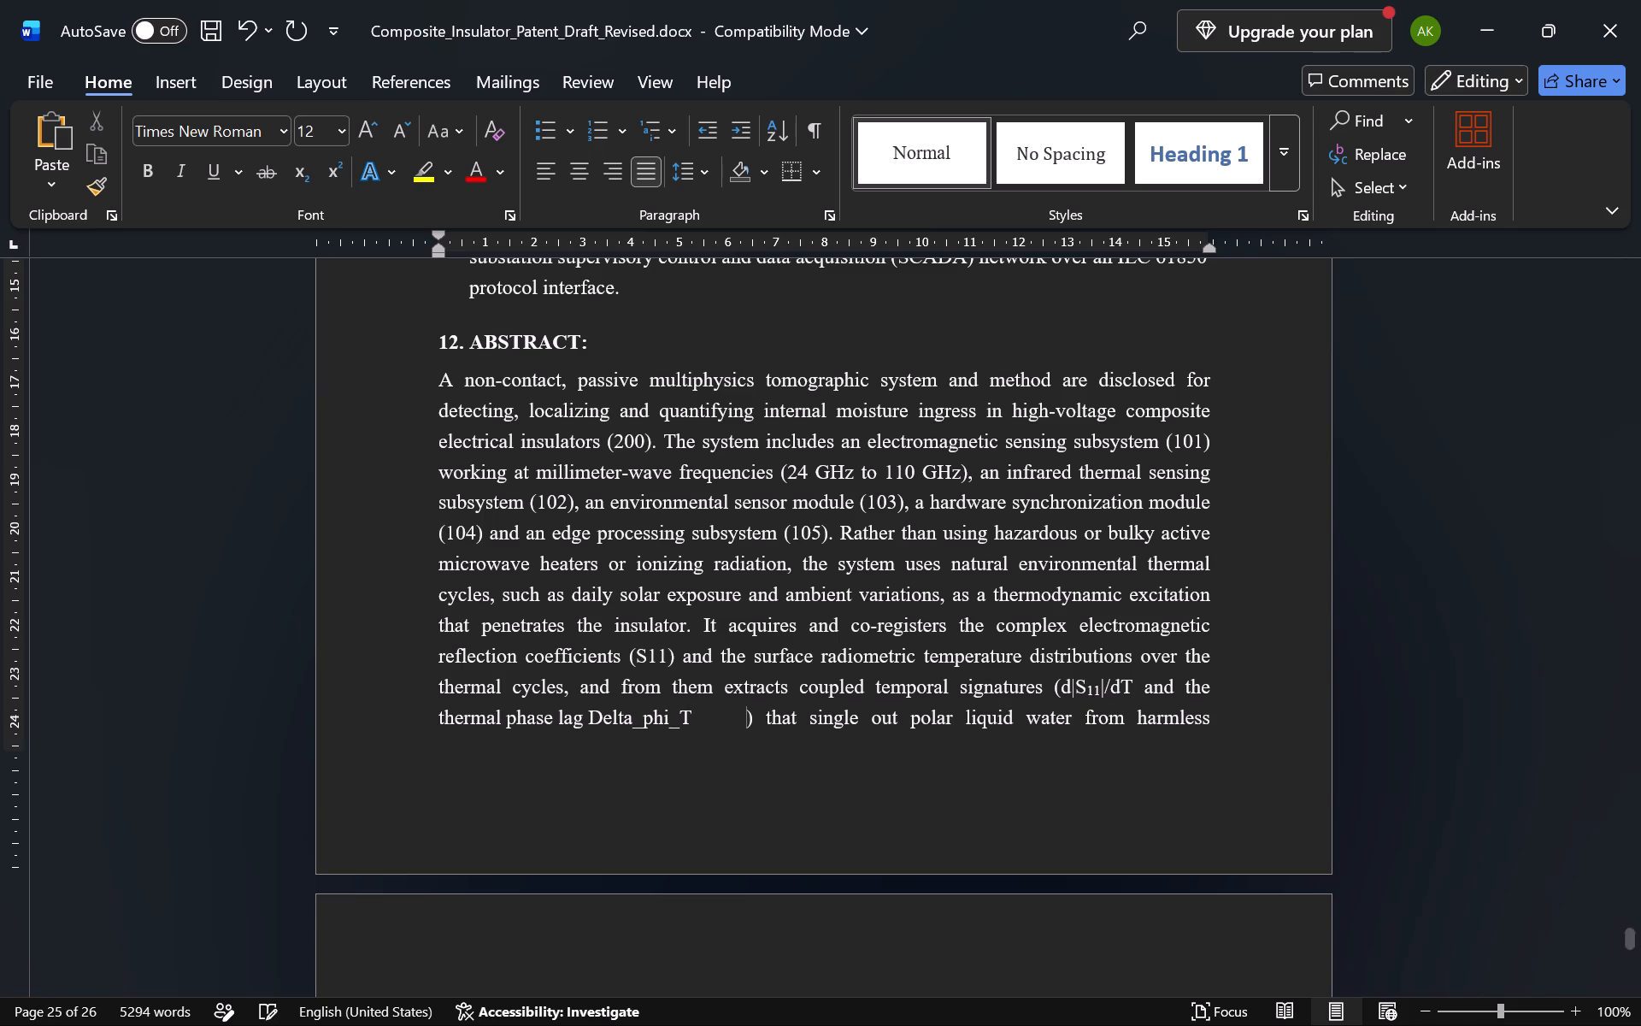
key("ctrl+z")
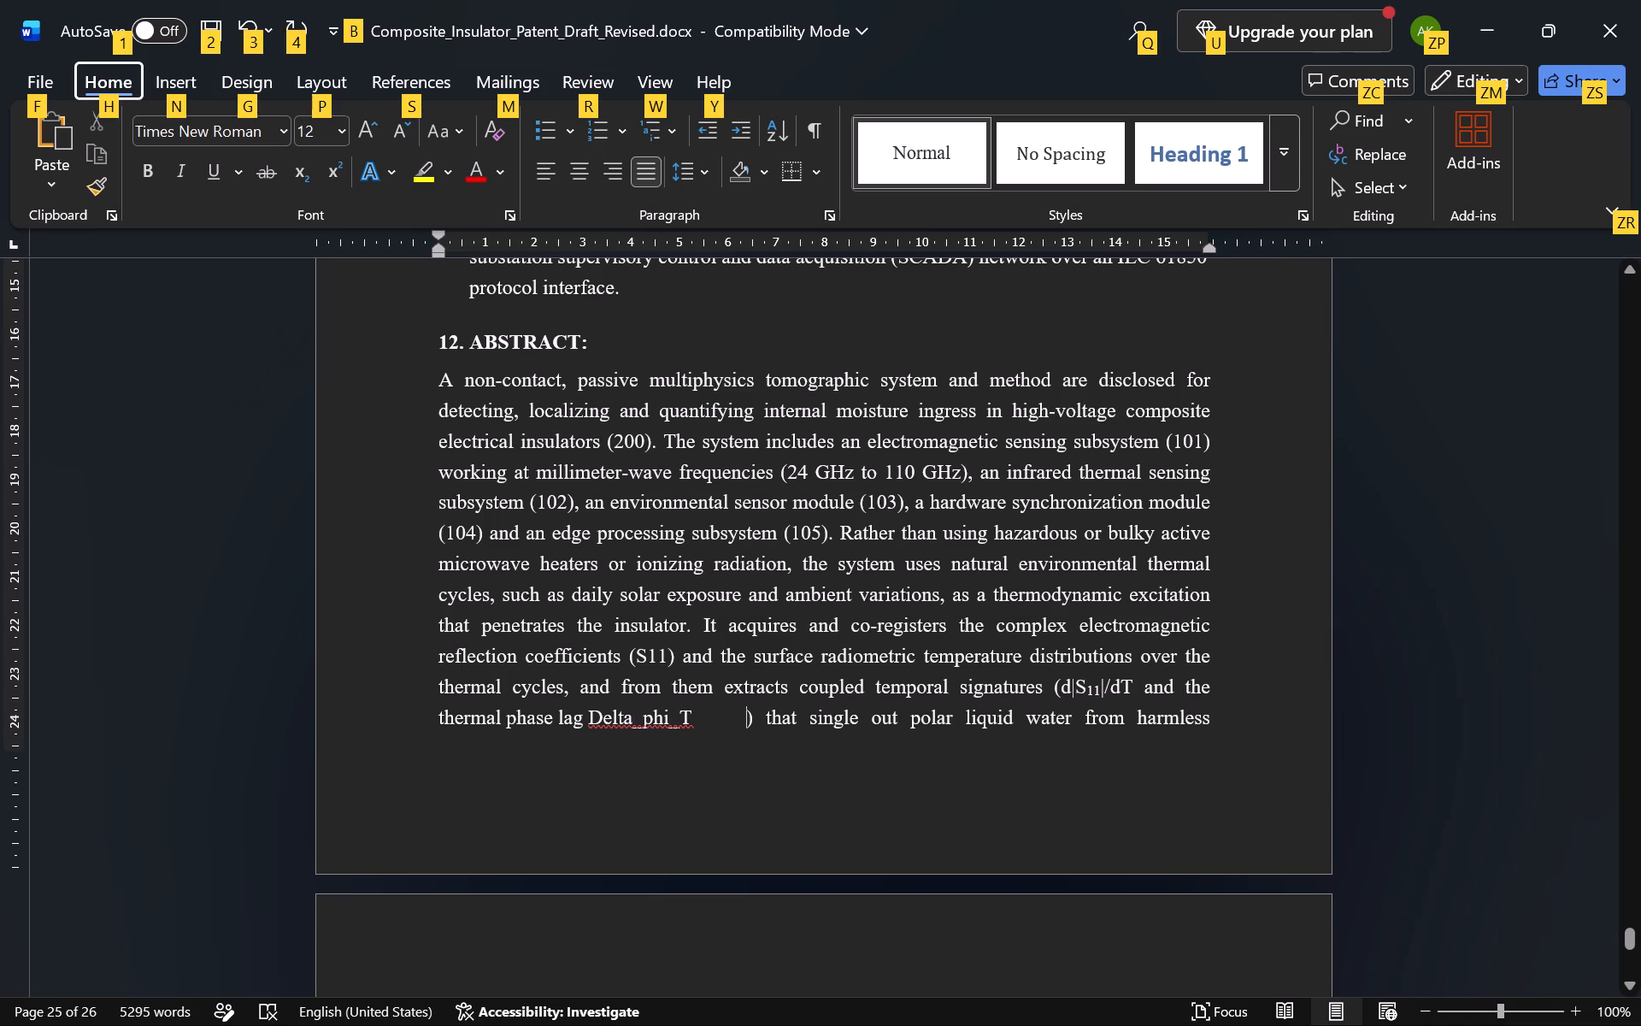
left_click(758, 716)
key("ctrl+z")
key("shift+Left")
key("shift+Left")
key("shift+Left")
key("shift+Left")
key("shift+Left")
key("shift+Left")
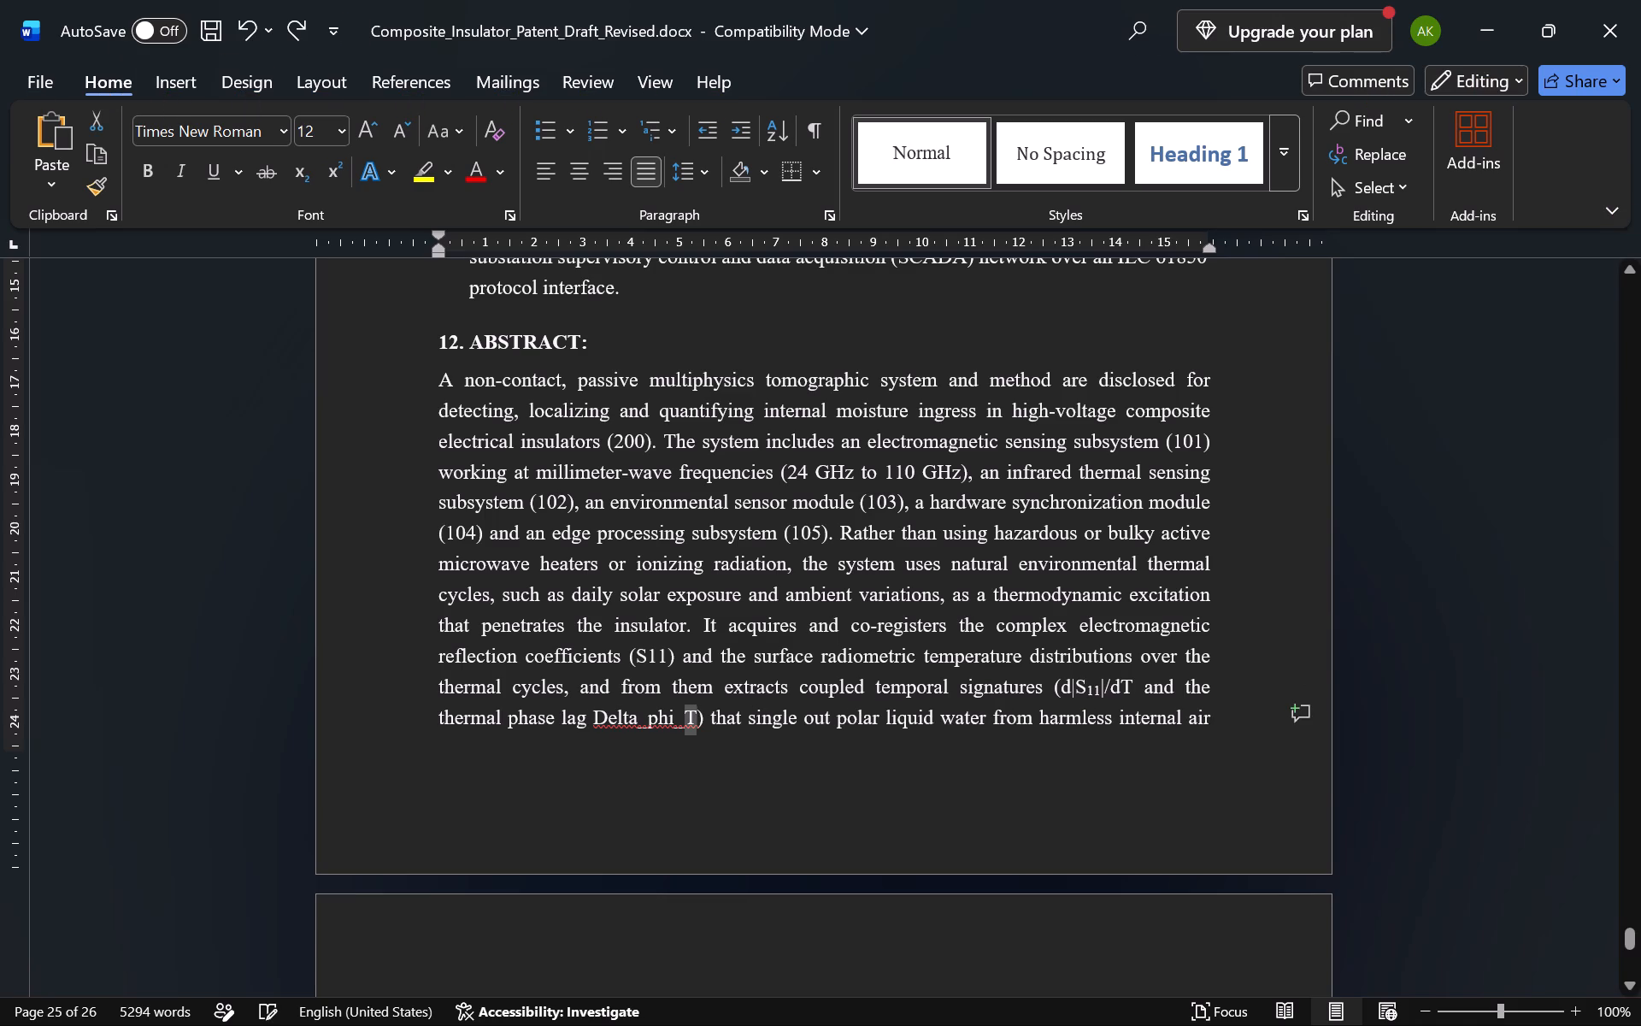
key("shift+Left")
key("shift+Left")
key("shift+Left")
key("shift+Left")
key("shift+Left")
key("shift+Left")
key("shift+Right")
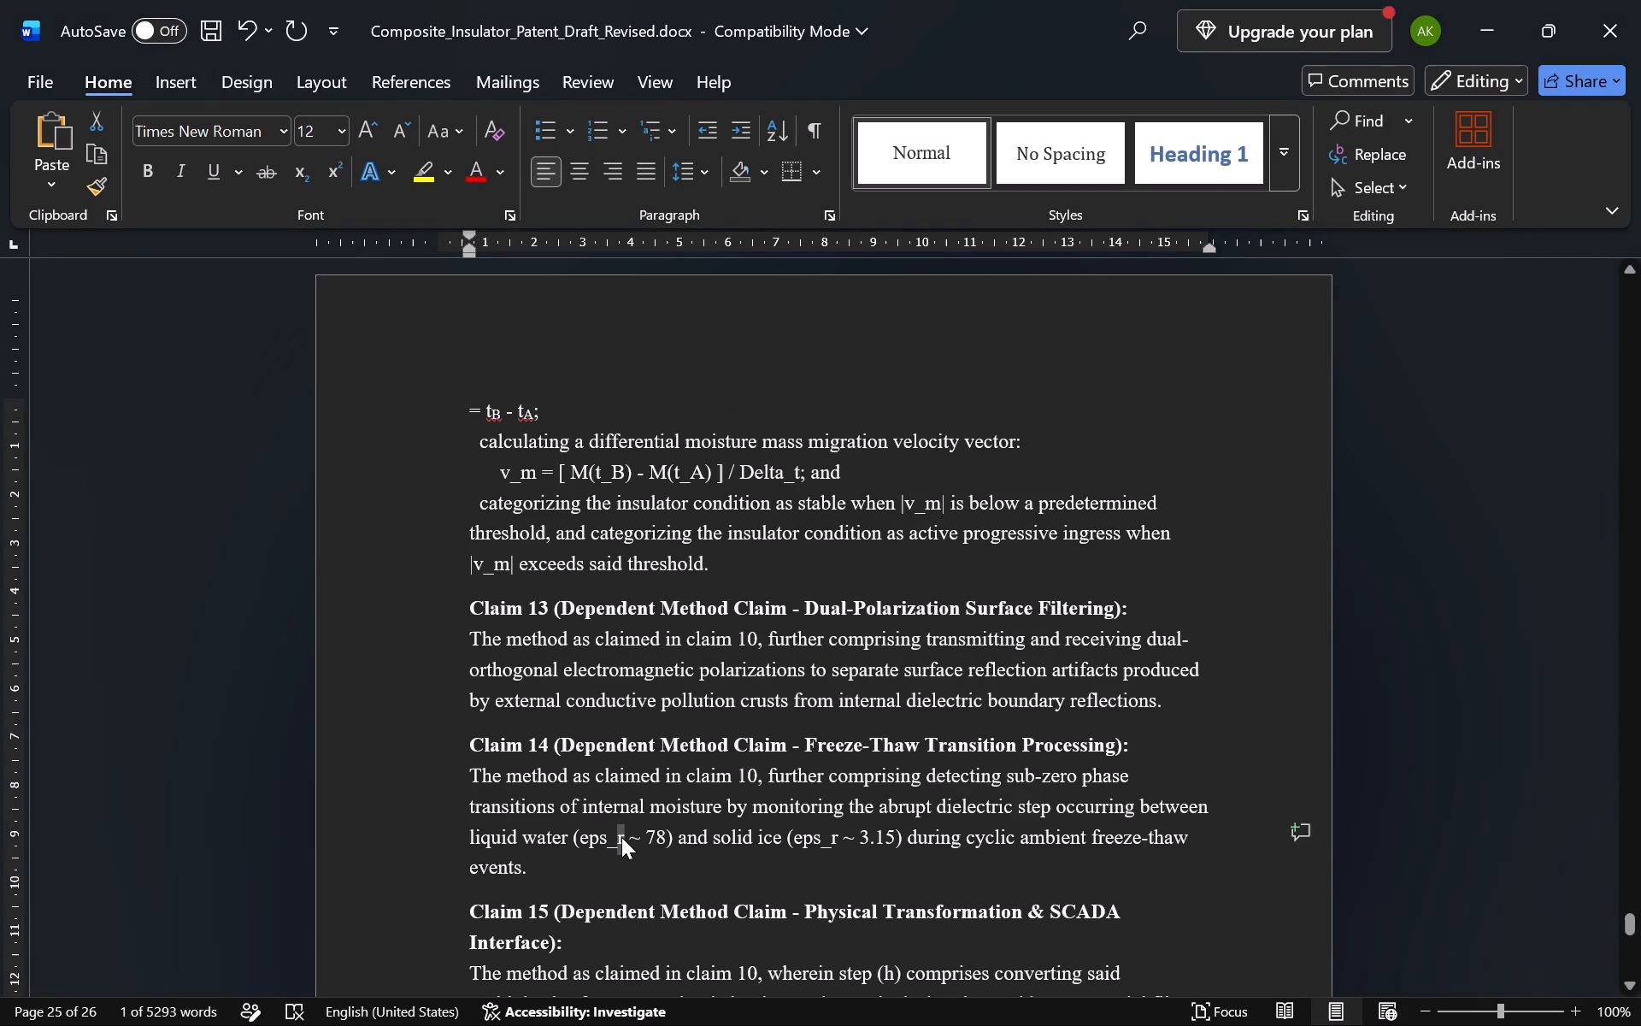
key("shift+Left")
key("shift+Left")
key("shift+Left")
key("Right")
key("Right")
key("shift+Left")
key("shift+Left")
key("shift+Left")
key("shift+Left")
key("shift+Left")
key("BackSpace")
key("ctrl+v")
key("Delete")
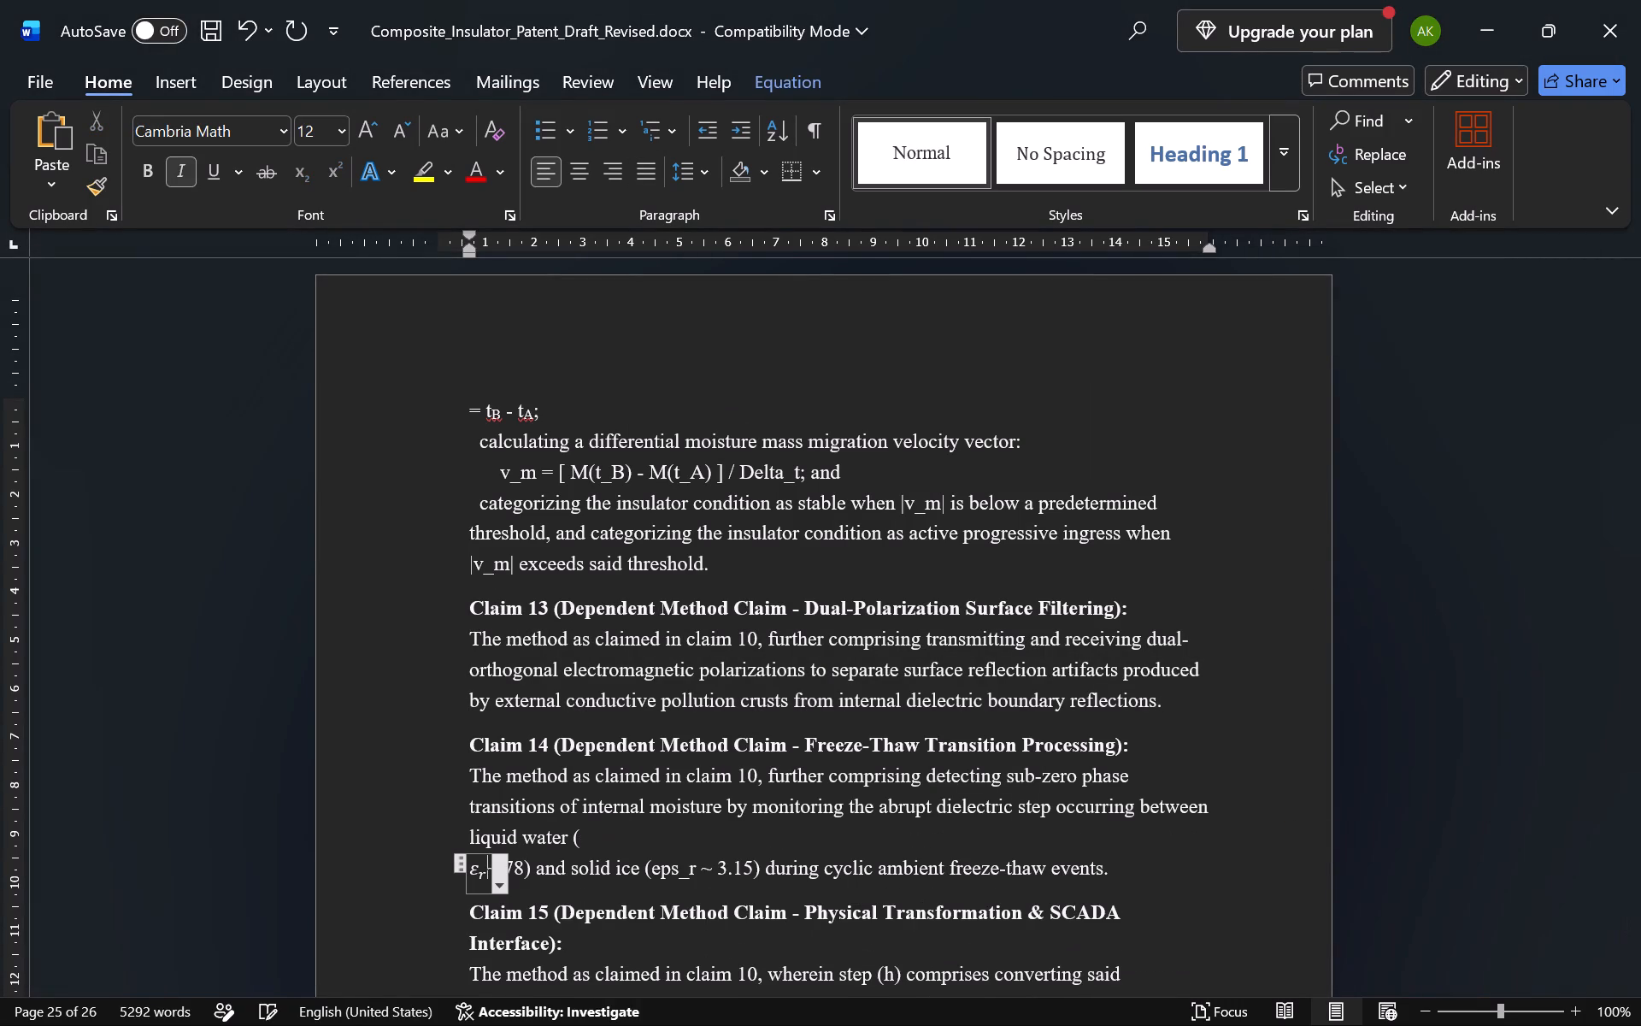
left_click(634, 836)
key("Delete")
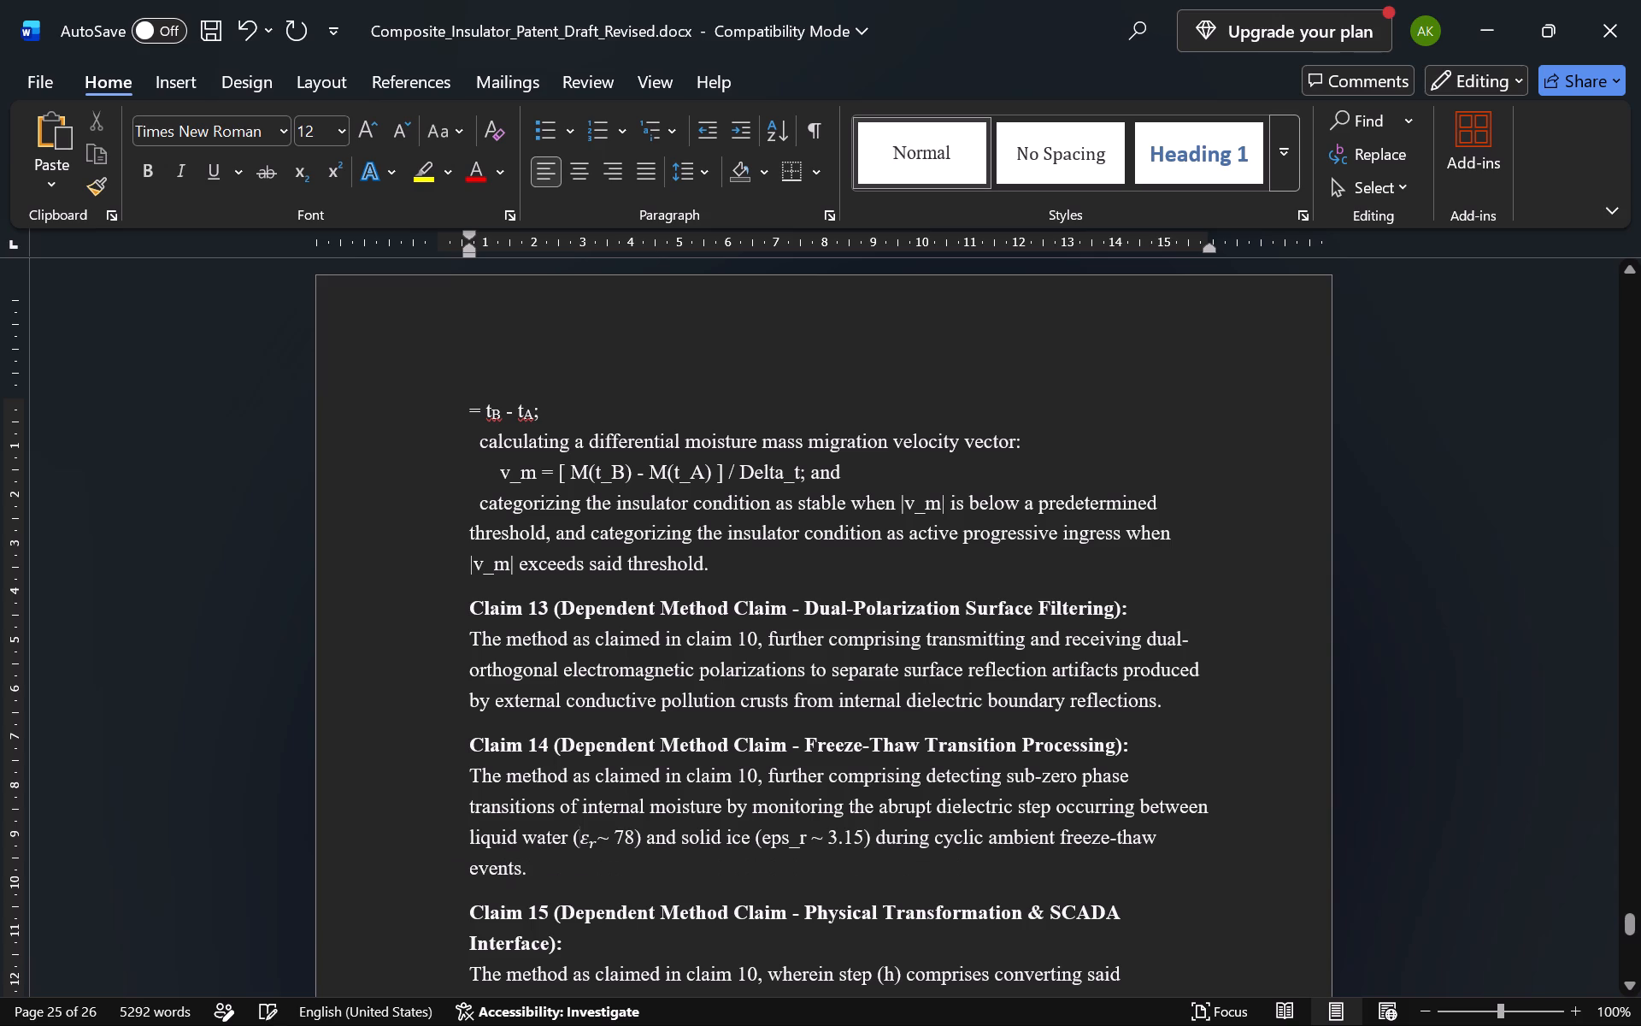
Replace the solid ice eps_r in Claim 14 with the copied ε_r and rejoin the split line.
left_click_drag(811, 837, 764, 840)
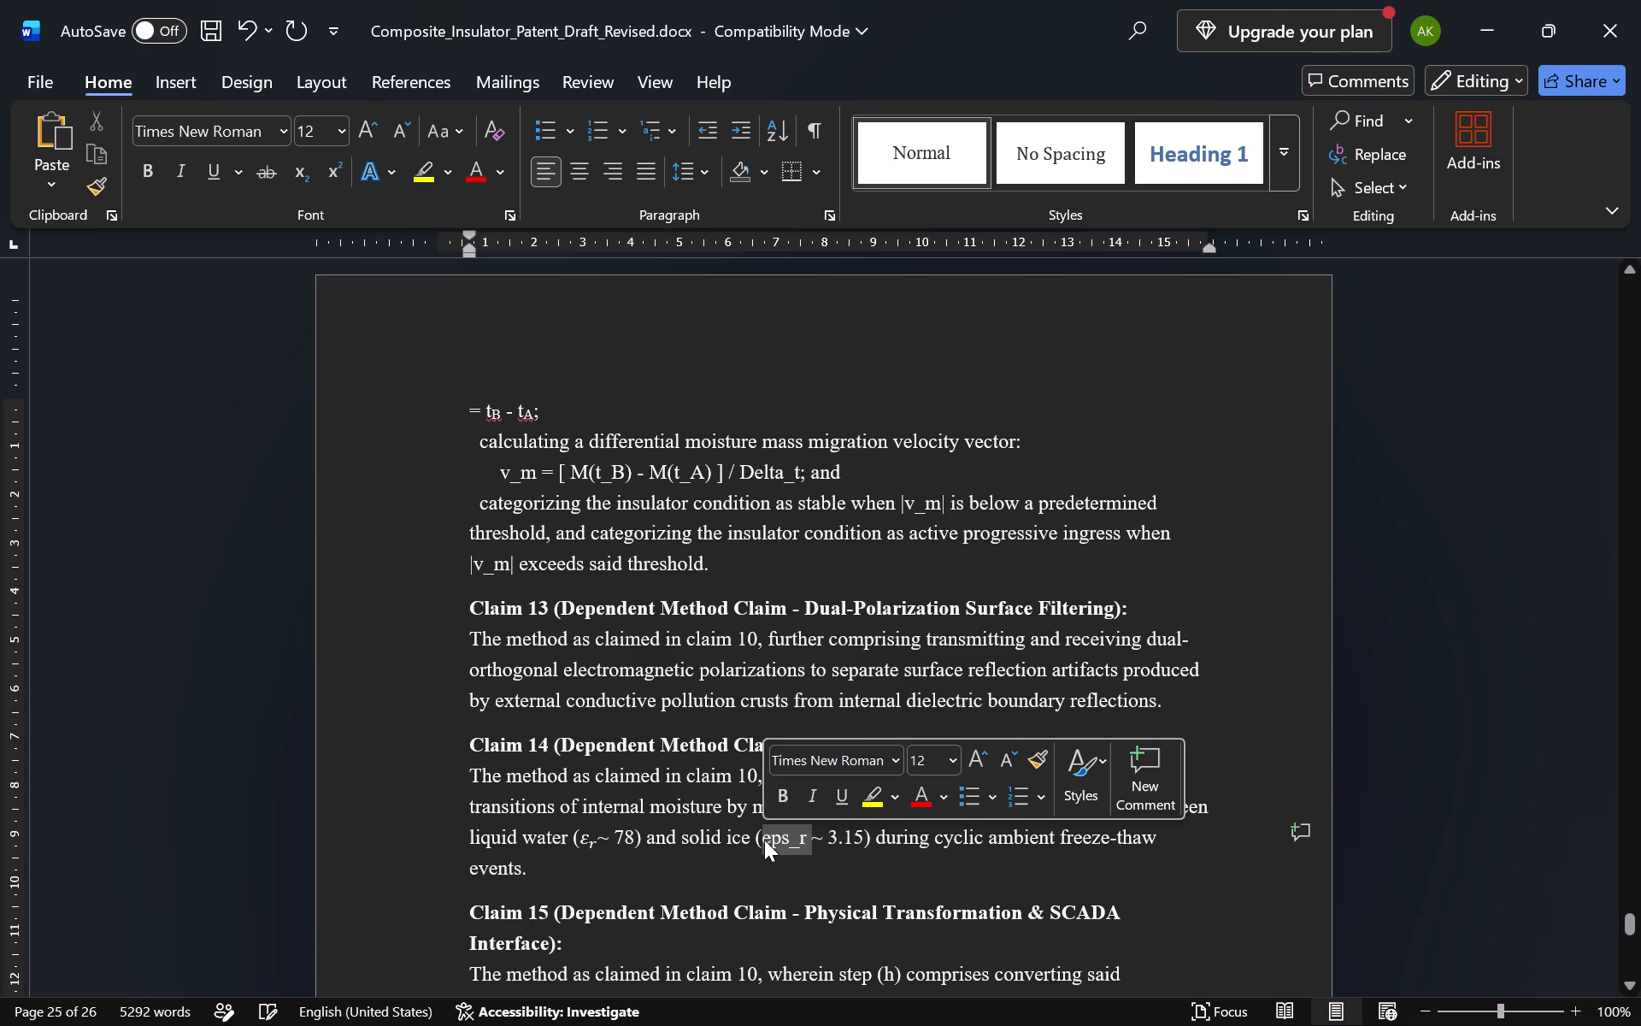
key("BackSpace")
key("ctrl+v")
key("Delete")
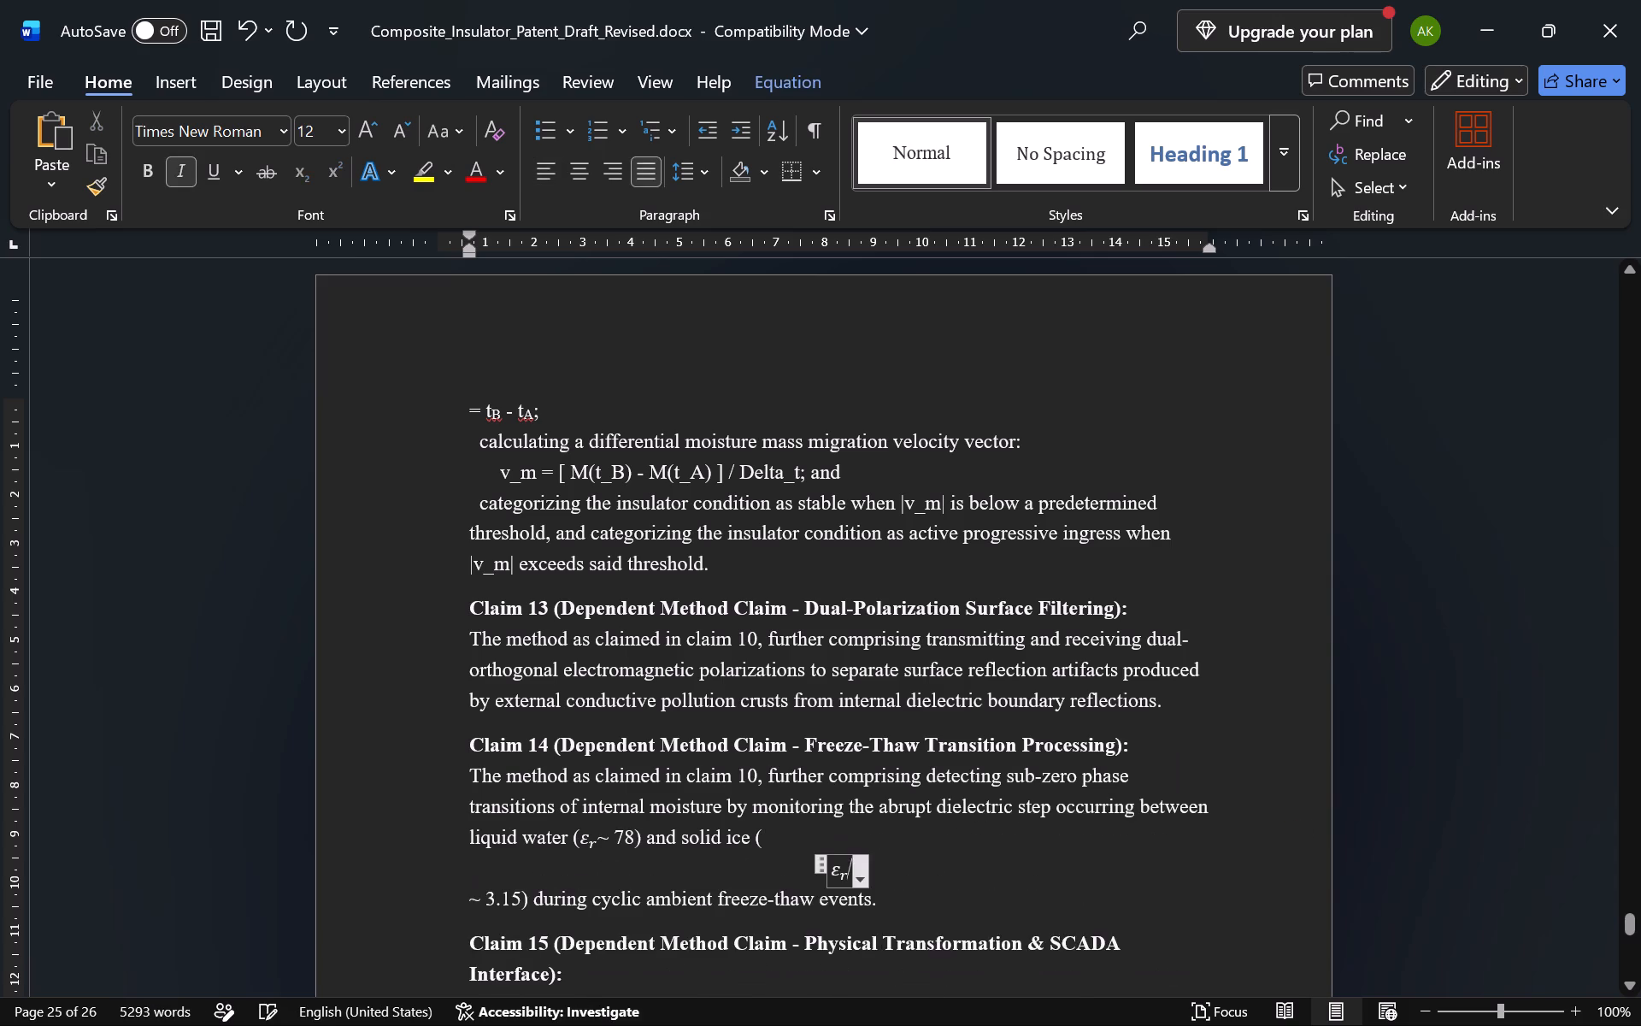
left_click(810, 830)
key("Delete")
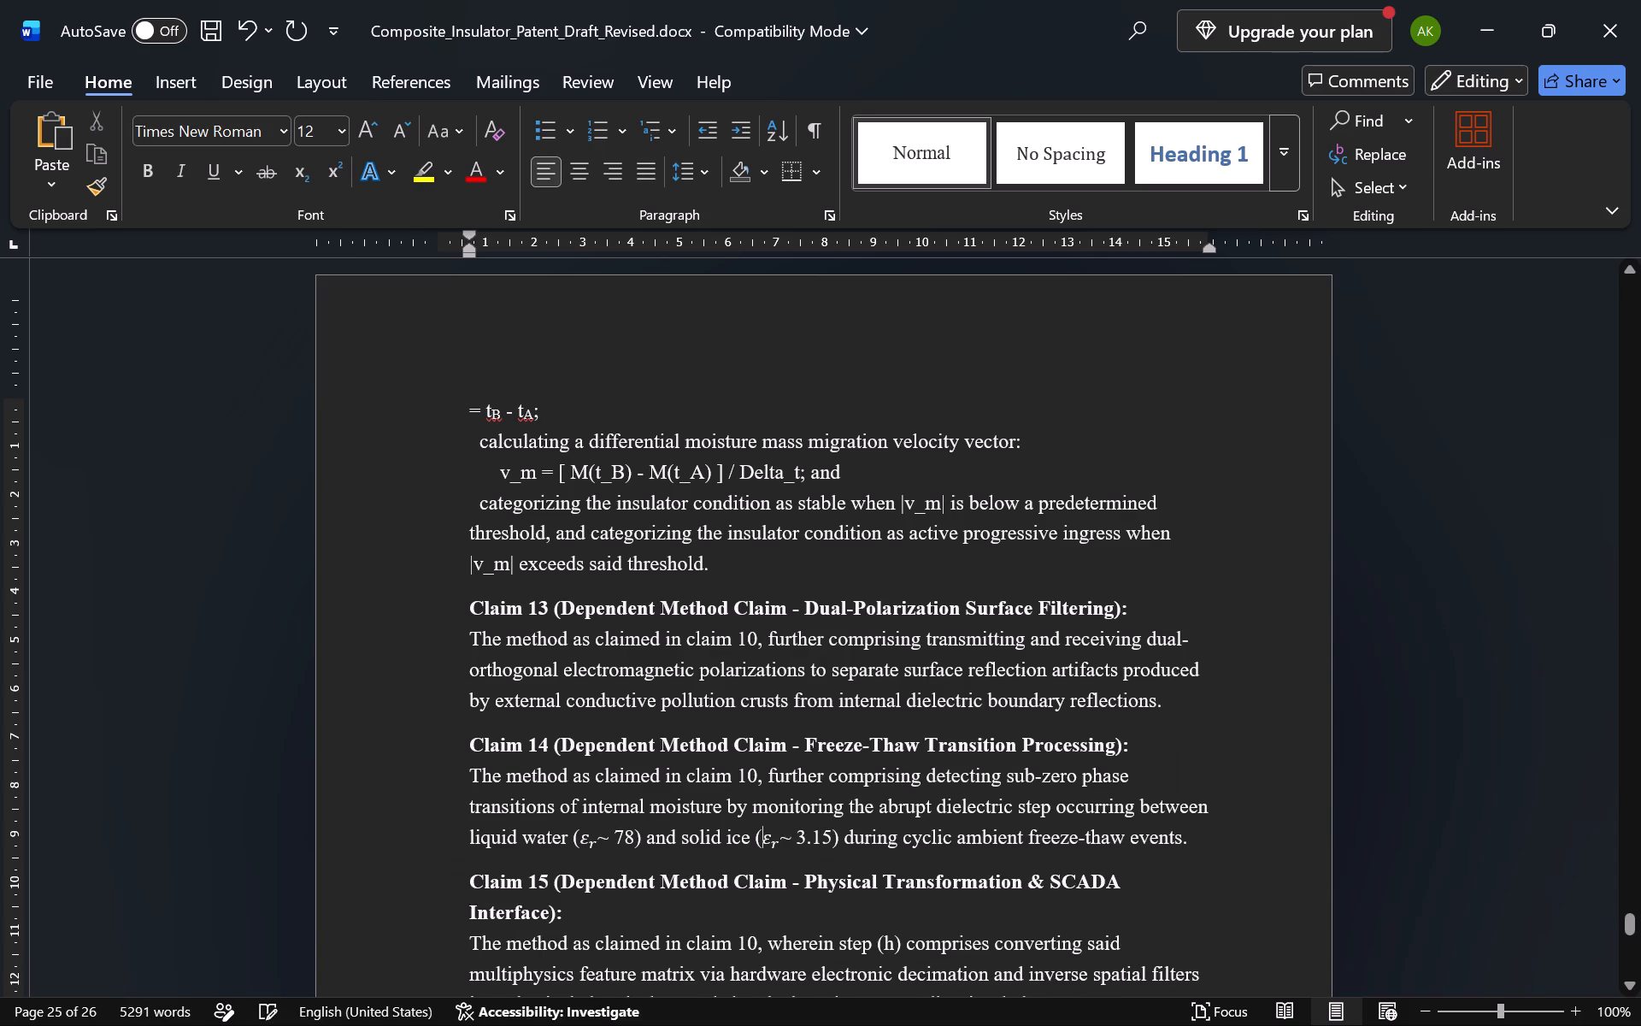
Add a space after both ε_r symbols in Claim 14, before the ~ signs.
scroll(810, 830, "down", 2)
key("Right")
key("Right")
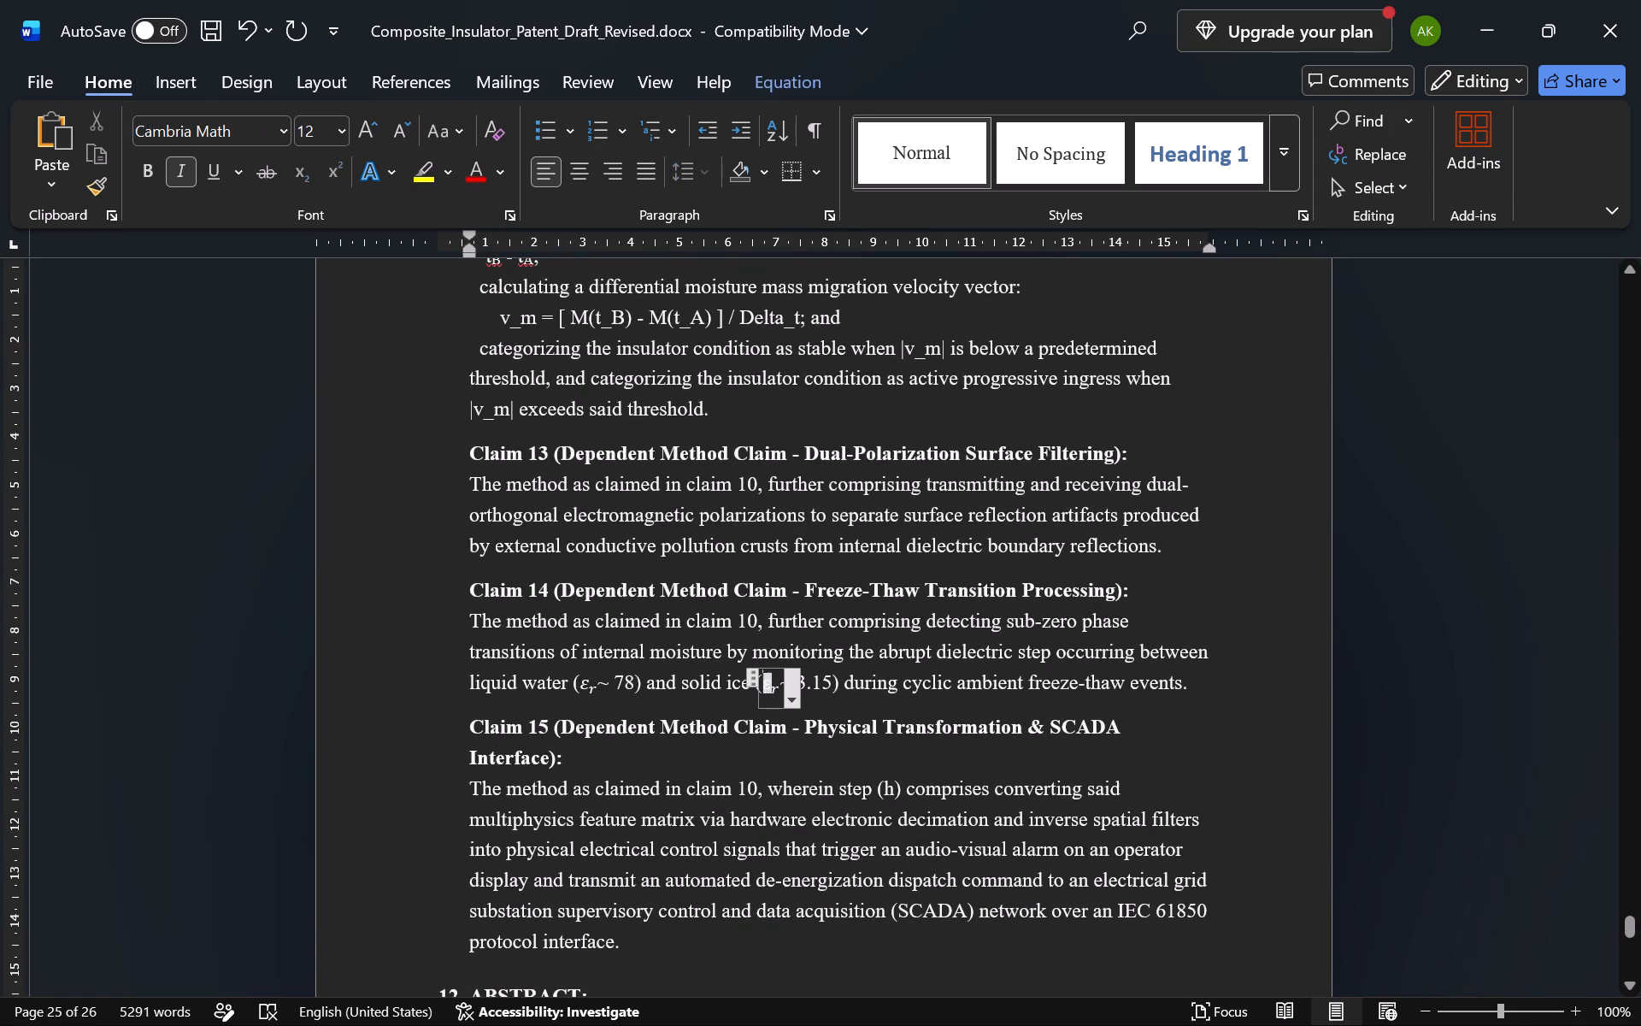
key("Right")
key("Right")
key("Right")
key("space")
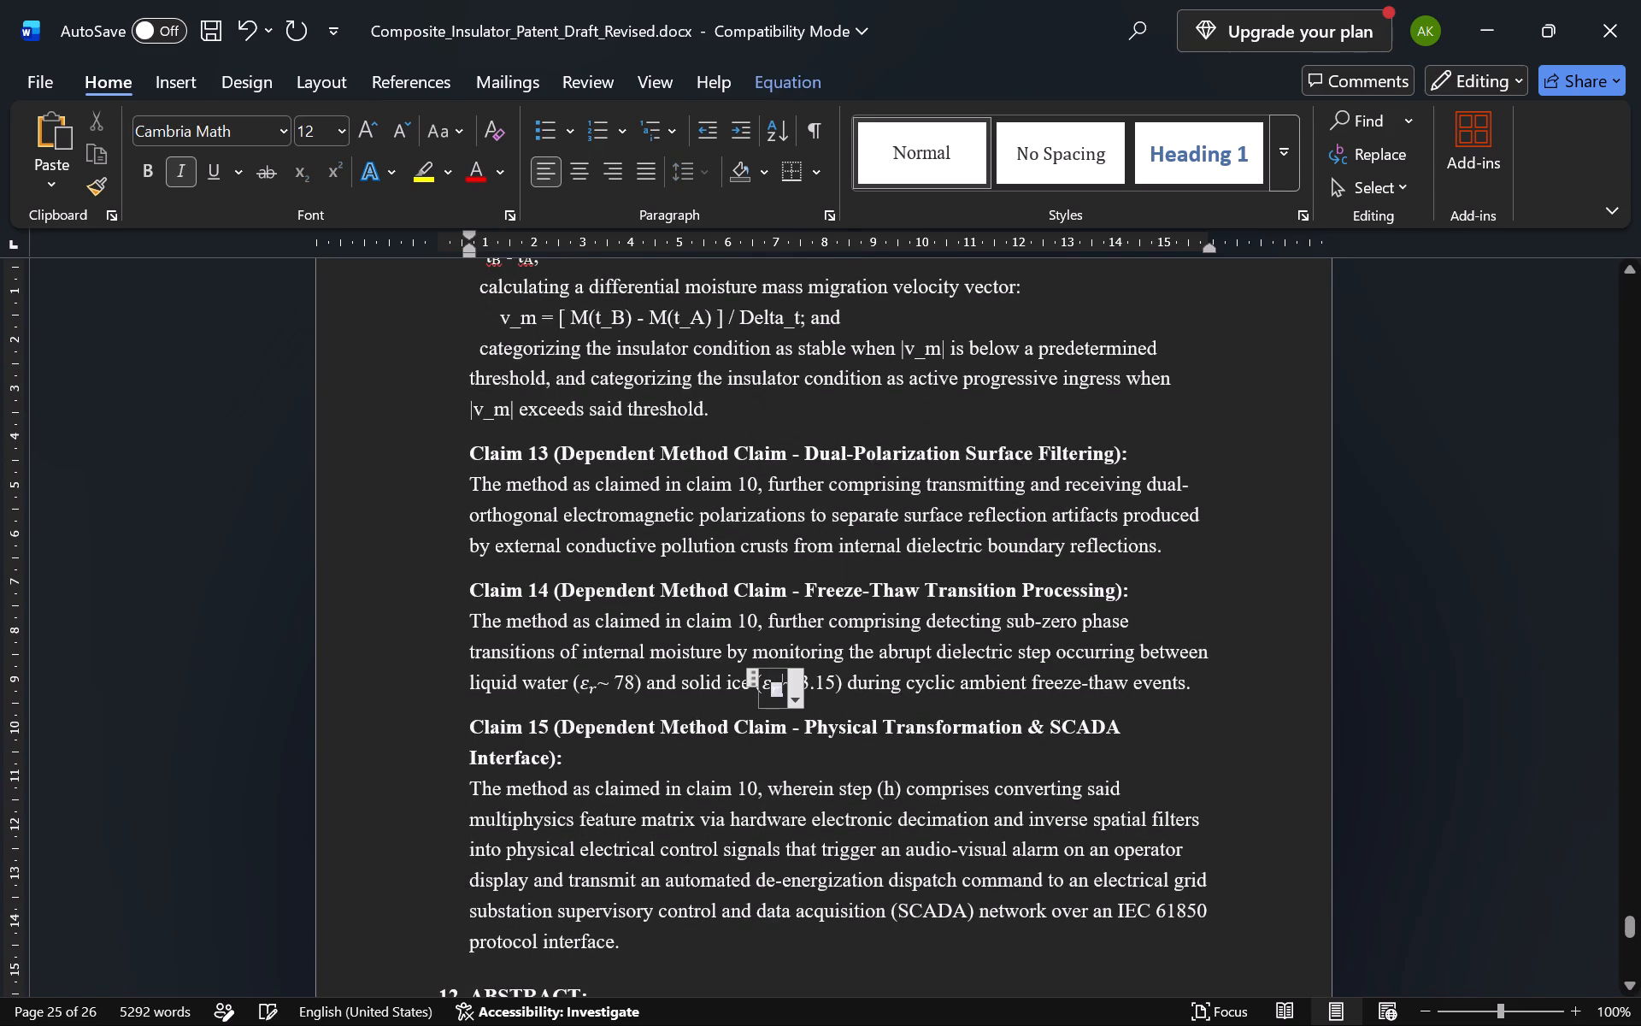
left_click(599, 677)
key("space")
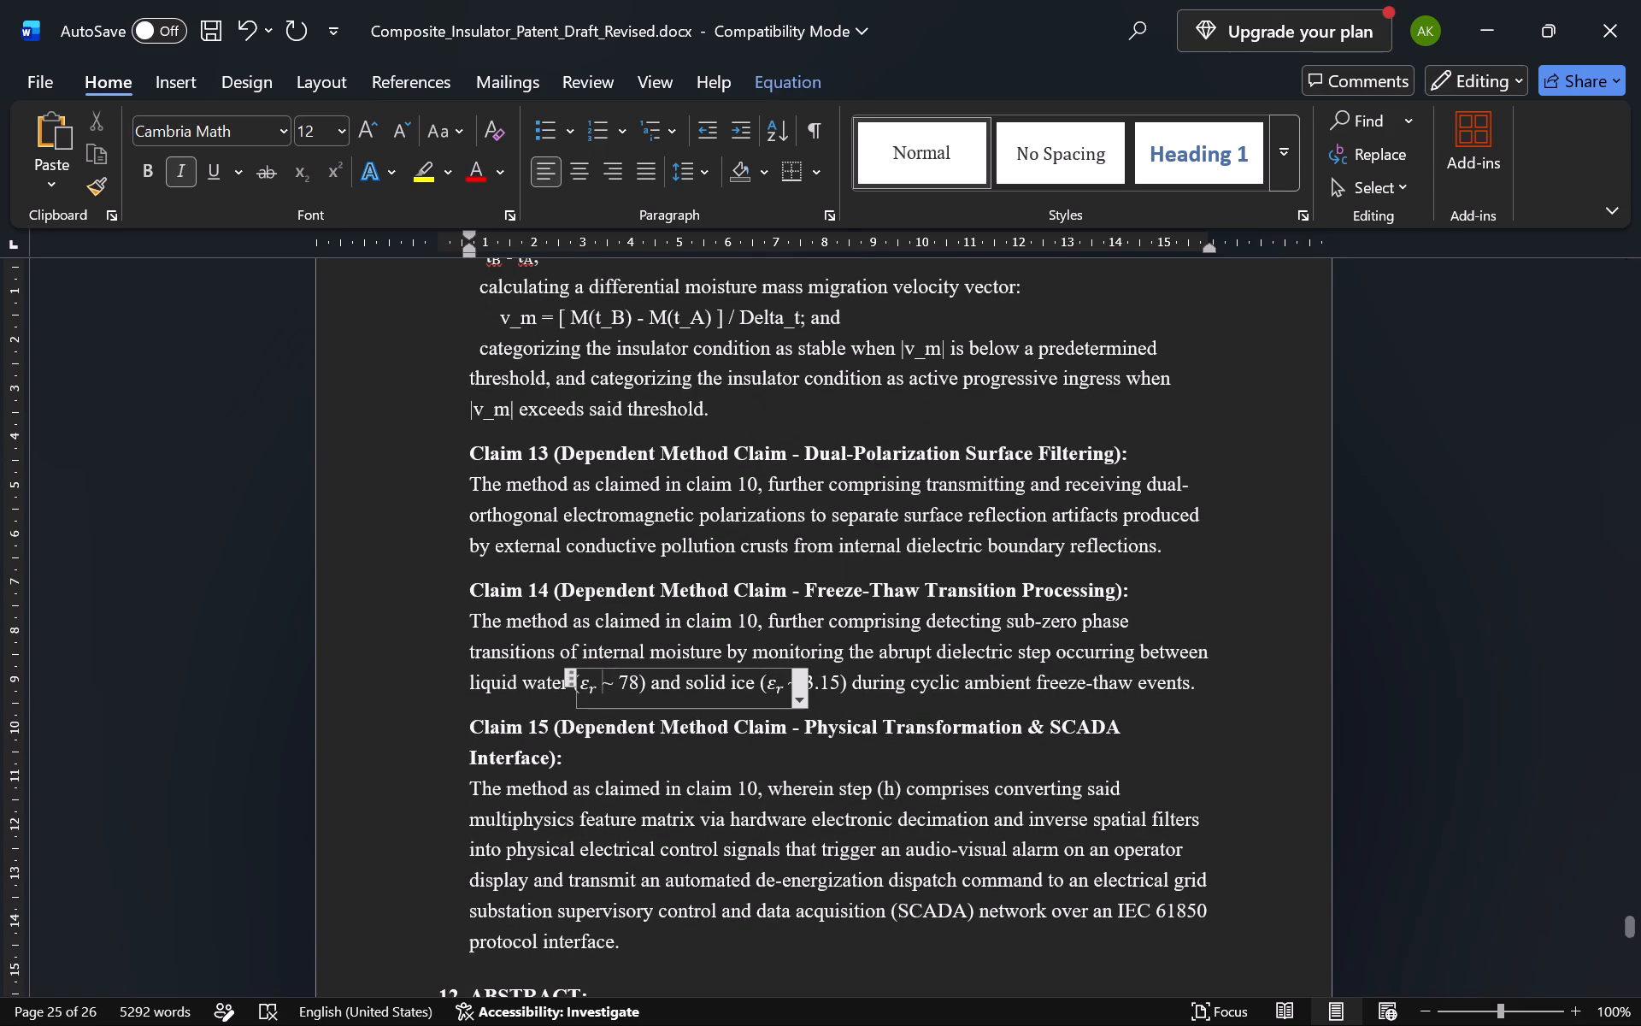
left_click(686, 779)
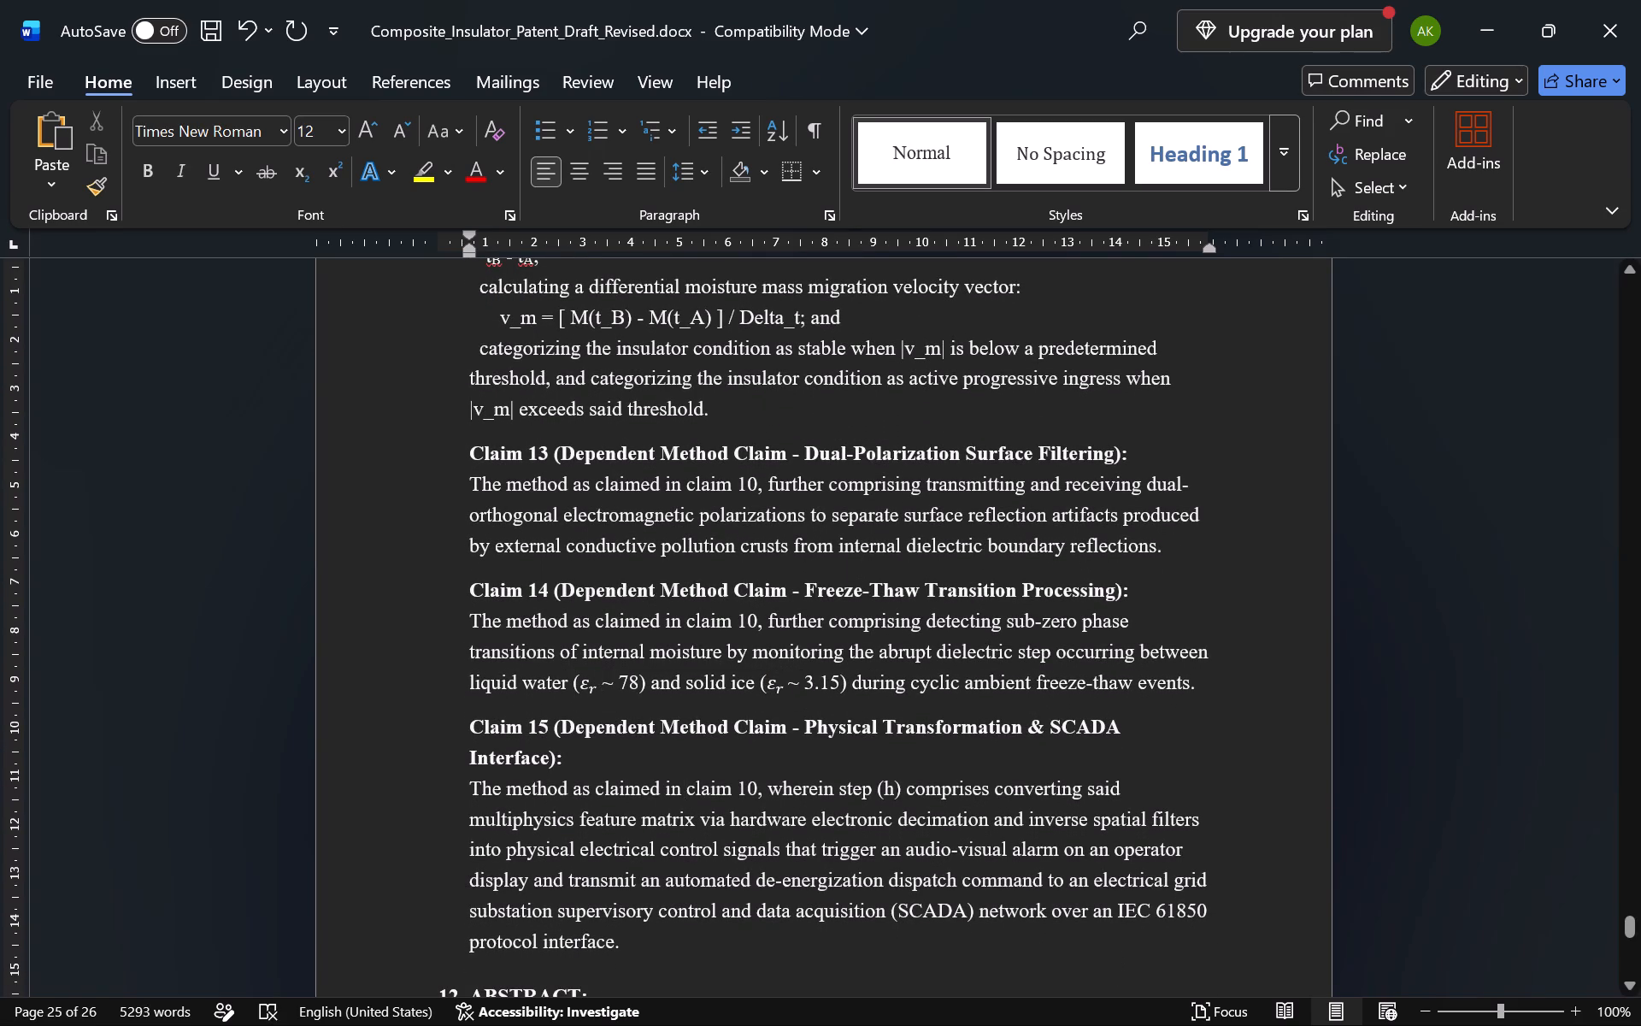
Save the patent draft document.
scroll(686, 779, "down", 3)
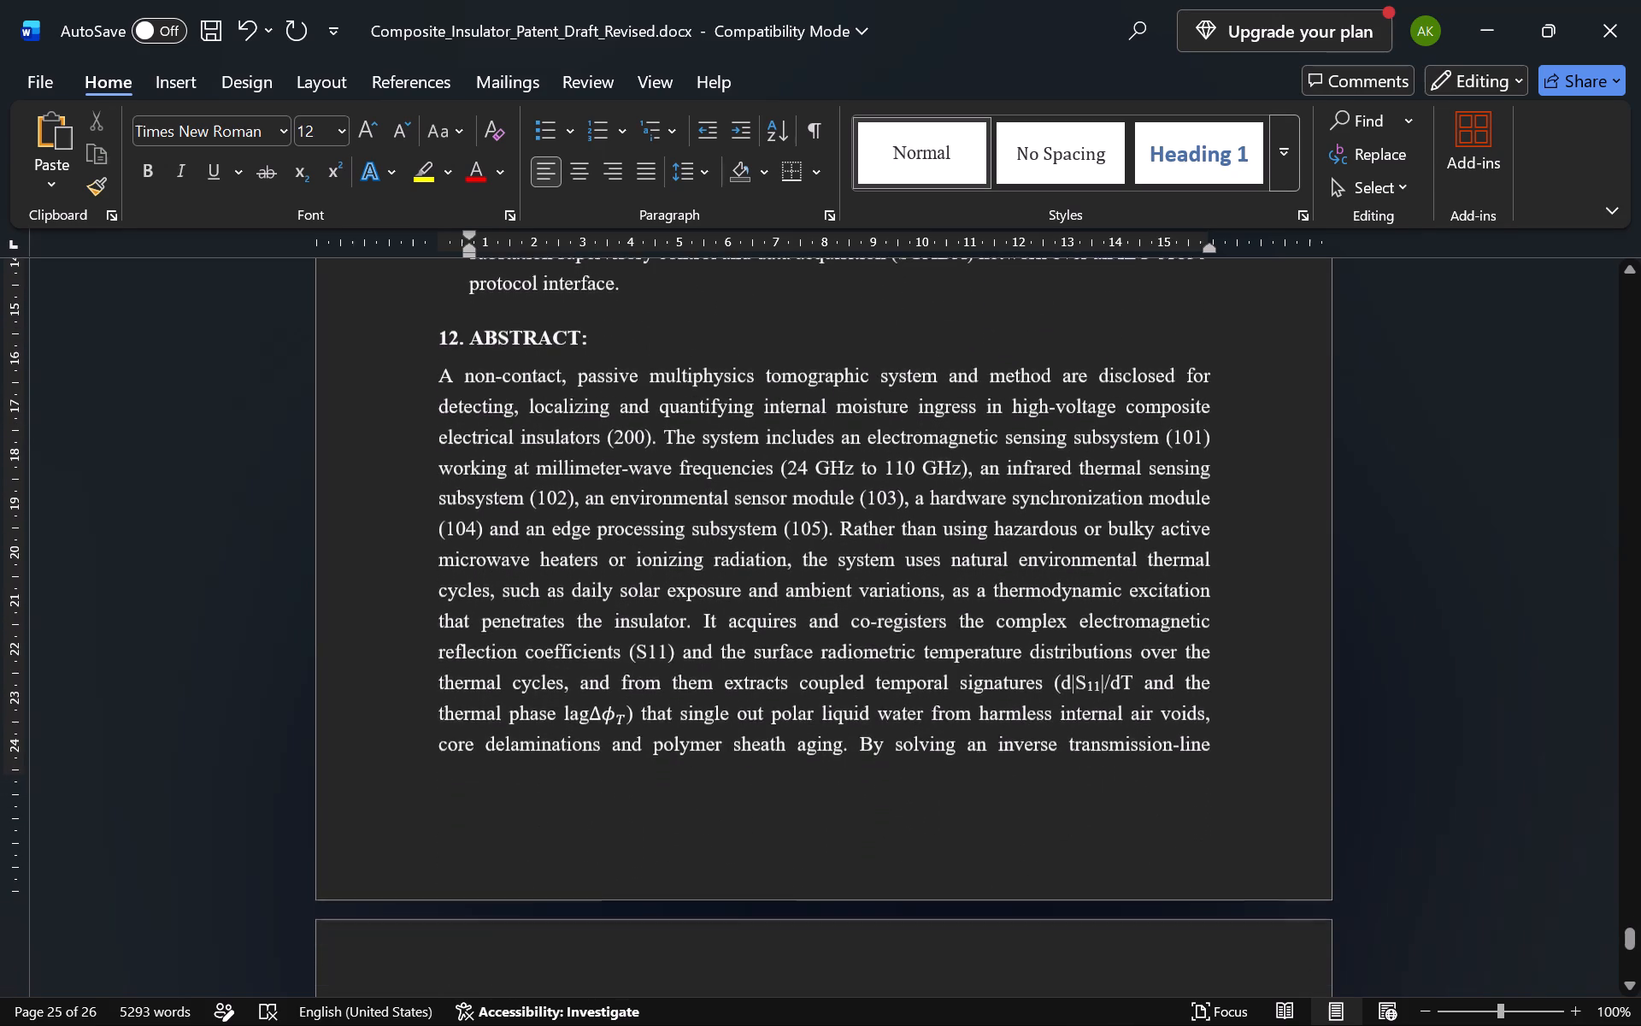
left_click(742, 657)
key("ctrl+s")
key("ctrl+s")
Review the document's claims, figure pages and Detailed Description, examining the page layout around the inserted figures.
scroll(742, 657, "up", 20)
scroll(742, 657, "up", 9)
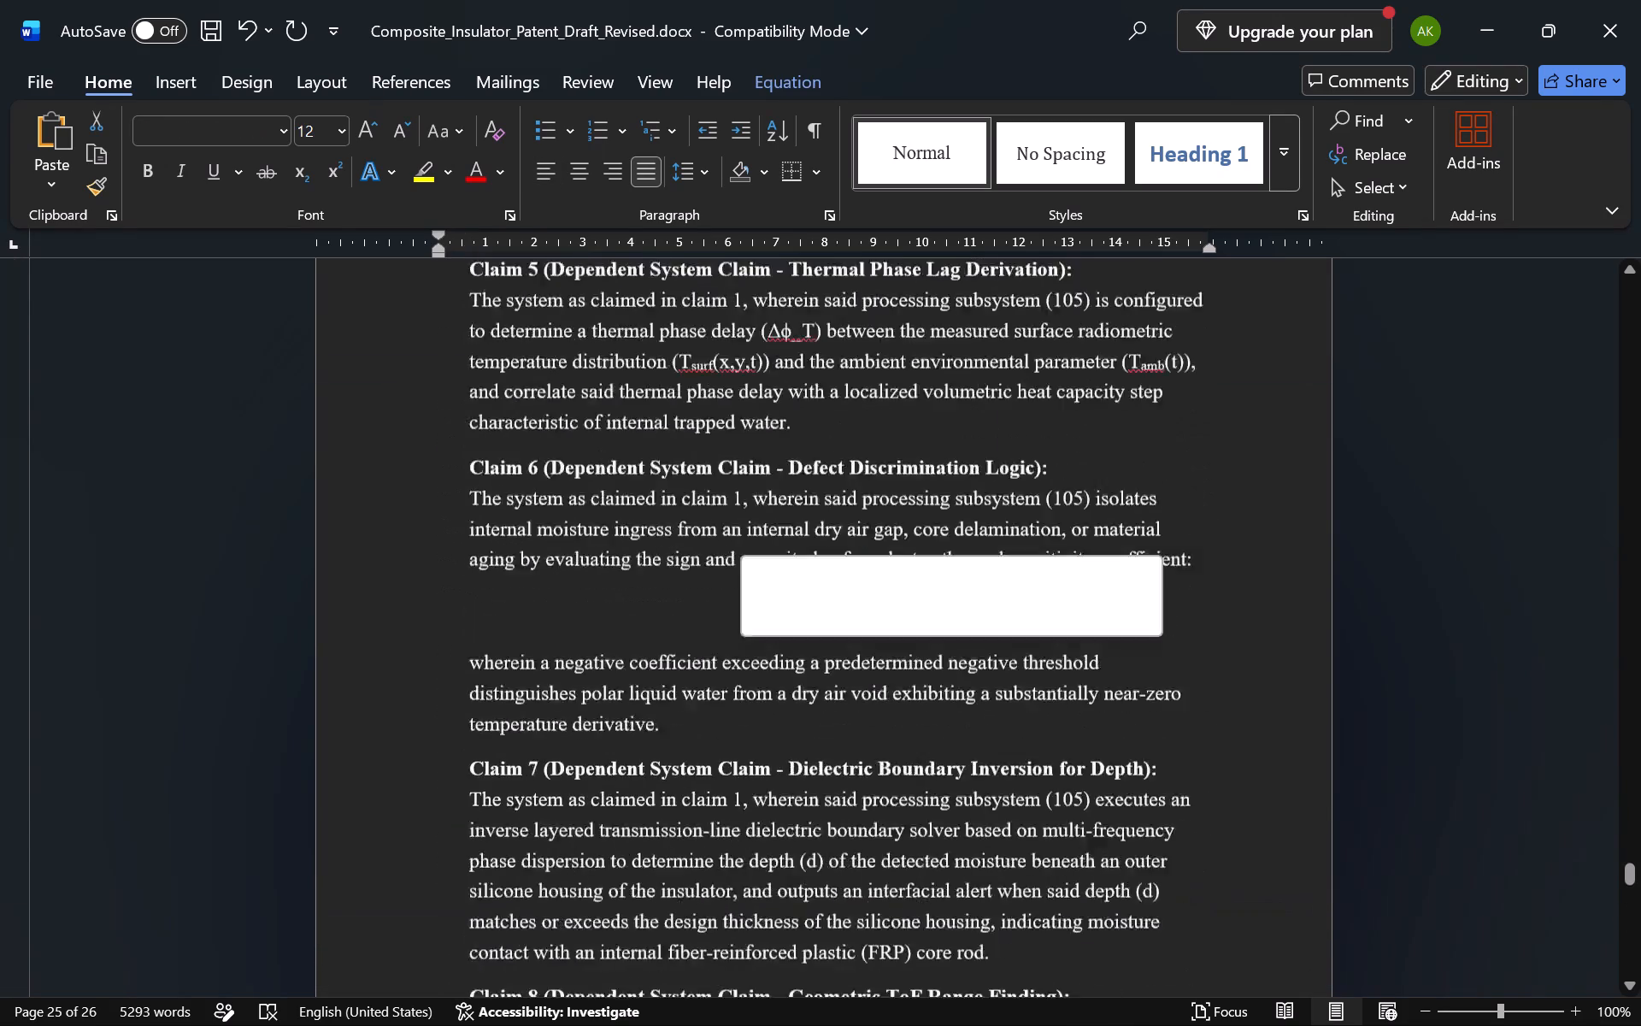
scroll(742, 657, "up", 20)
scroll(742, 657, "up", 20)
scroll(742, 657, "up", 1)
scroll(742, 657, "down", 2)
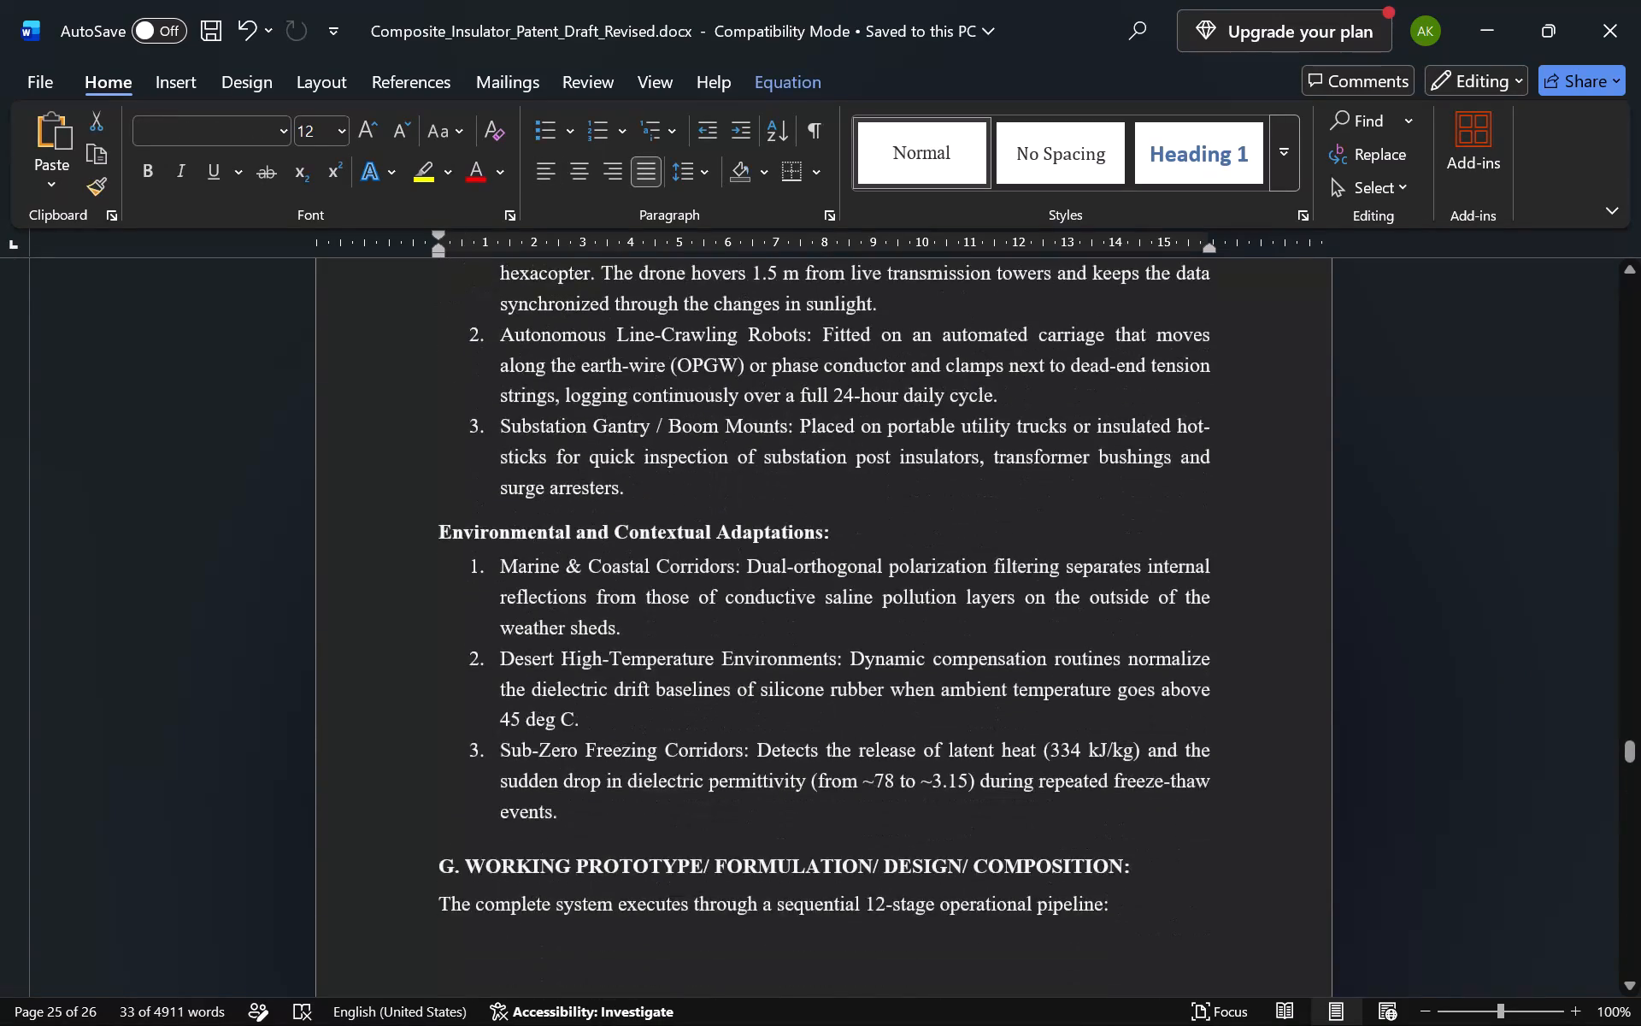
scroll(742, 657, "down", 20)
scroll(742, 657, "down", 3)
scroll(742, 657, "up", 2)
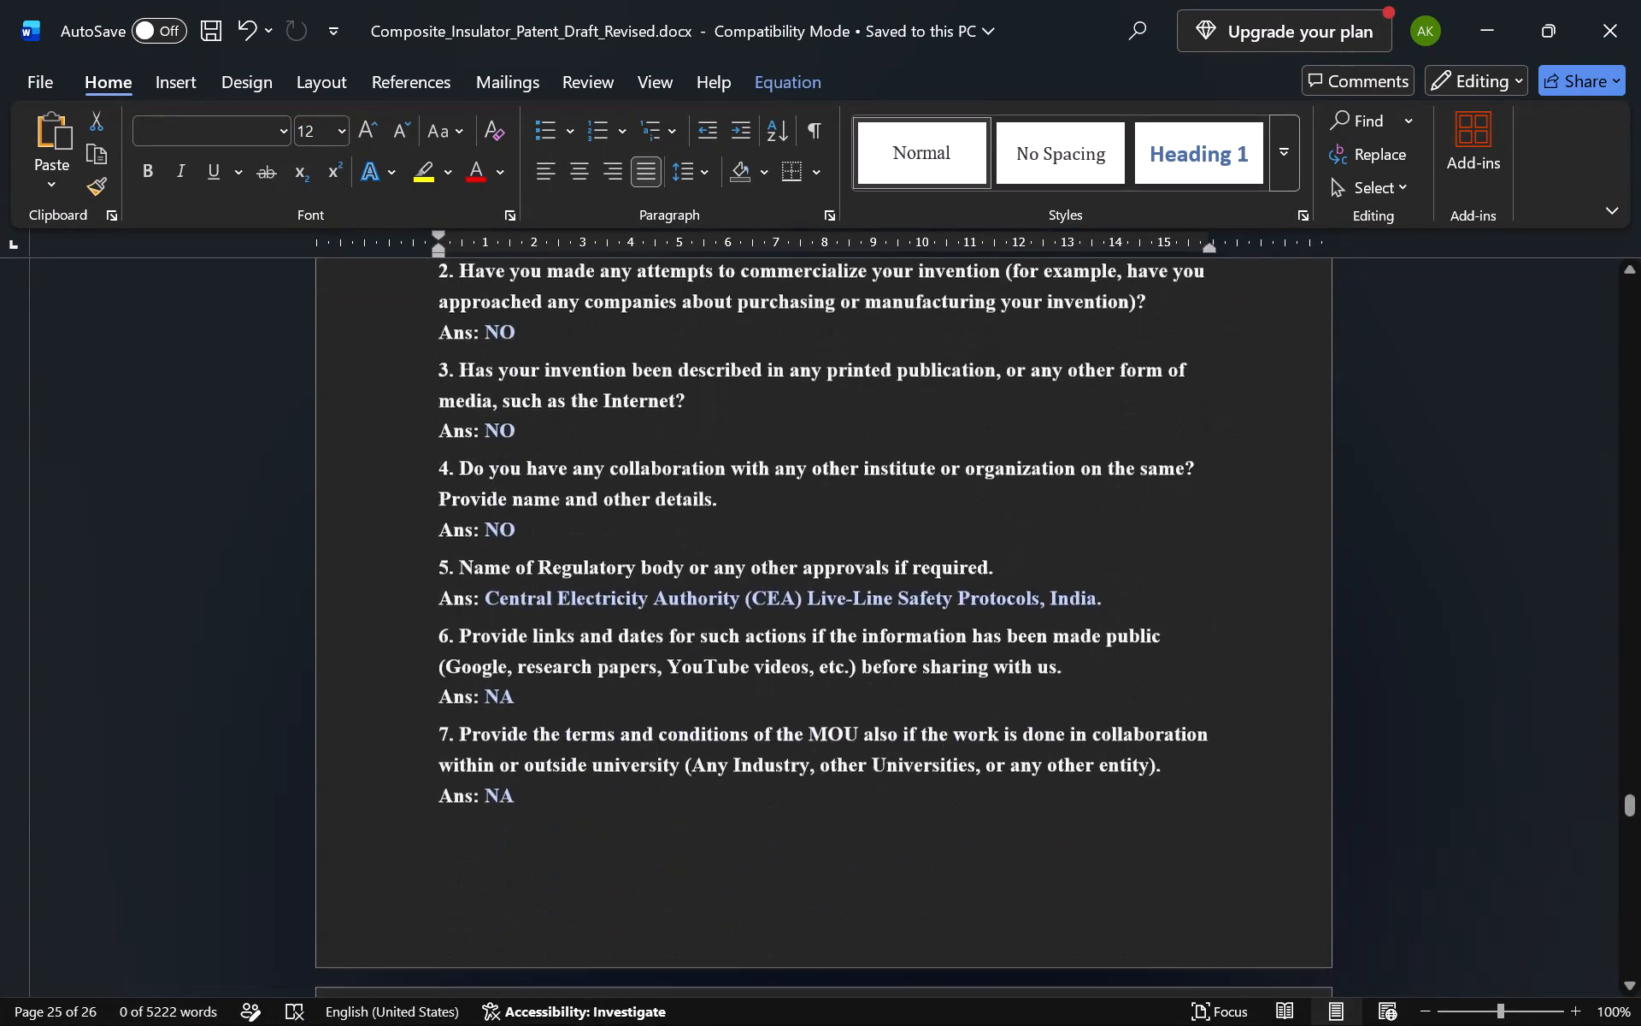
scroll(742, 657, "up", 4)
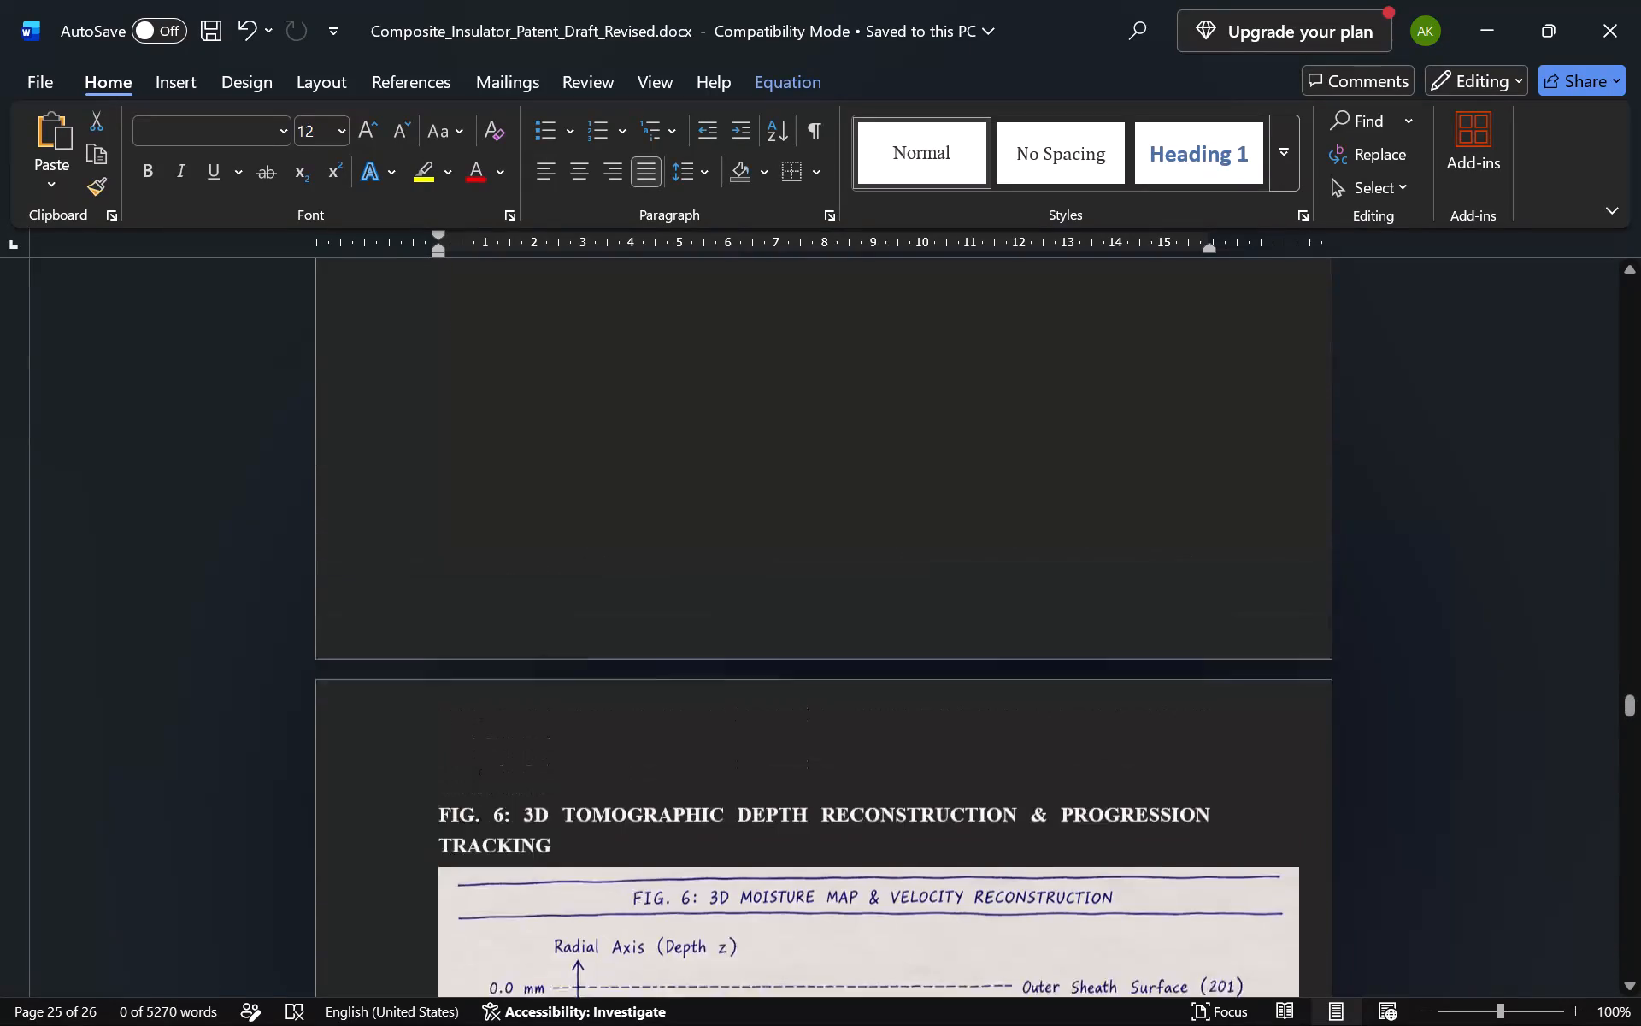
scroll(742, 657, "down", 3)
scroll(742, 657, "up", 4)
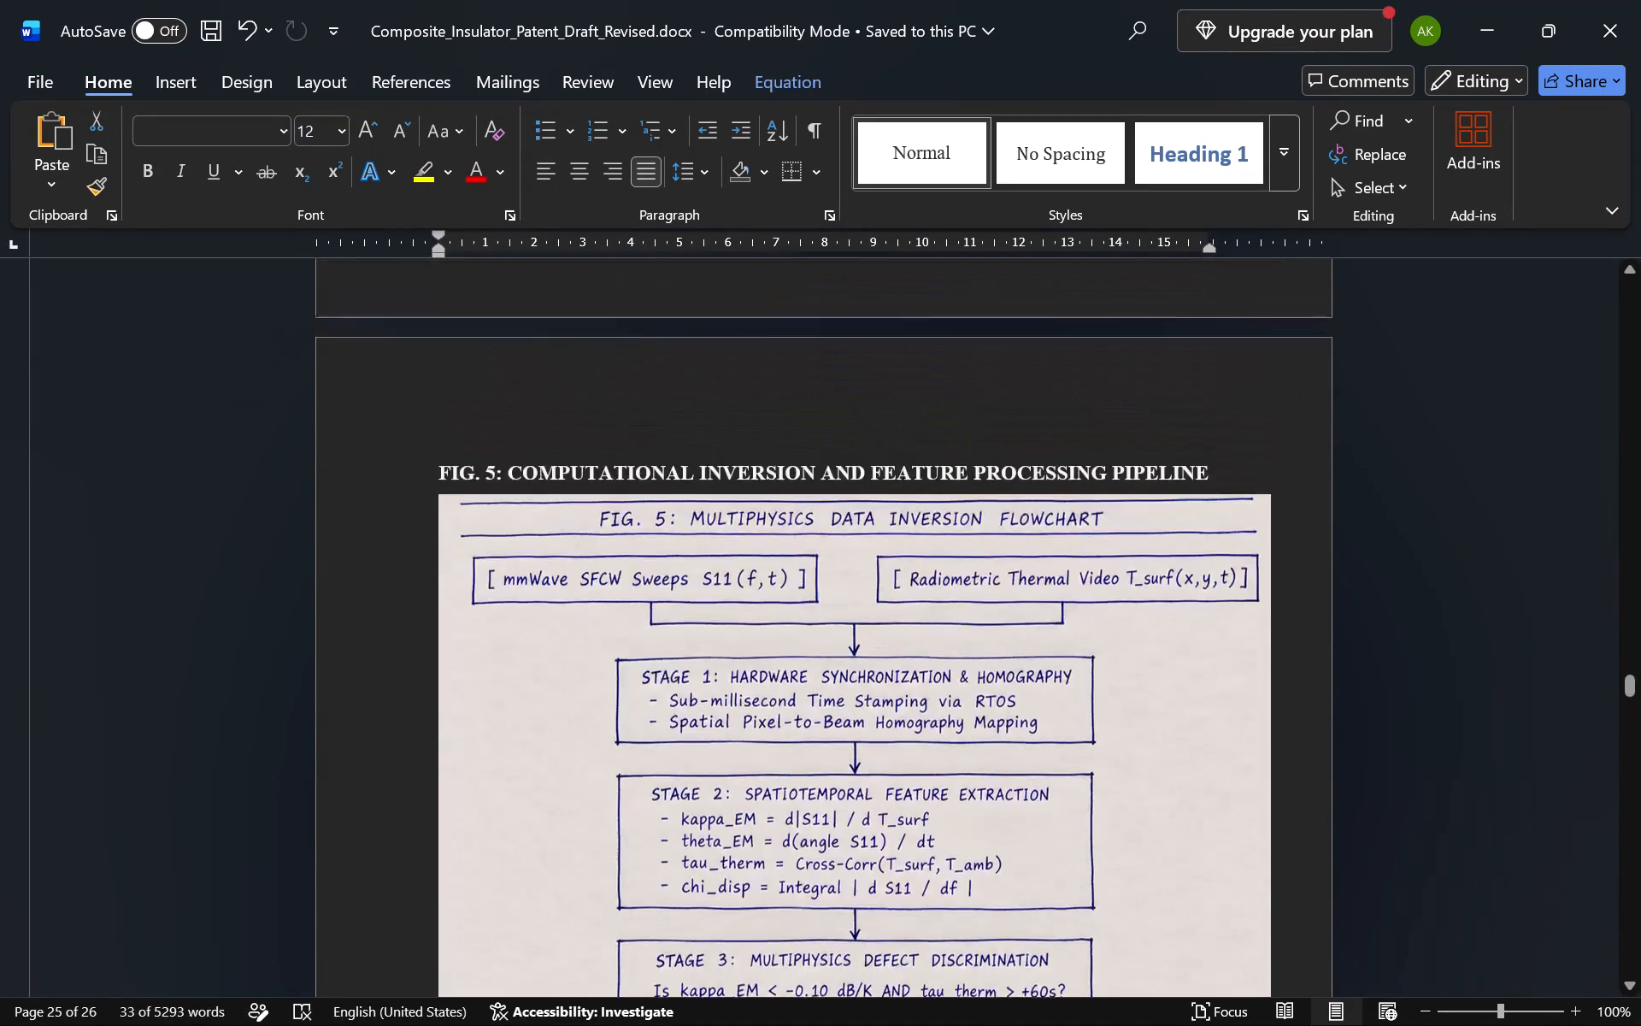
scroll(742, 657, "up", 1)
scroll(742, 657, "up", 20)
scroll(742, 657, "up", 12)
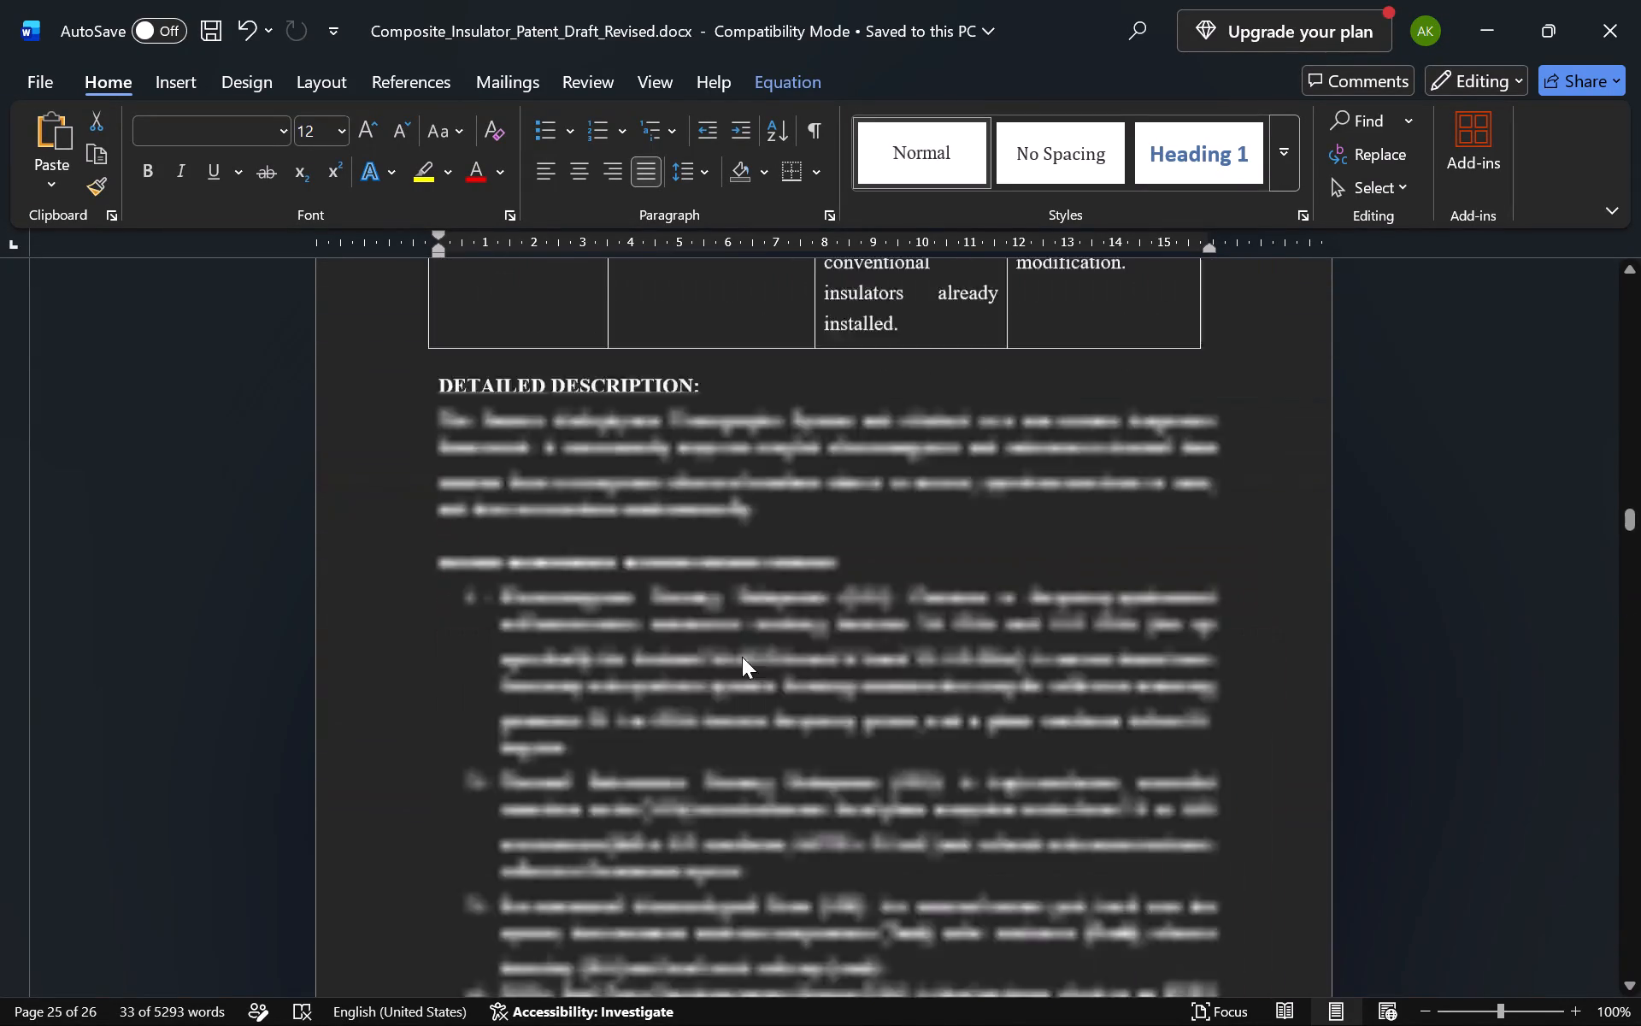
scroll(742, 657, "up", 1)
scroll(742, 657, "down", 6)
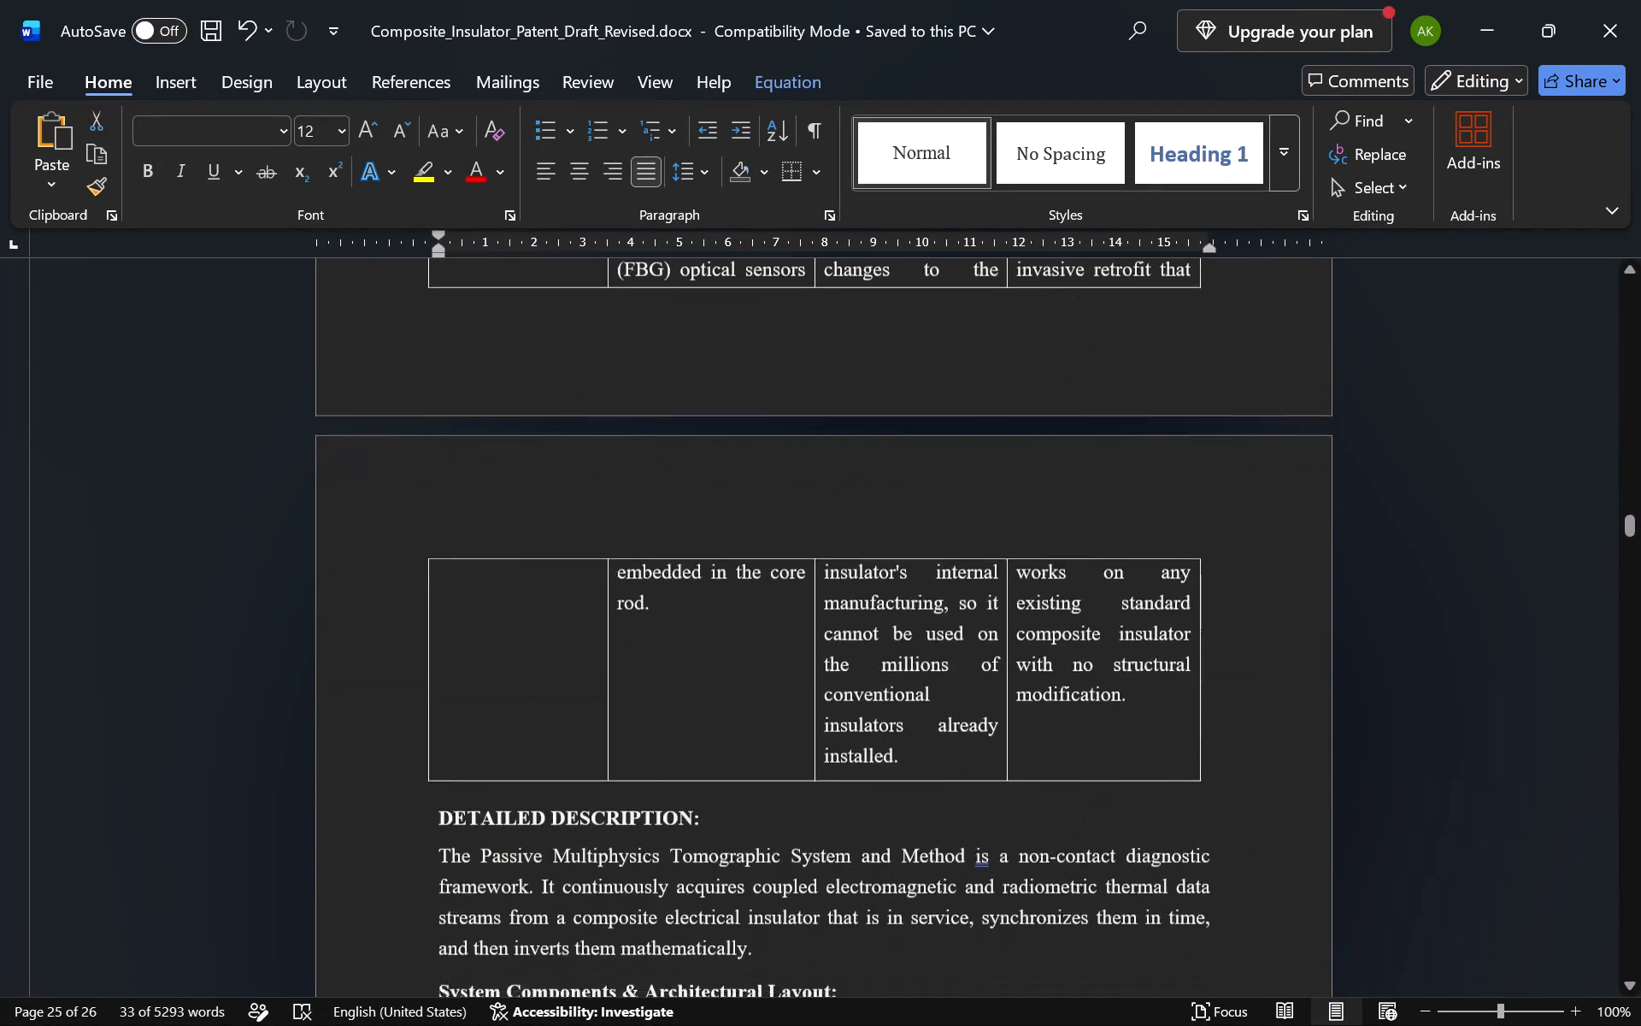
scroll(742, 657, "down", 2)
scroll(742, 657, "up", 2)
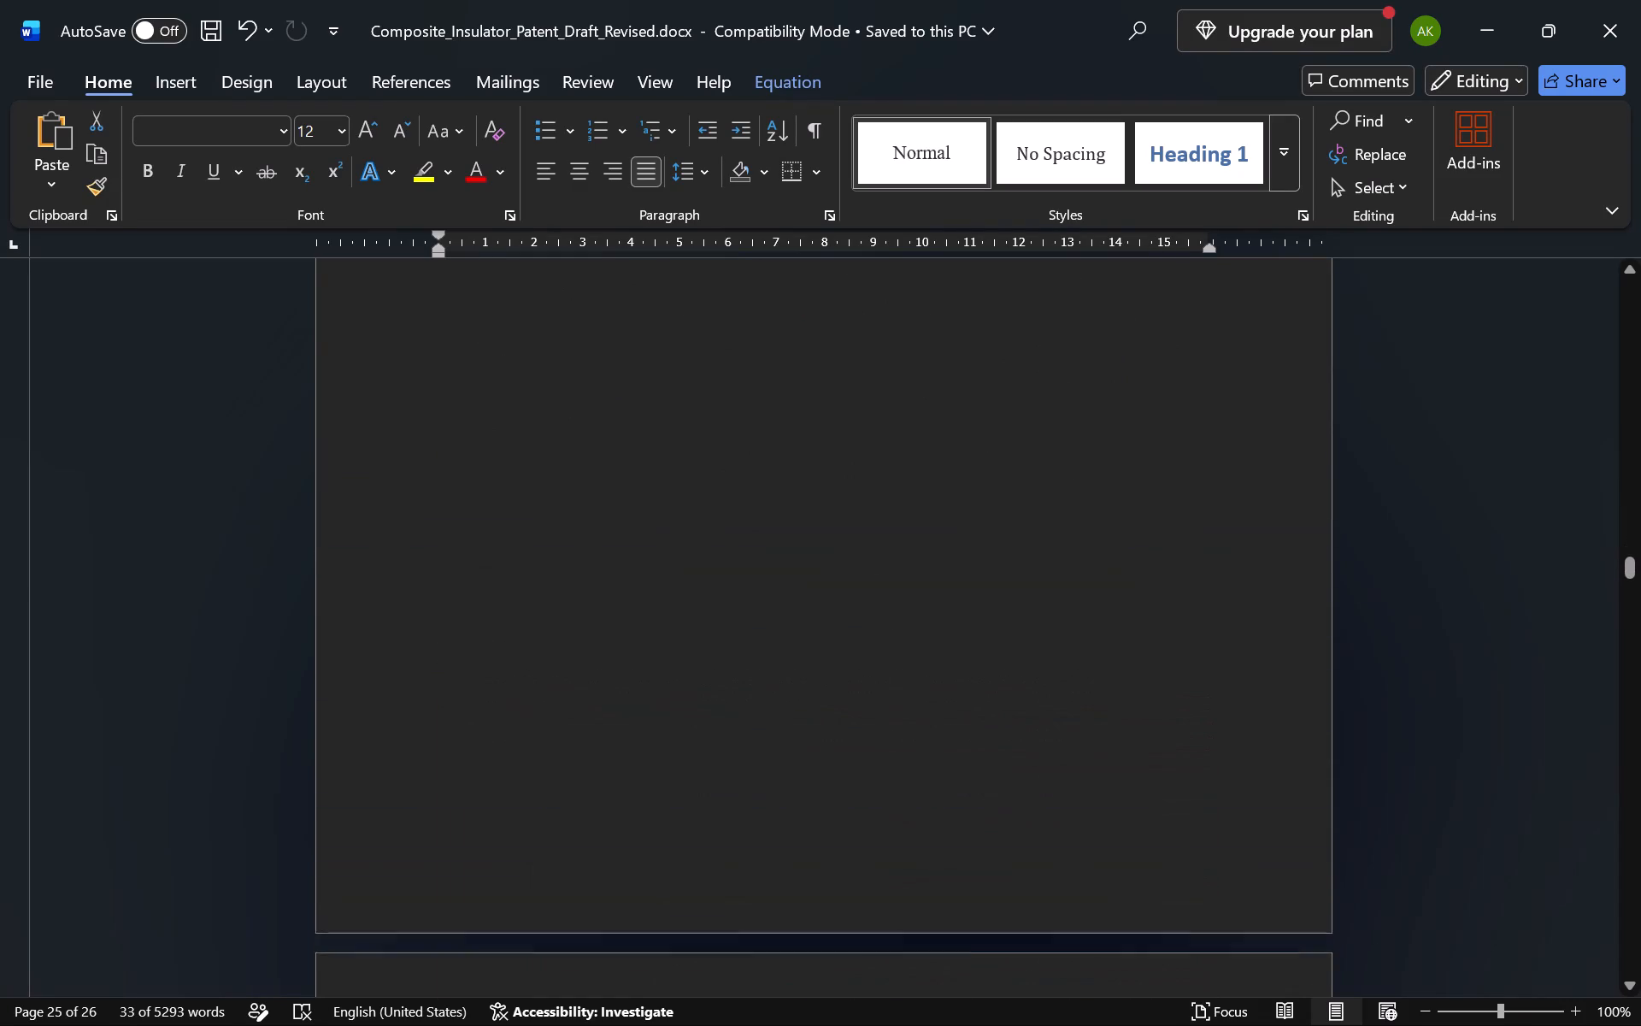
scroll(742, 657, "up", 2)
scroll(742, 657, "down", 2)
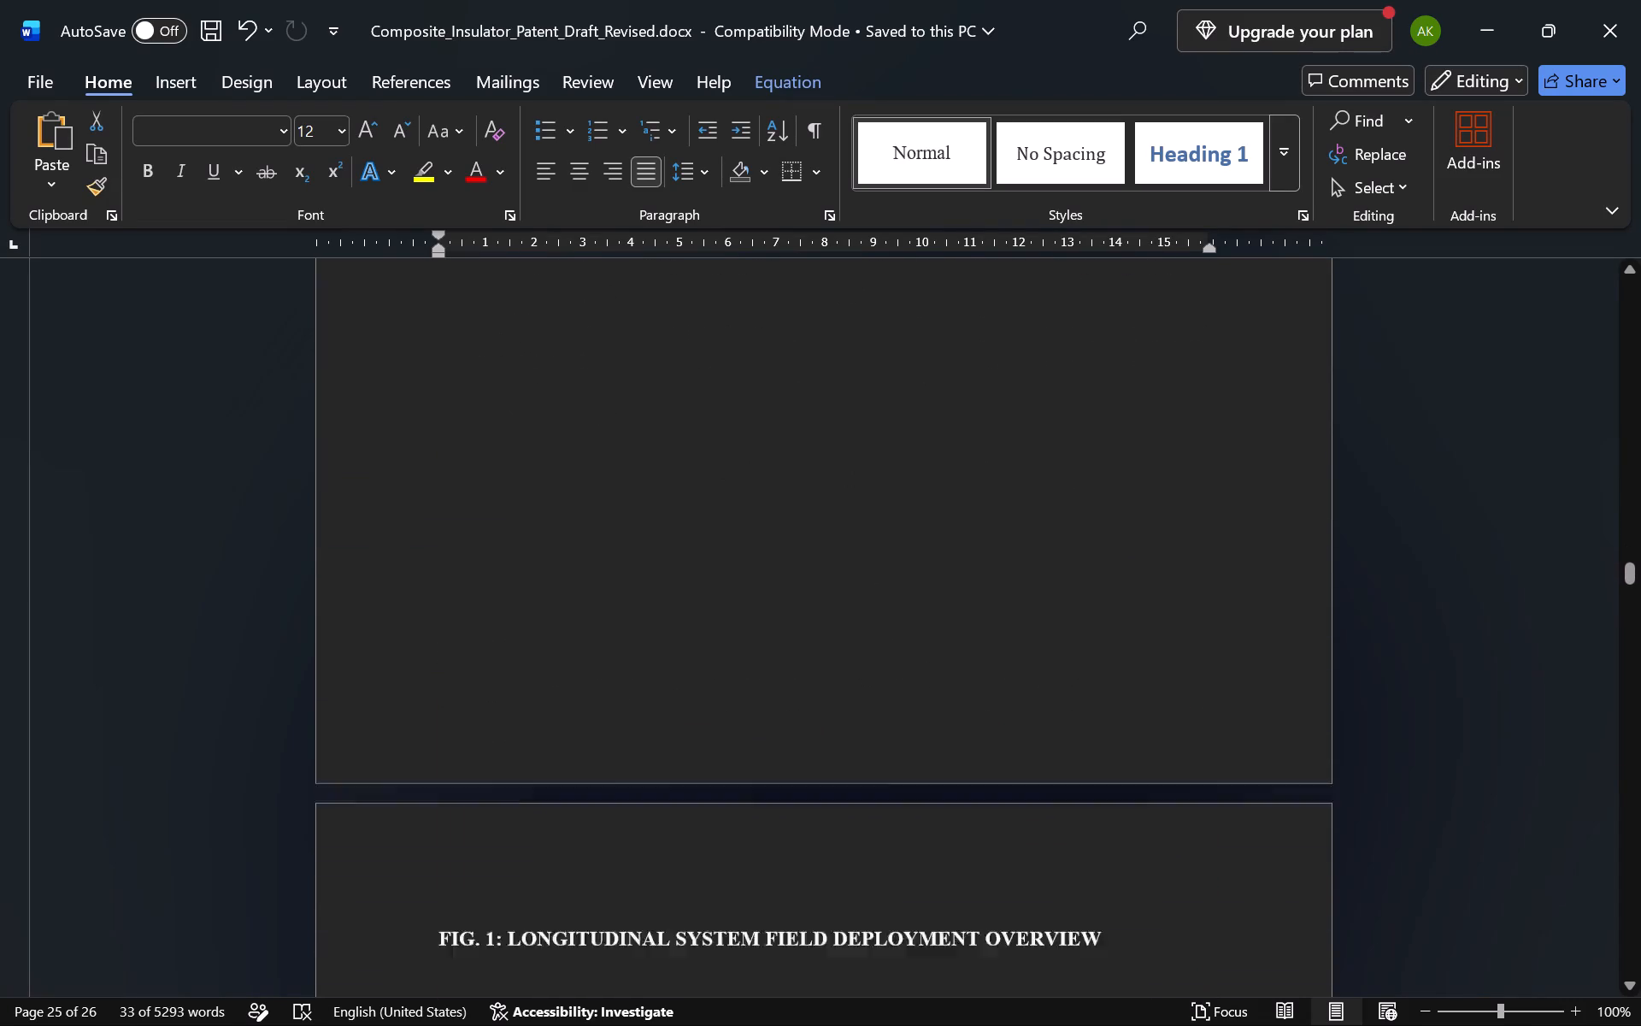
scroll(742, 657, "down", 1)
scroll(763, 724, "up", 2)
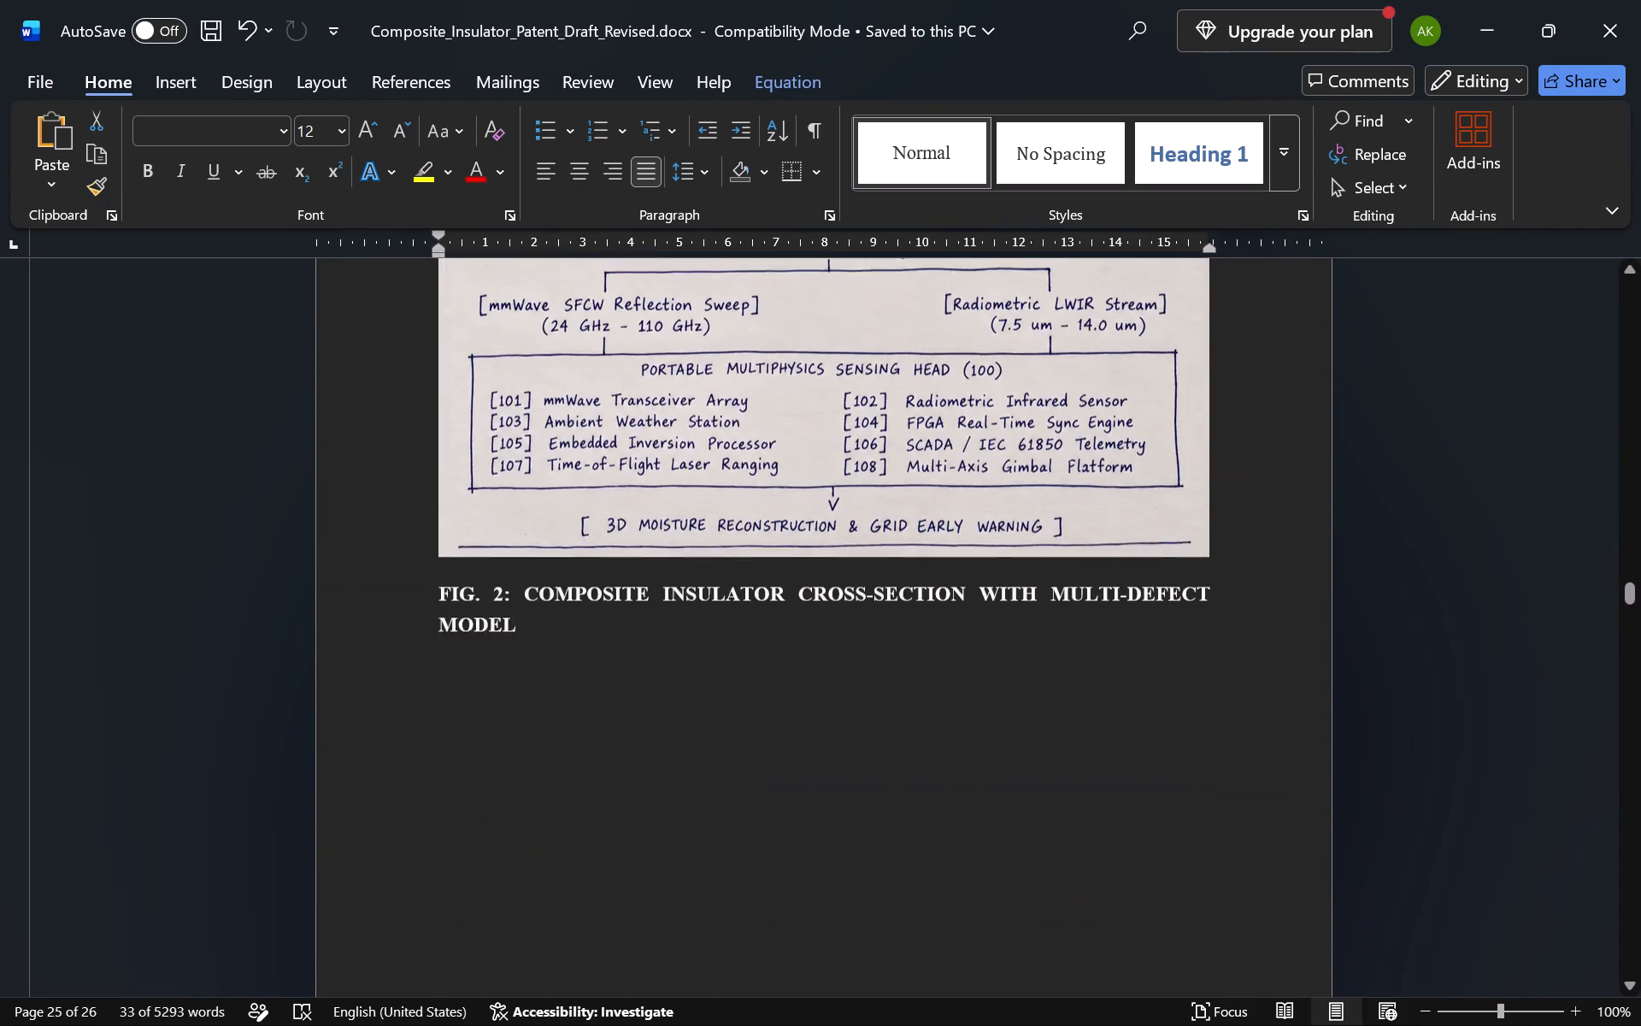
Insert a blank line between the FIG. 1 image and the FIG. 2 heading.
left_click(439, 604)
key("Return")
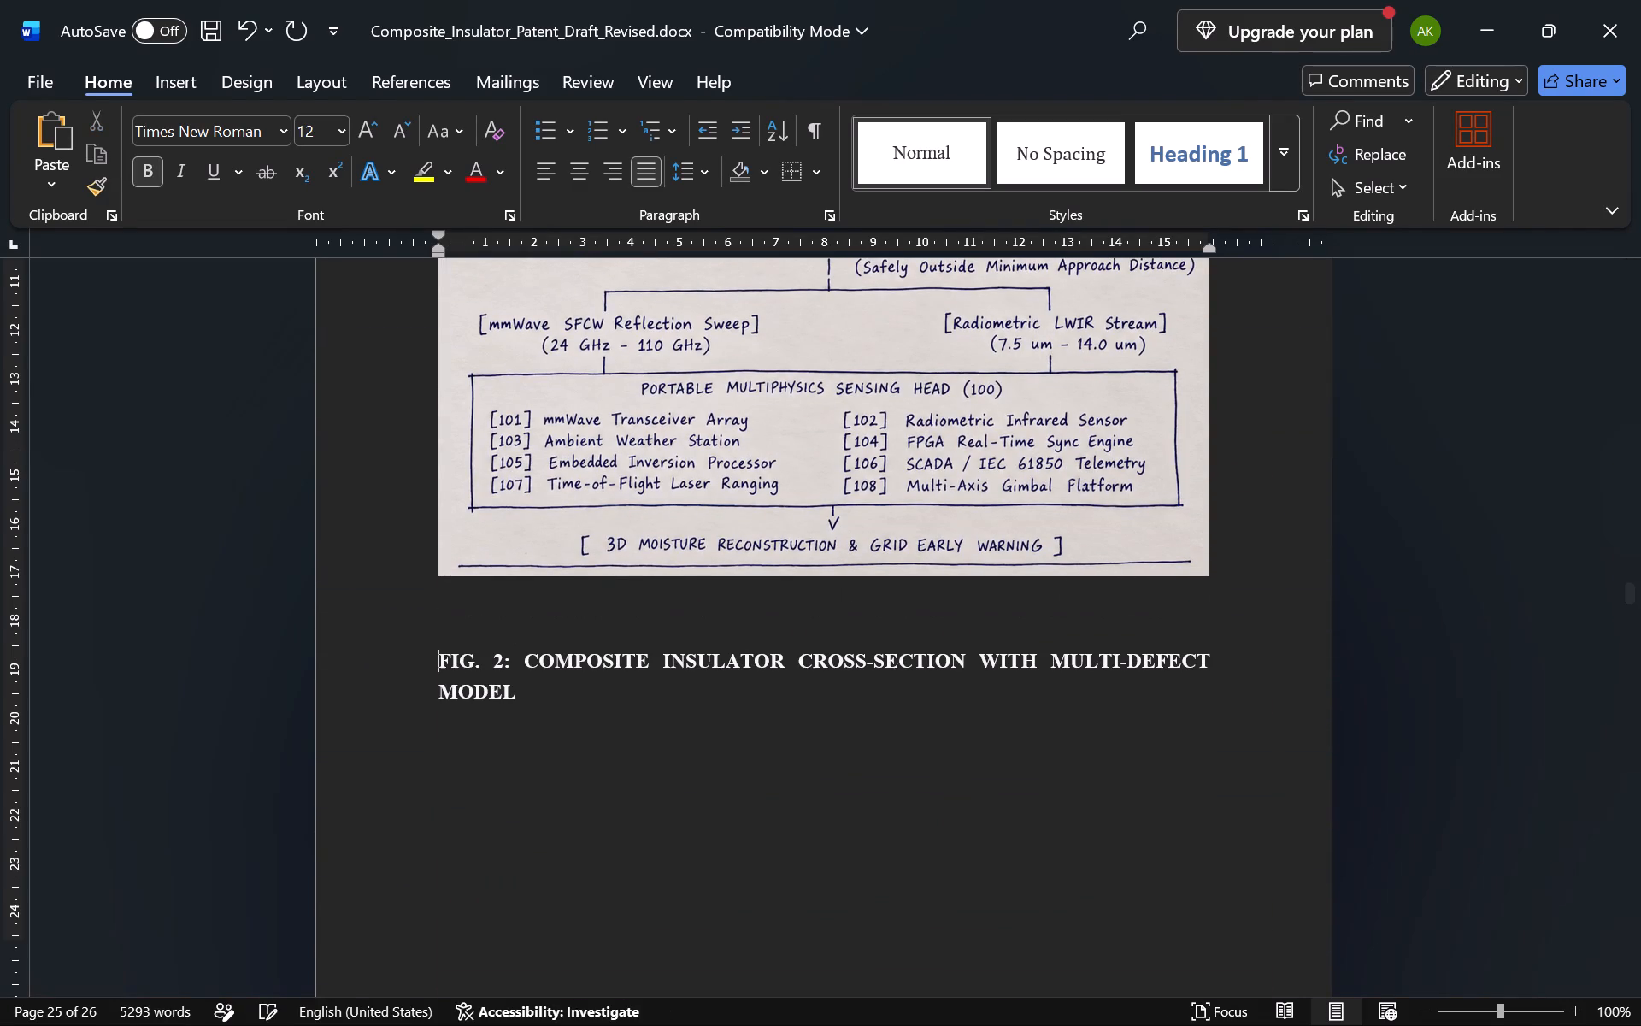
Scale the FIG. 1 field deployment schematic down proportionally to about 13.5 cm wide and check its page placement.
left_click(846, 509)
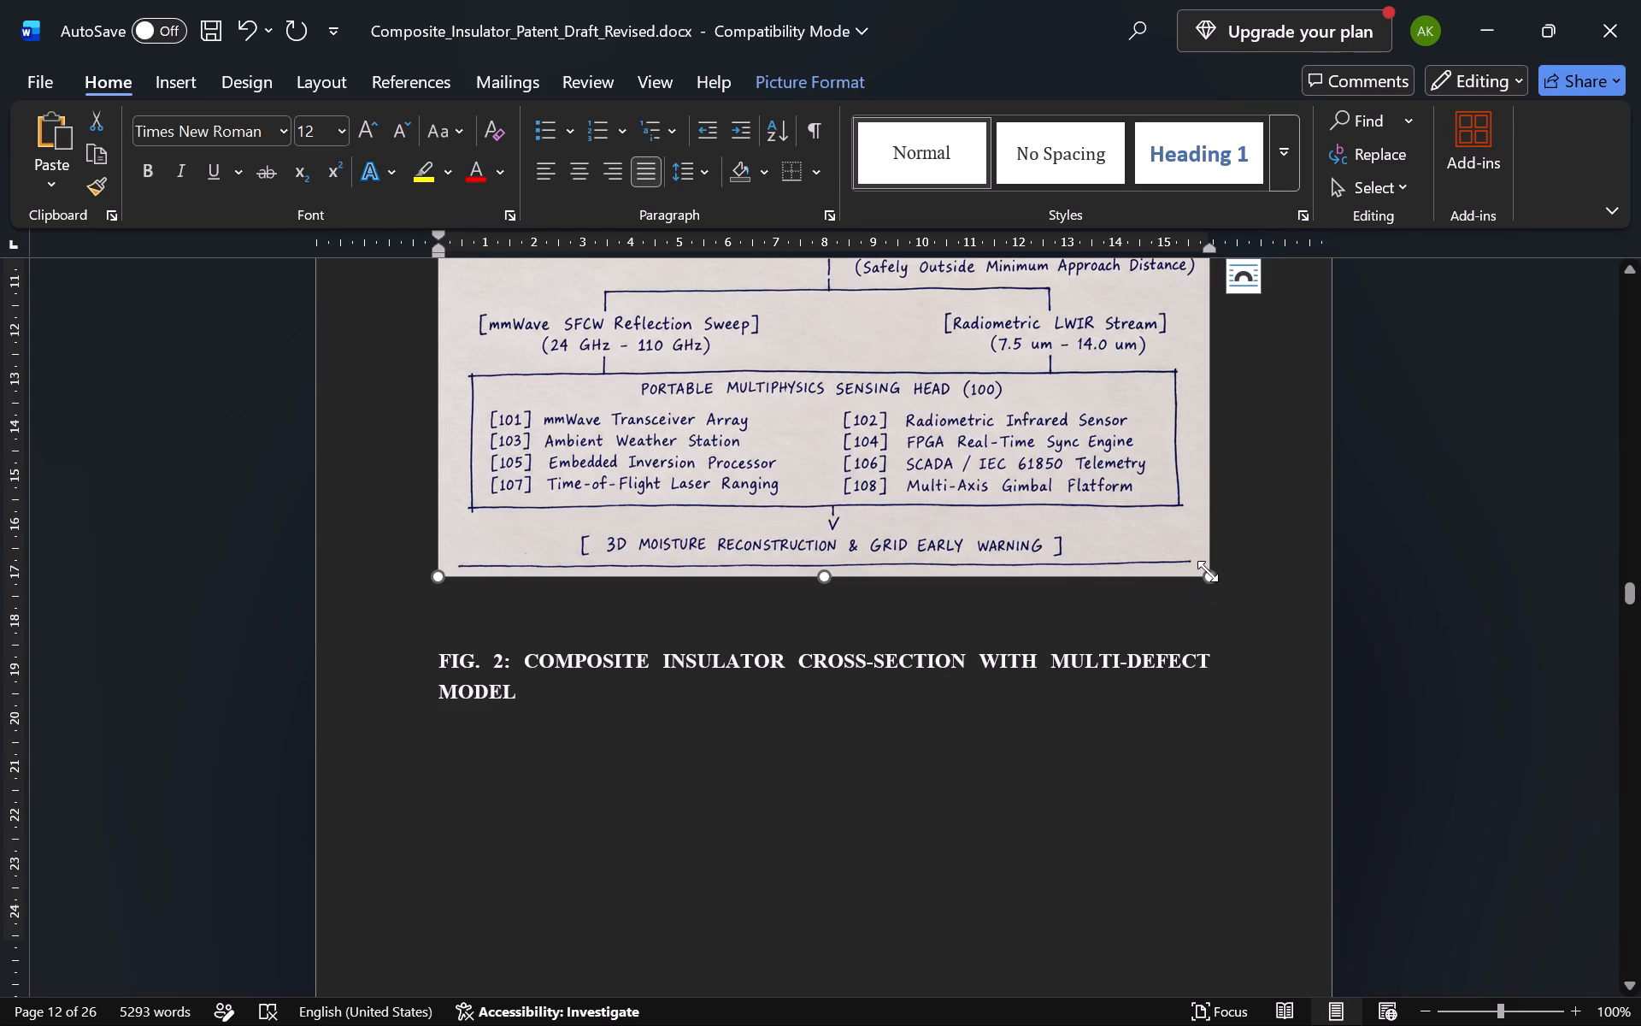
left_click_drag(1205, 572, 1153, 519)
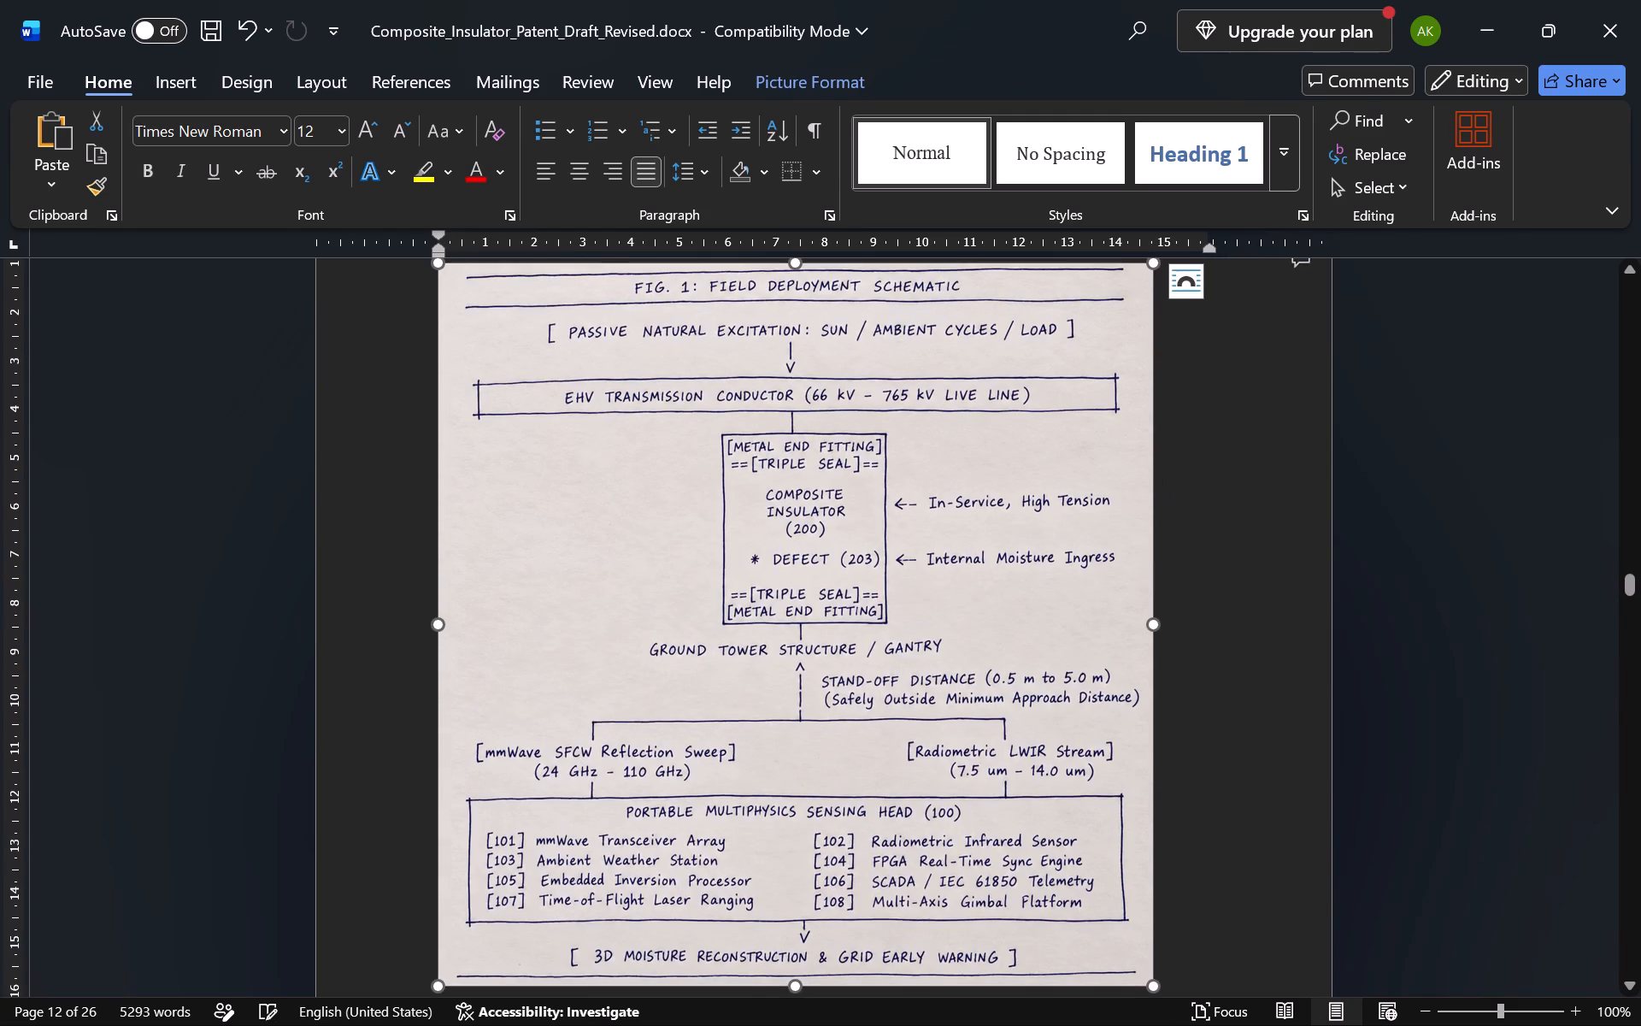
scroll(1153, 519, "up", 3)
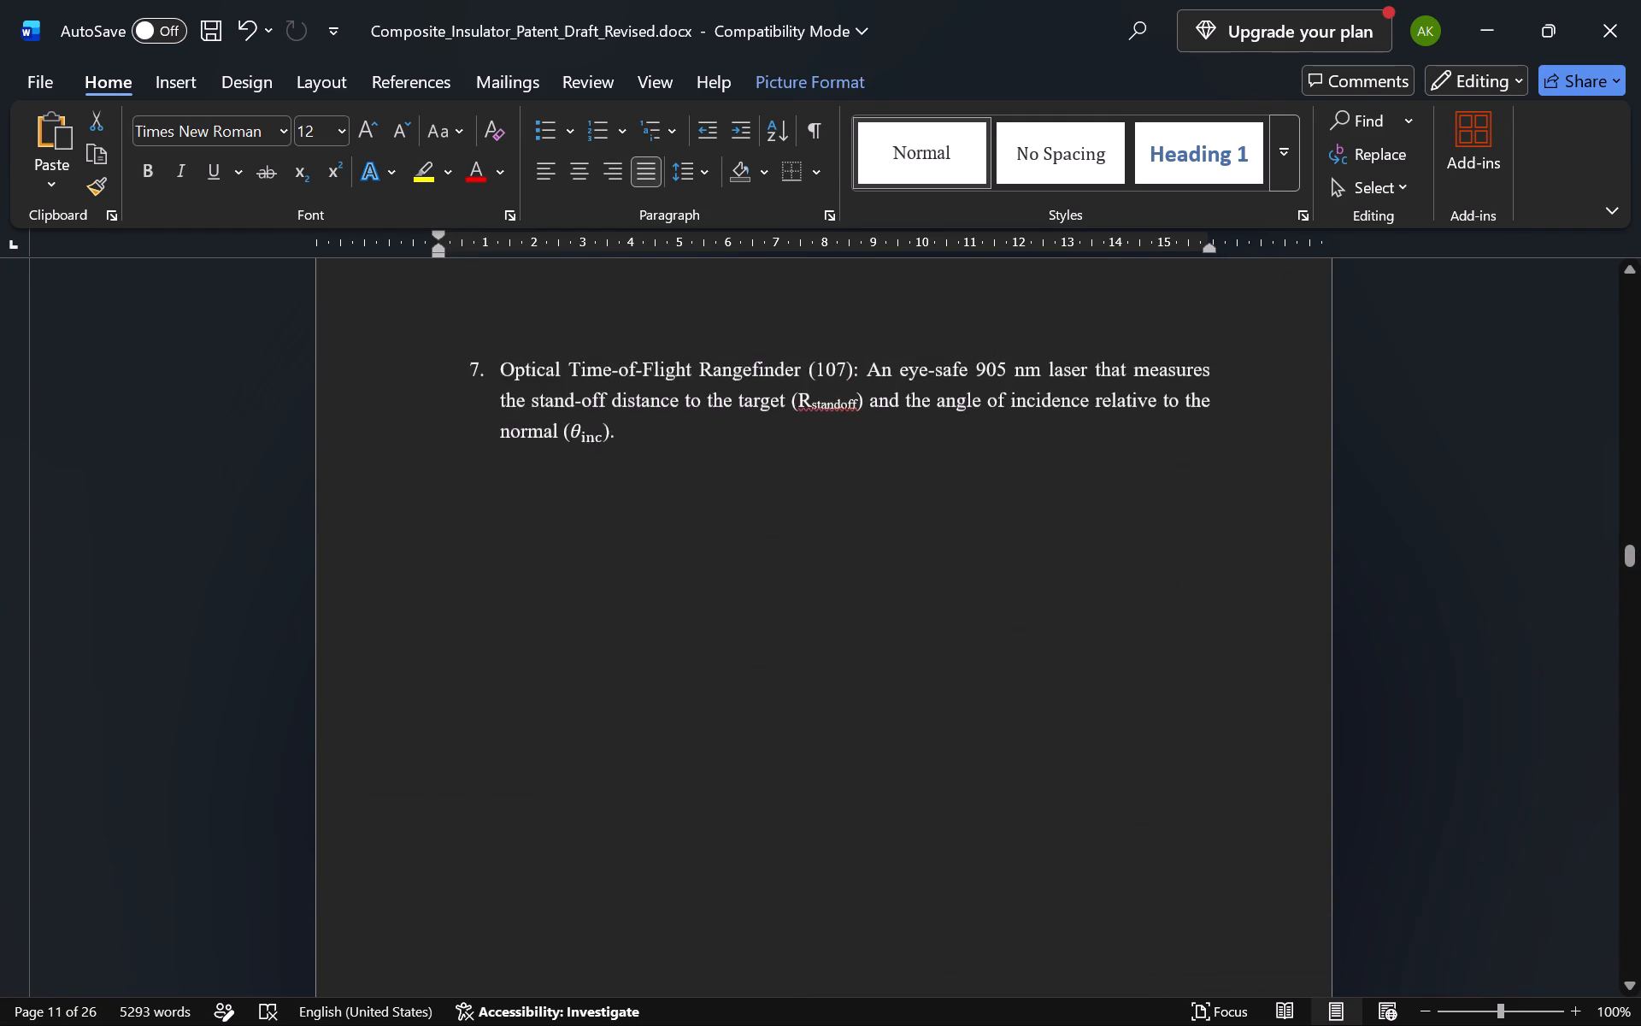
scroll(1153, 519, "down", 4)
scroll(1153, 519, "up", 1)
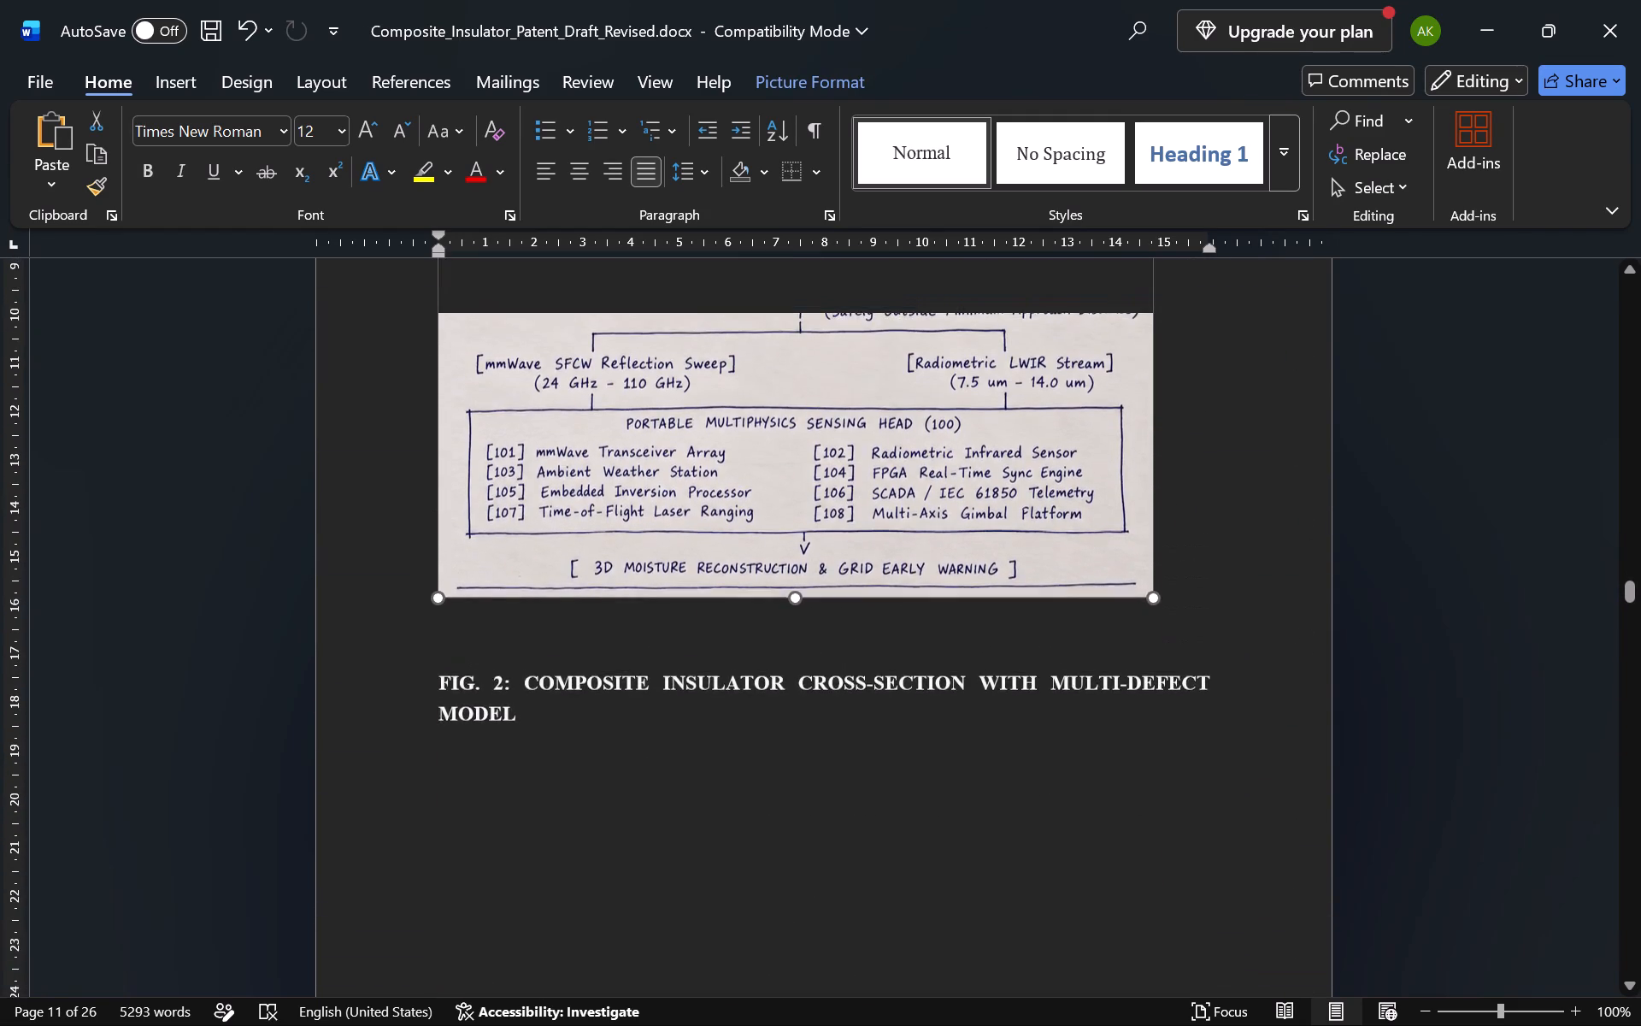
left_click_drag(1153, 733, 1142, 688)
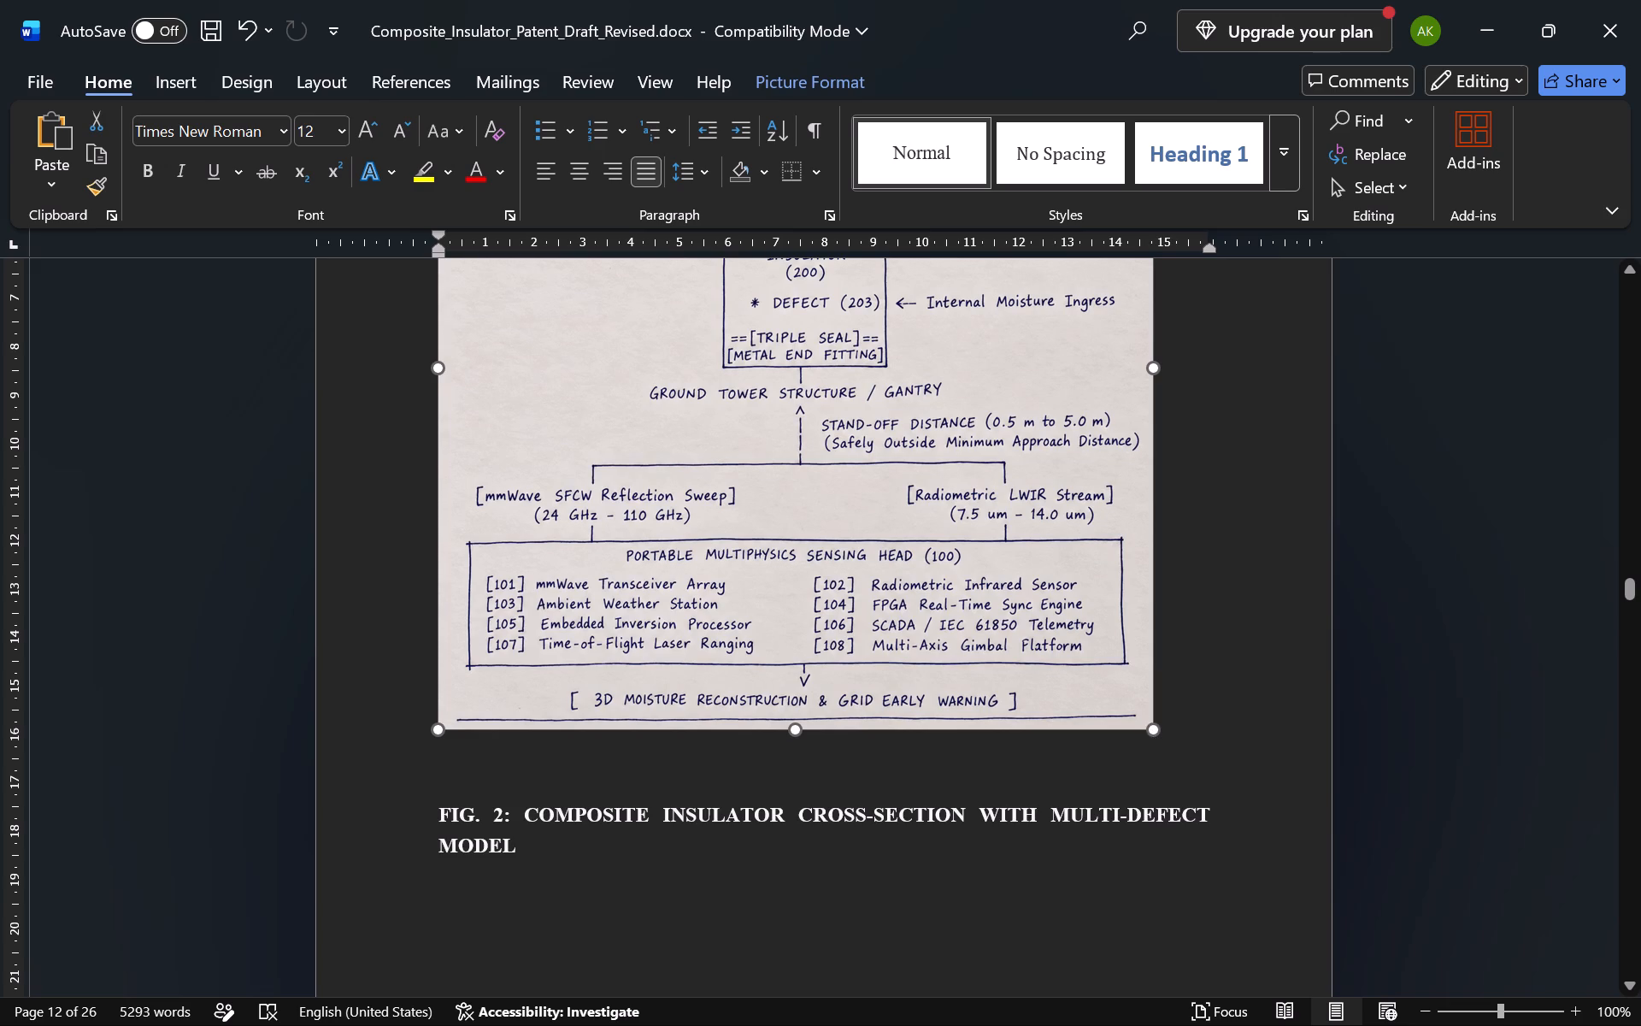
left_click_drag(1142, 688, 1093, 646)
scroll(1093, 646, "up", 3)
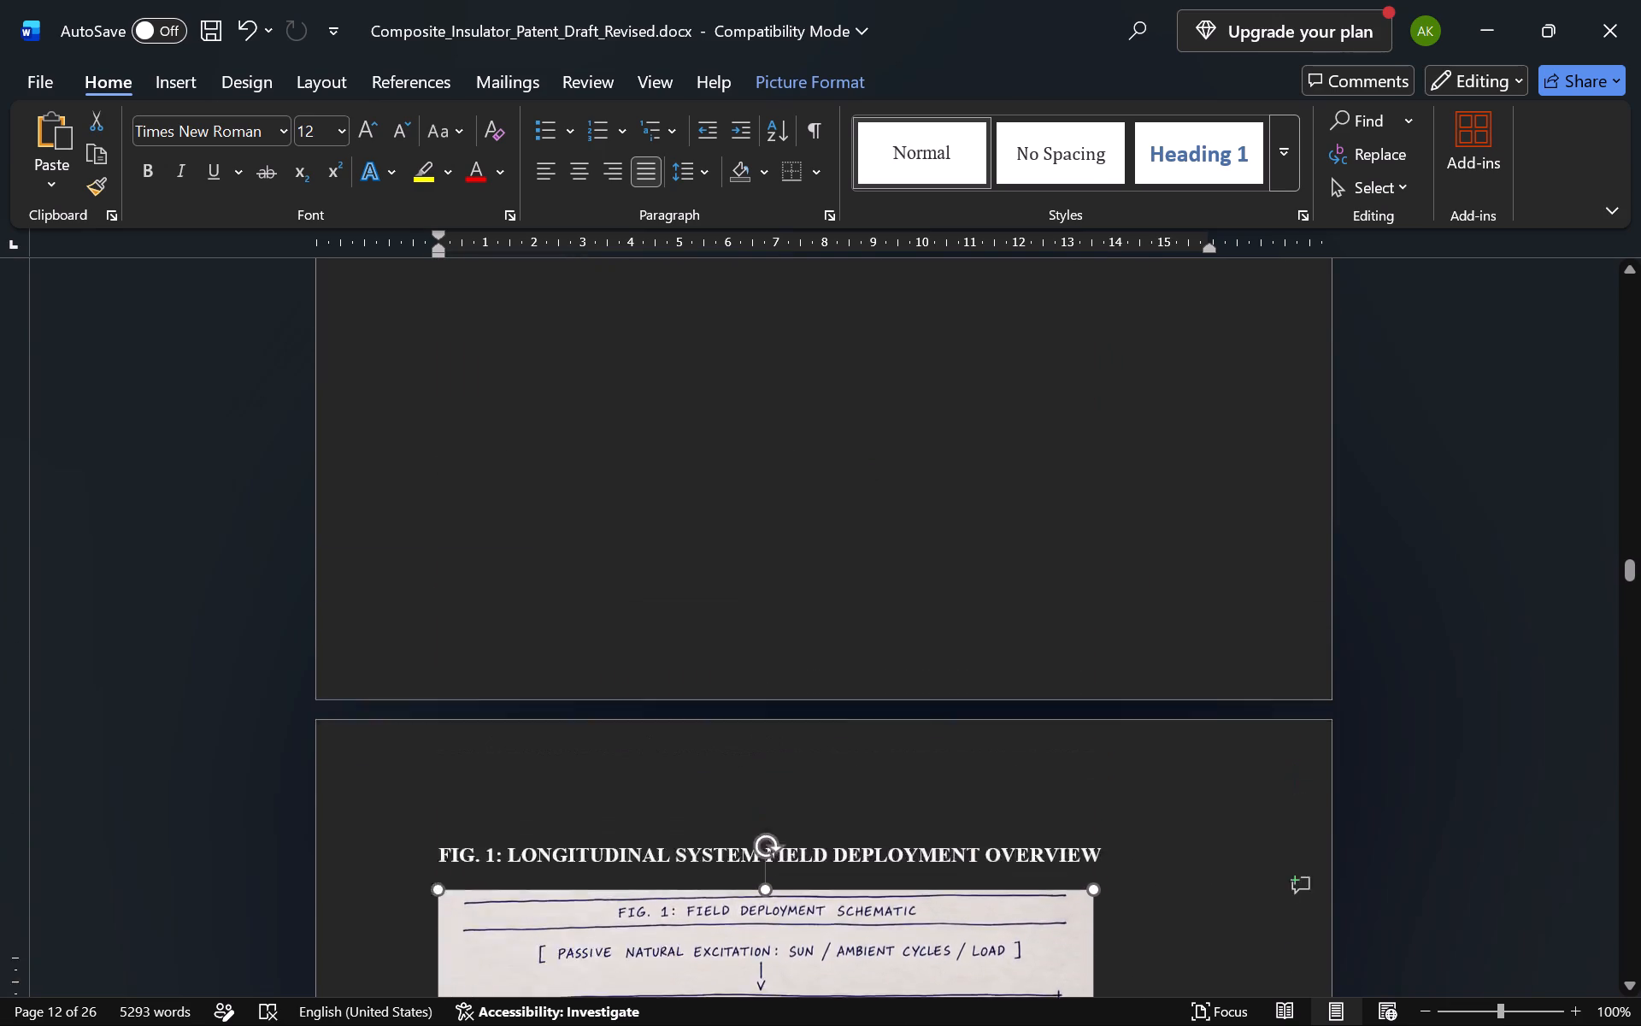
left_click(1024, 641)
scroll(1024, 641, "up", 1)
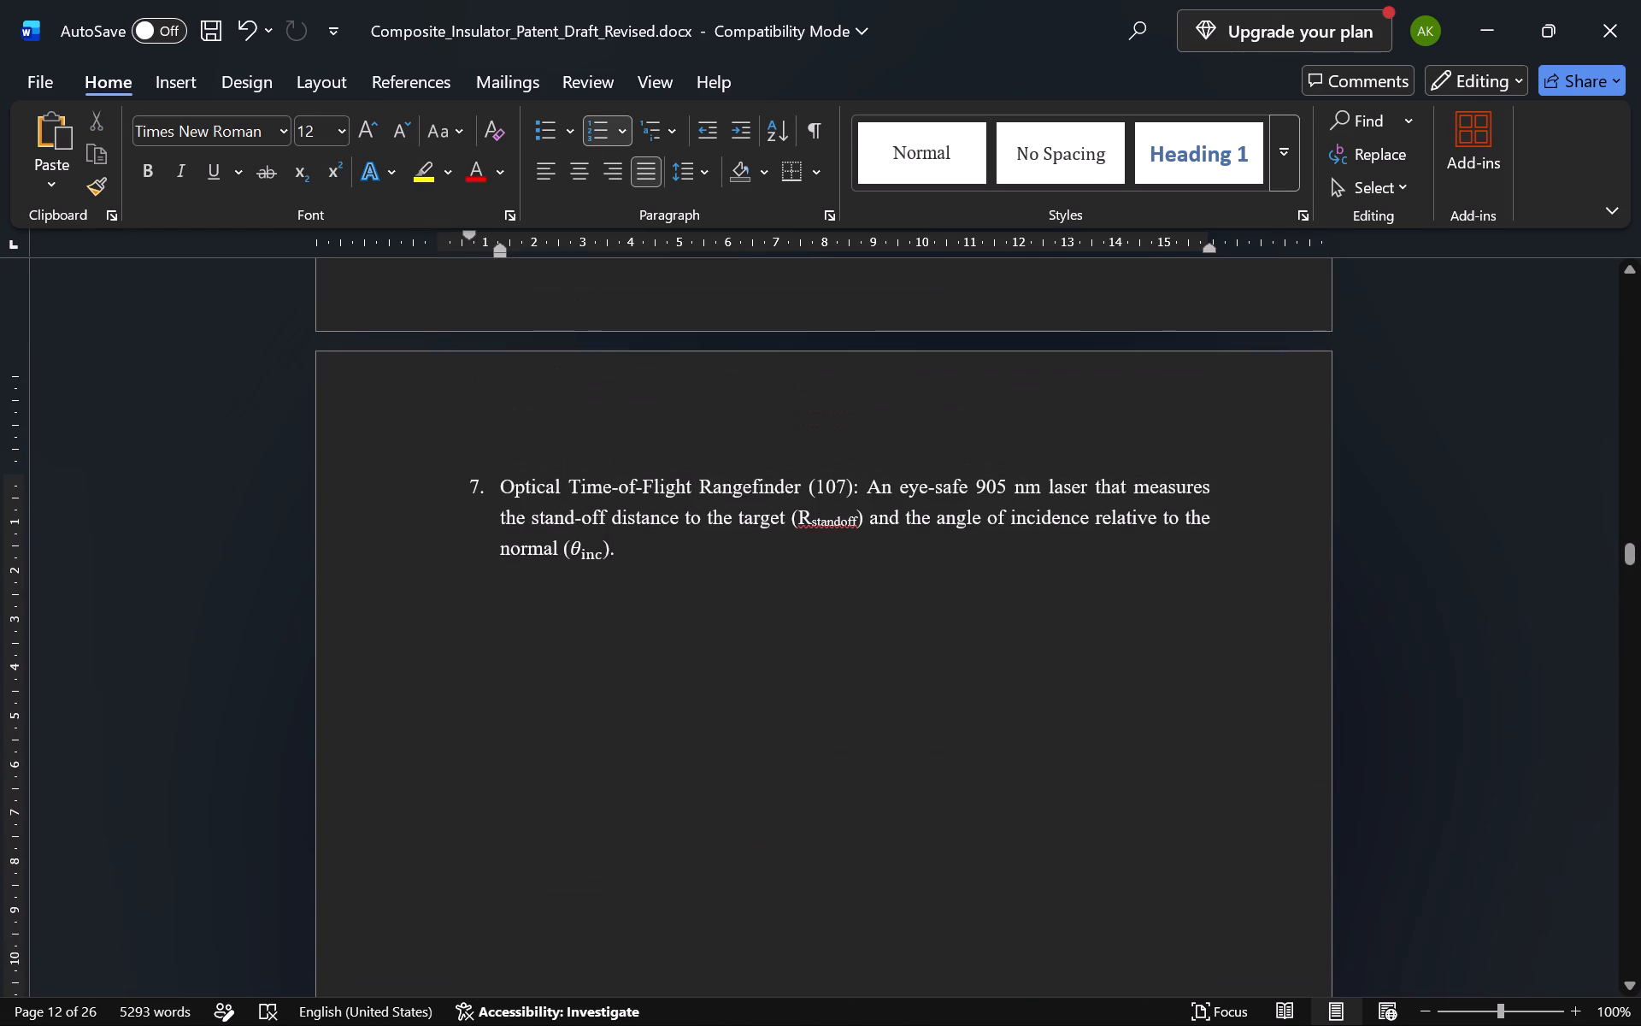
scroll(1024, 641, "down", 4)
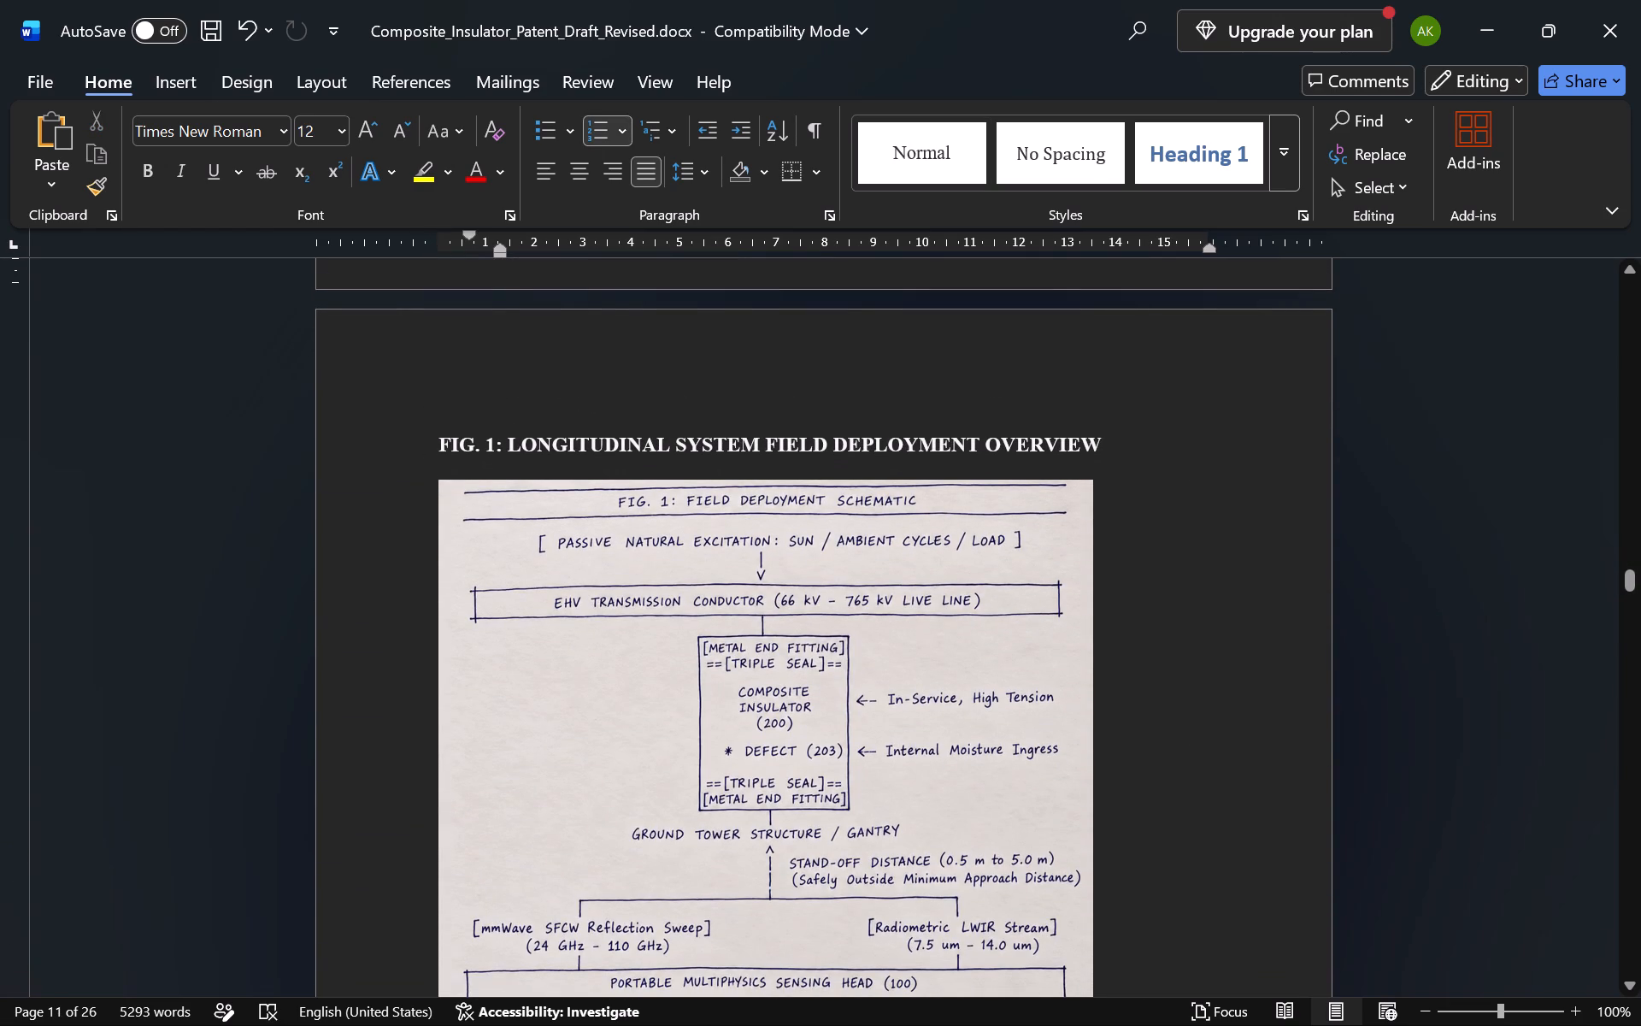
Pull the FIG. 1 heading back beneath rangefinder item 7 as an unnumbered line, separated from the item by one blank line.
left_click(1127, 445)
key("Return")
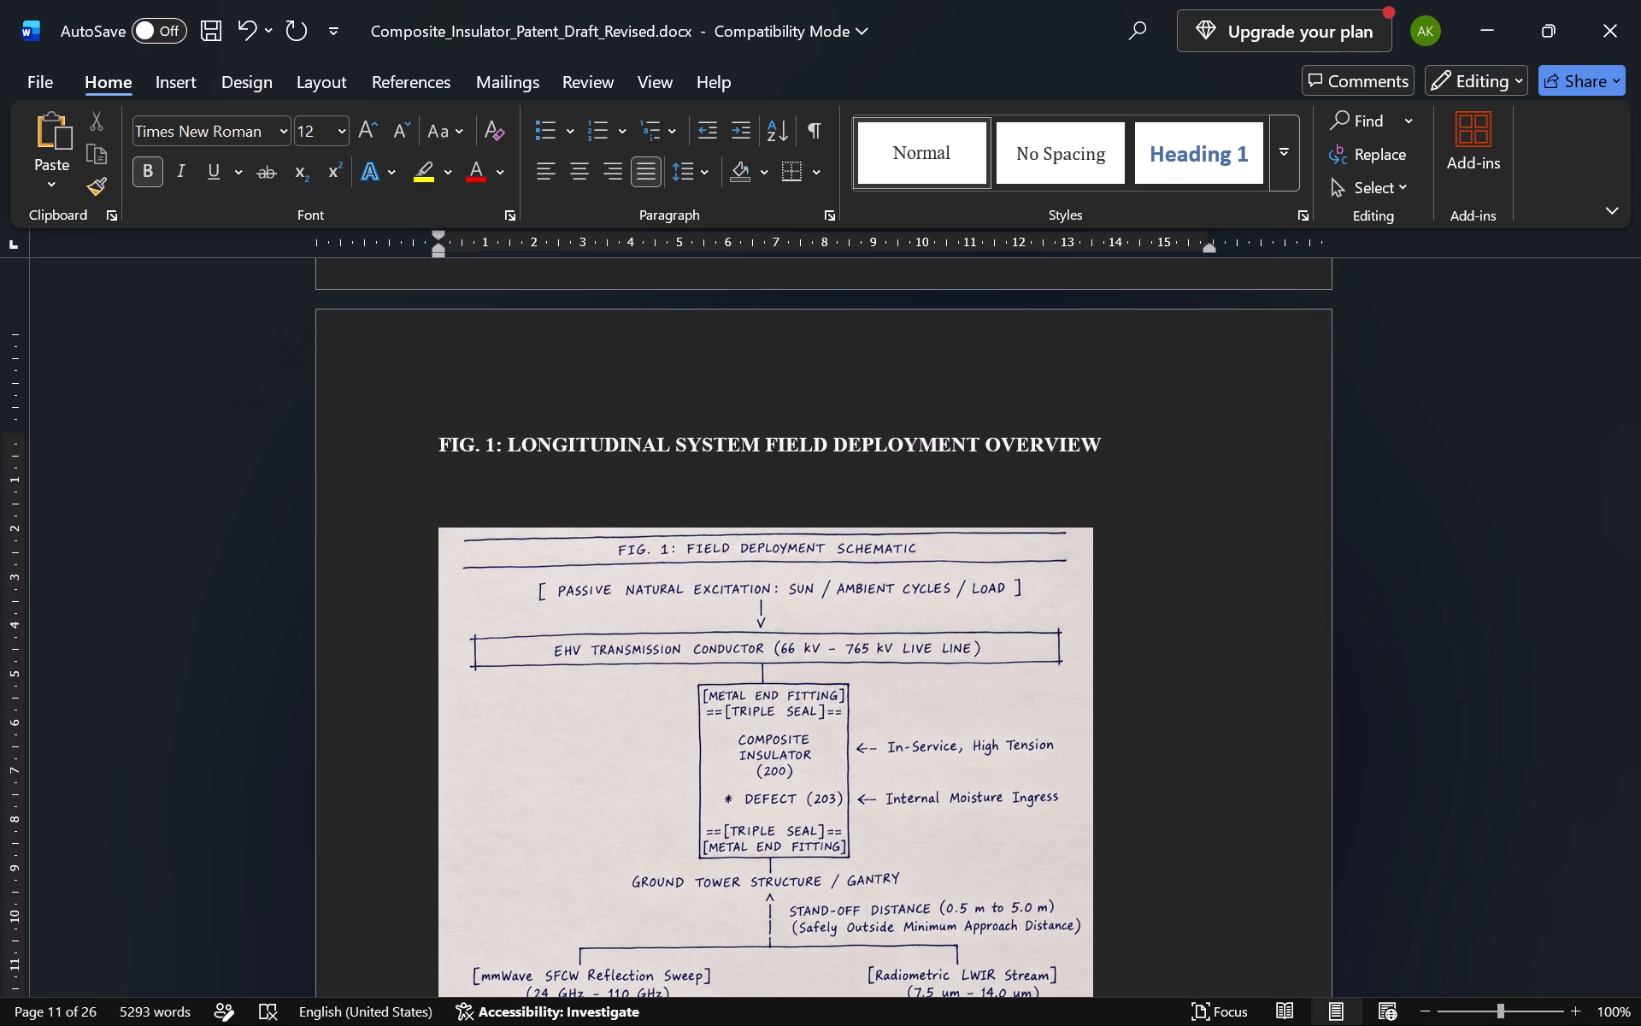
key("Up")
key("BackSpace")
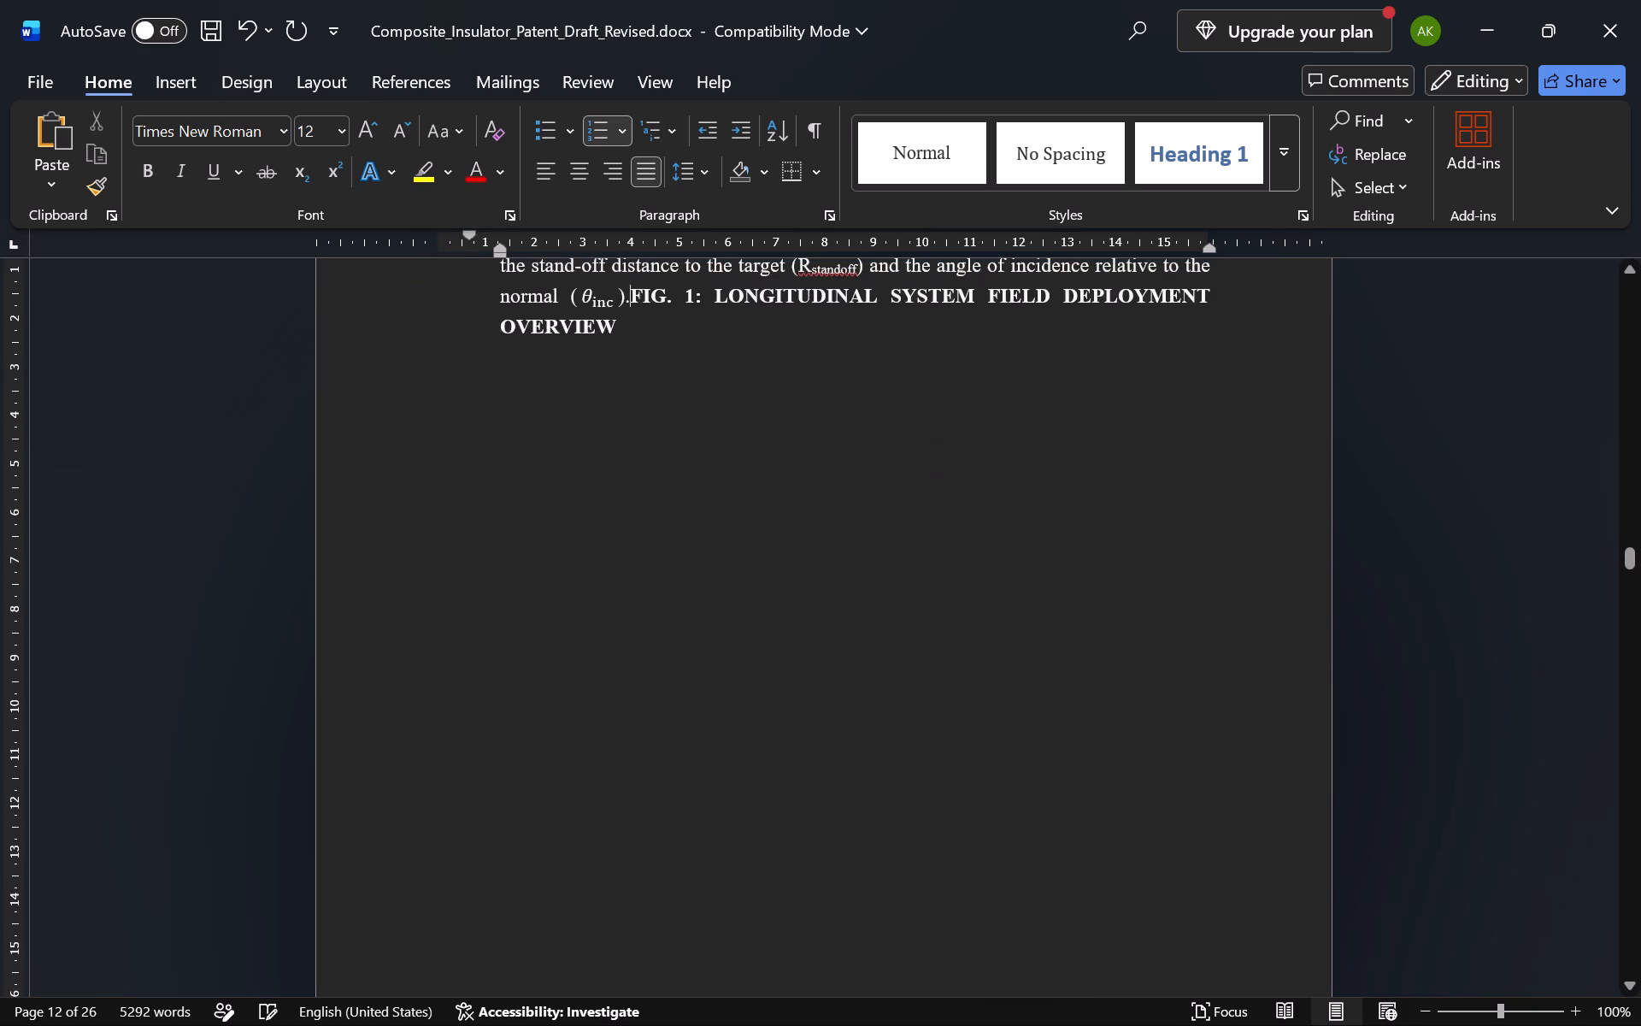
scroll(1127, 445, "up", 1)
key("Return")
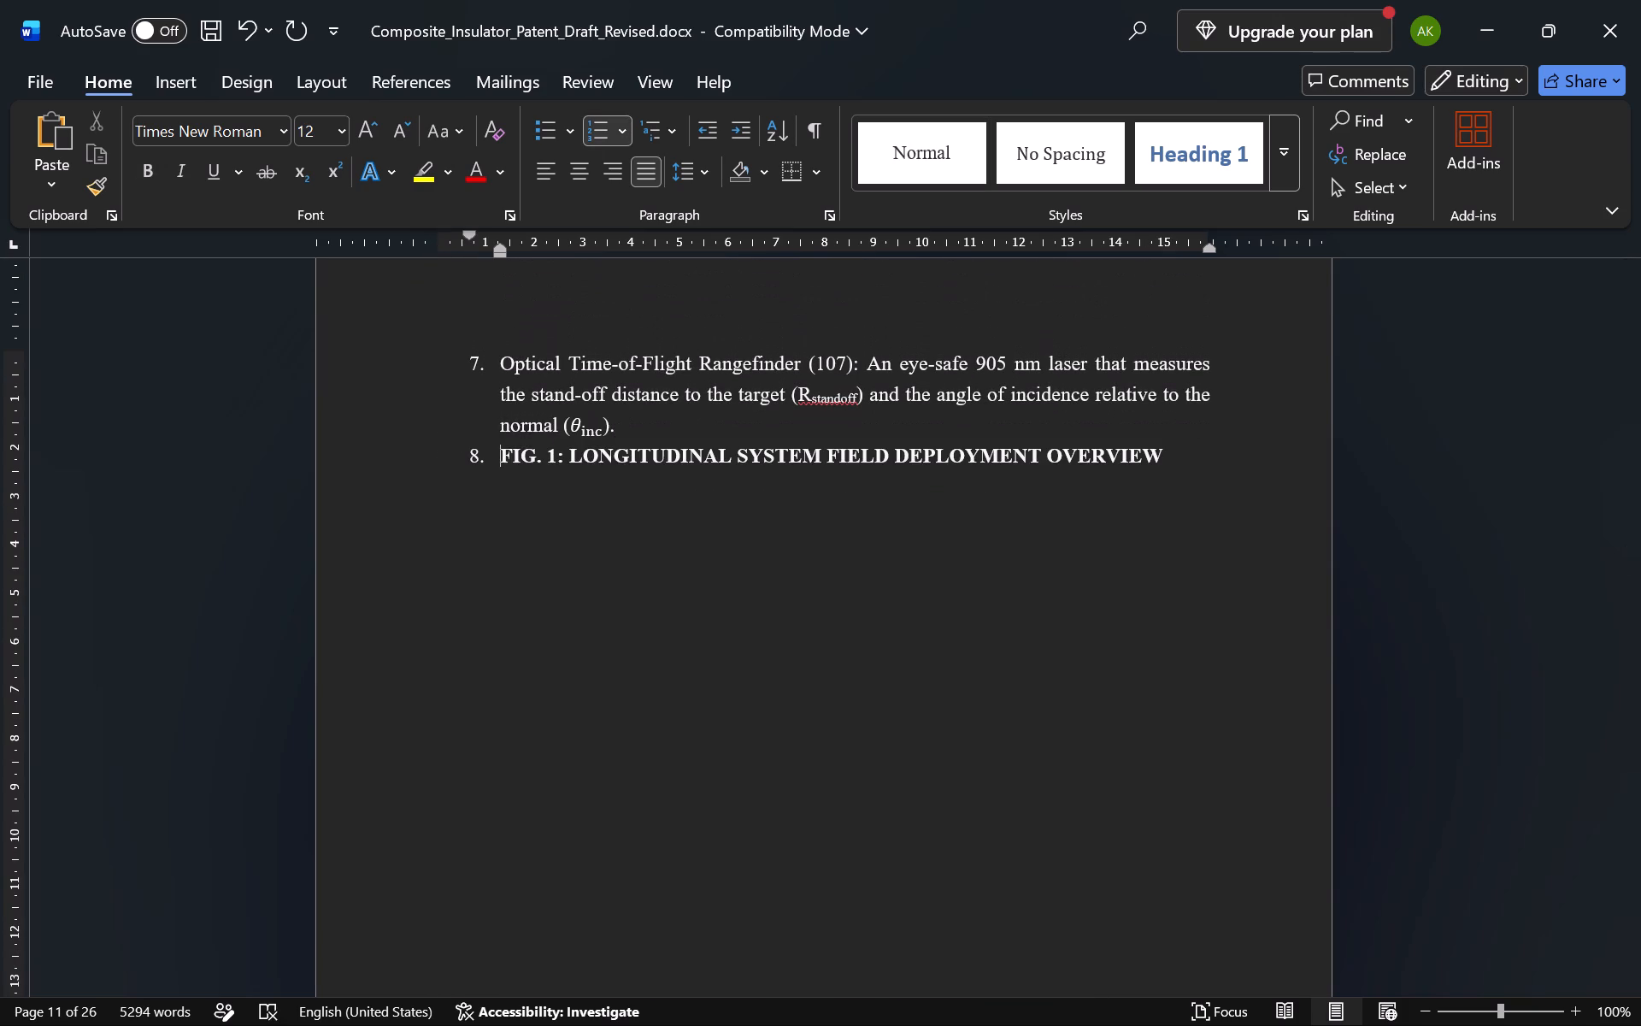
key("BackSpace")
key("Return")
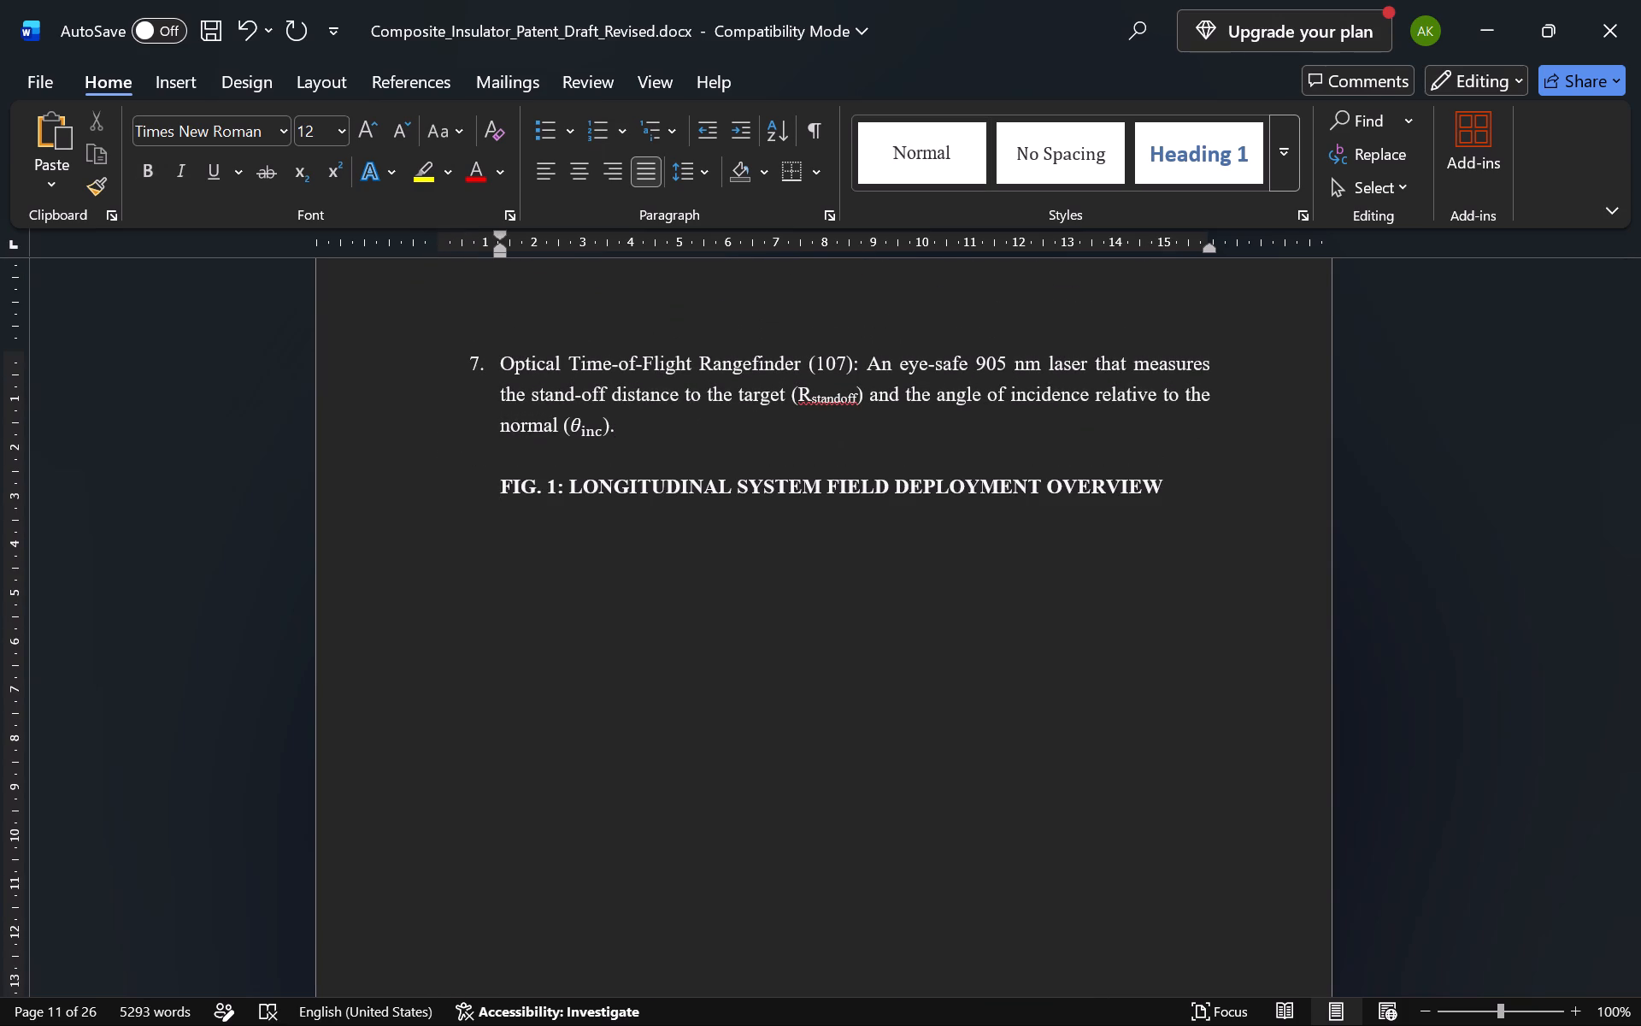
key("BackSpace")
key("Return")
Remove the empty lines above the FIG. 1 image to bring it under its heading, leaving one blank line between them.
scroll(603, 433, "down", 1)
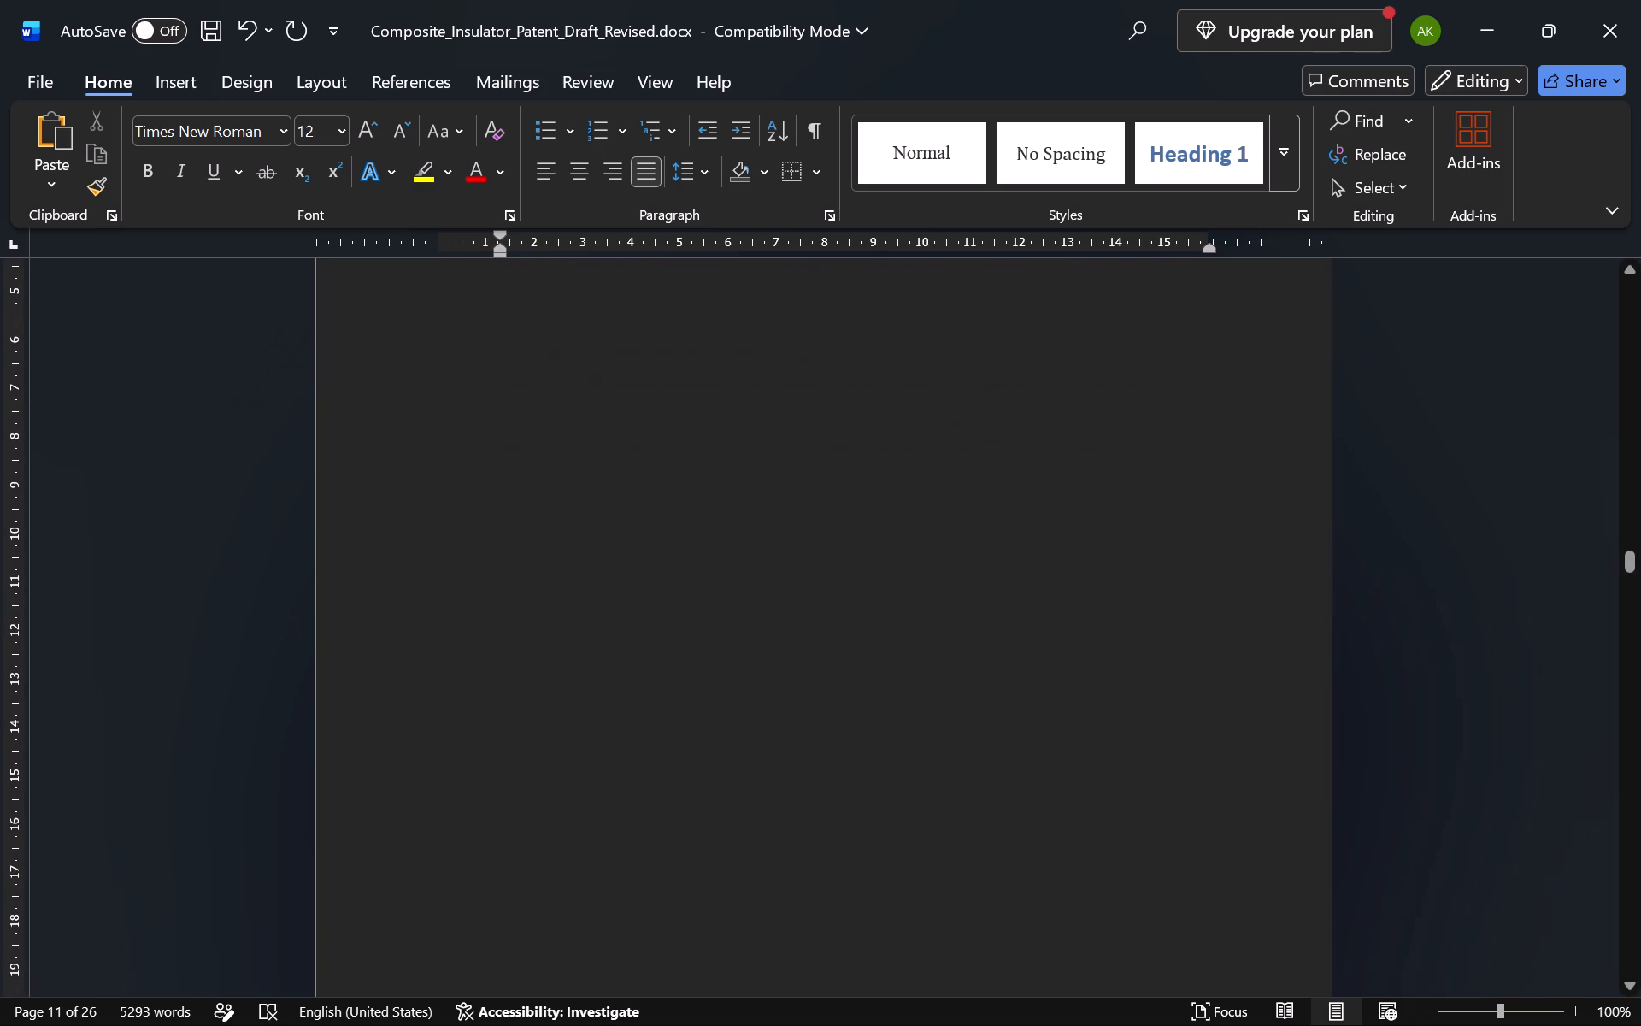
scroll(603, 433, "down", 1)
left_click(603, 433)
scroll(603, 433, "down", 2)
scroll(530, 439, "up", 1)
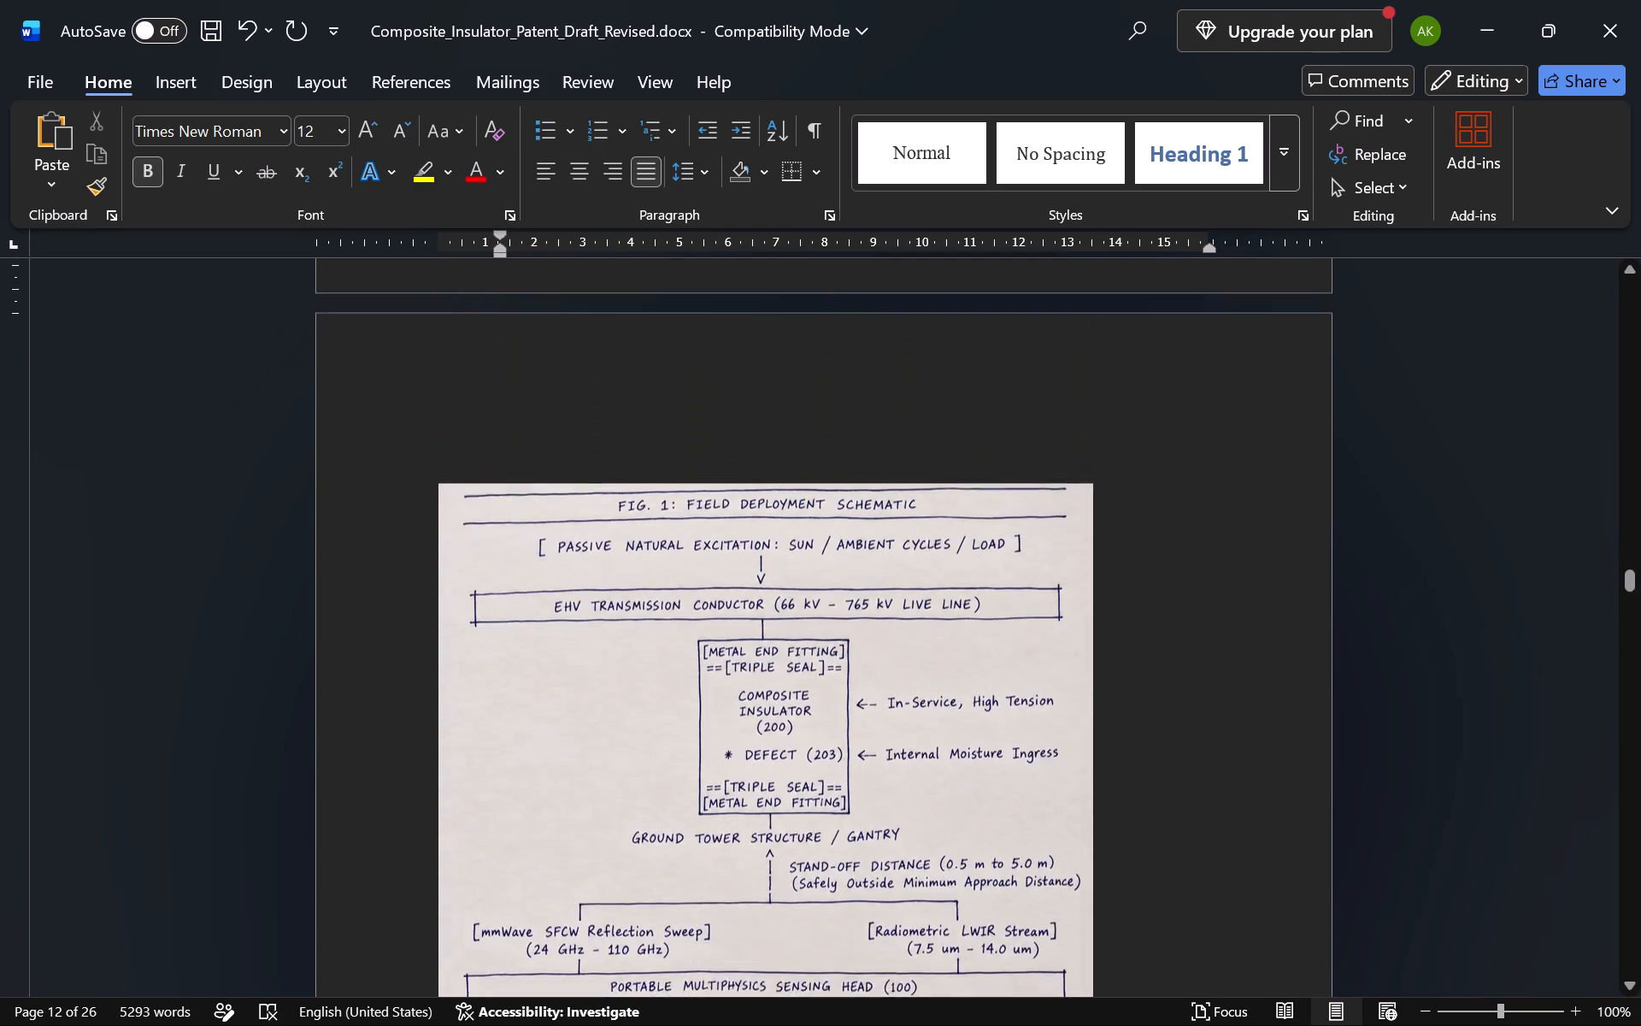
left_click(426, 523)
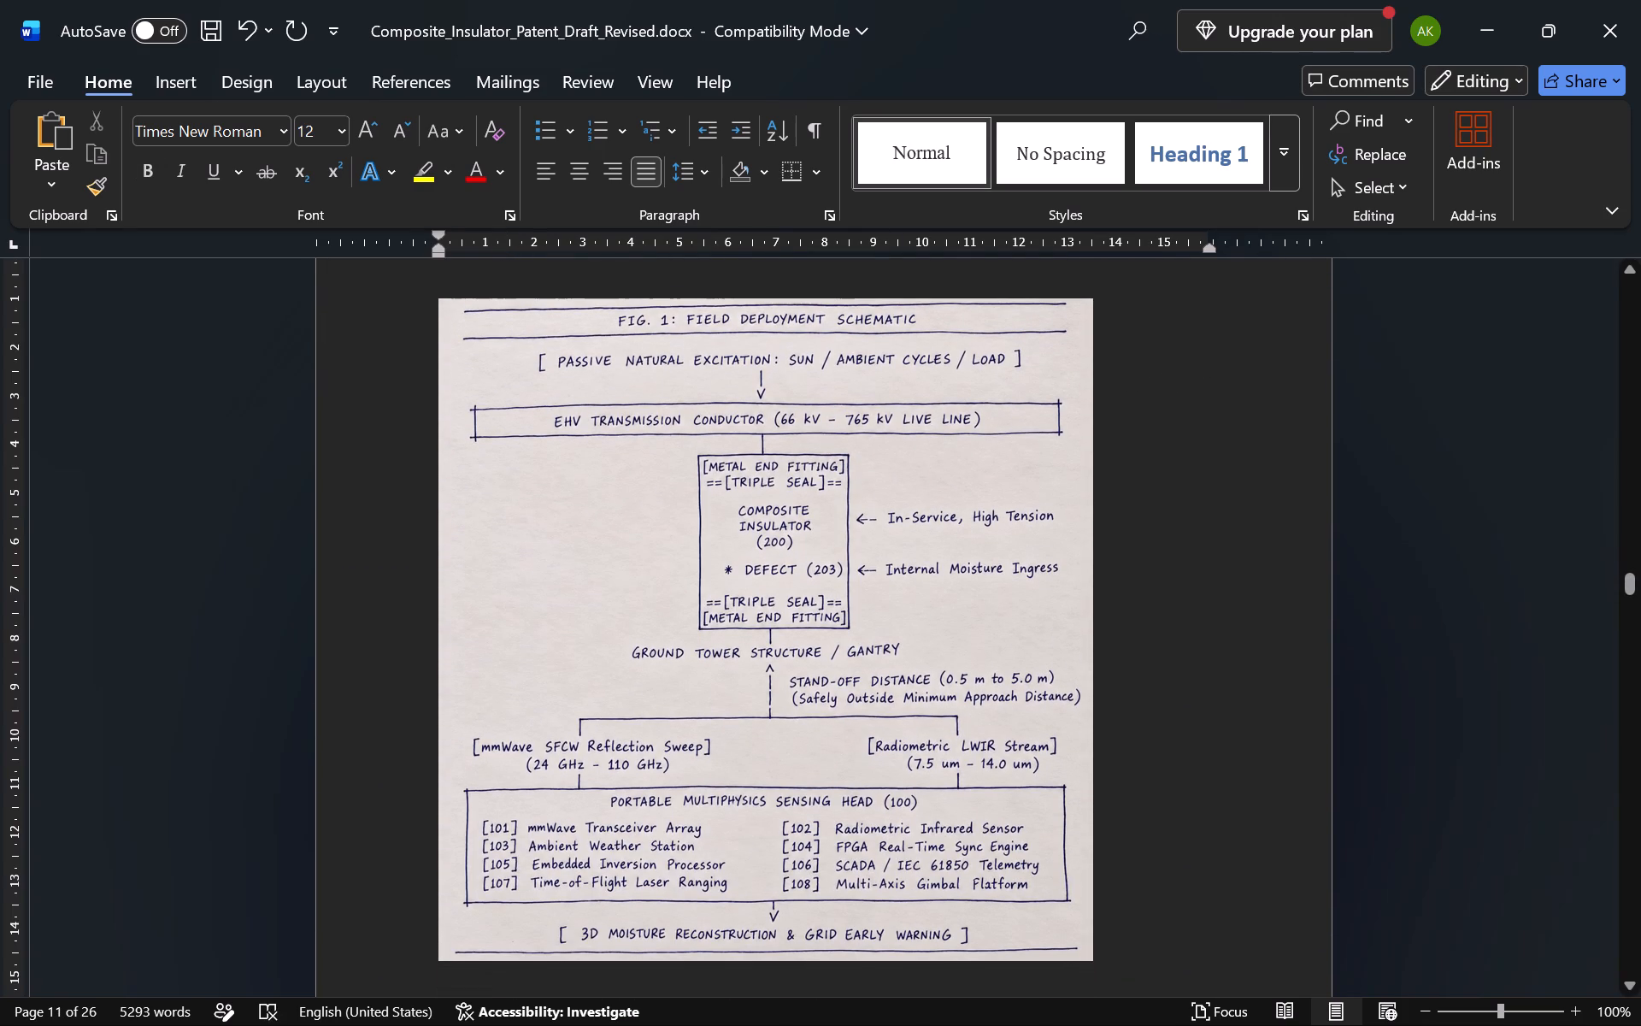
key("BackSpace")
scroll(426, 523, "up", 1)
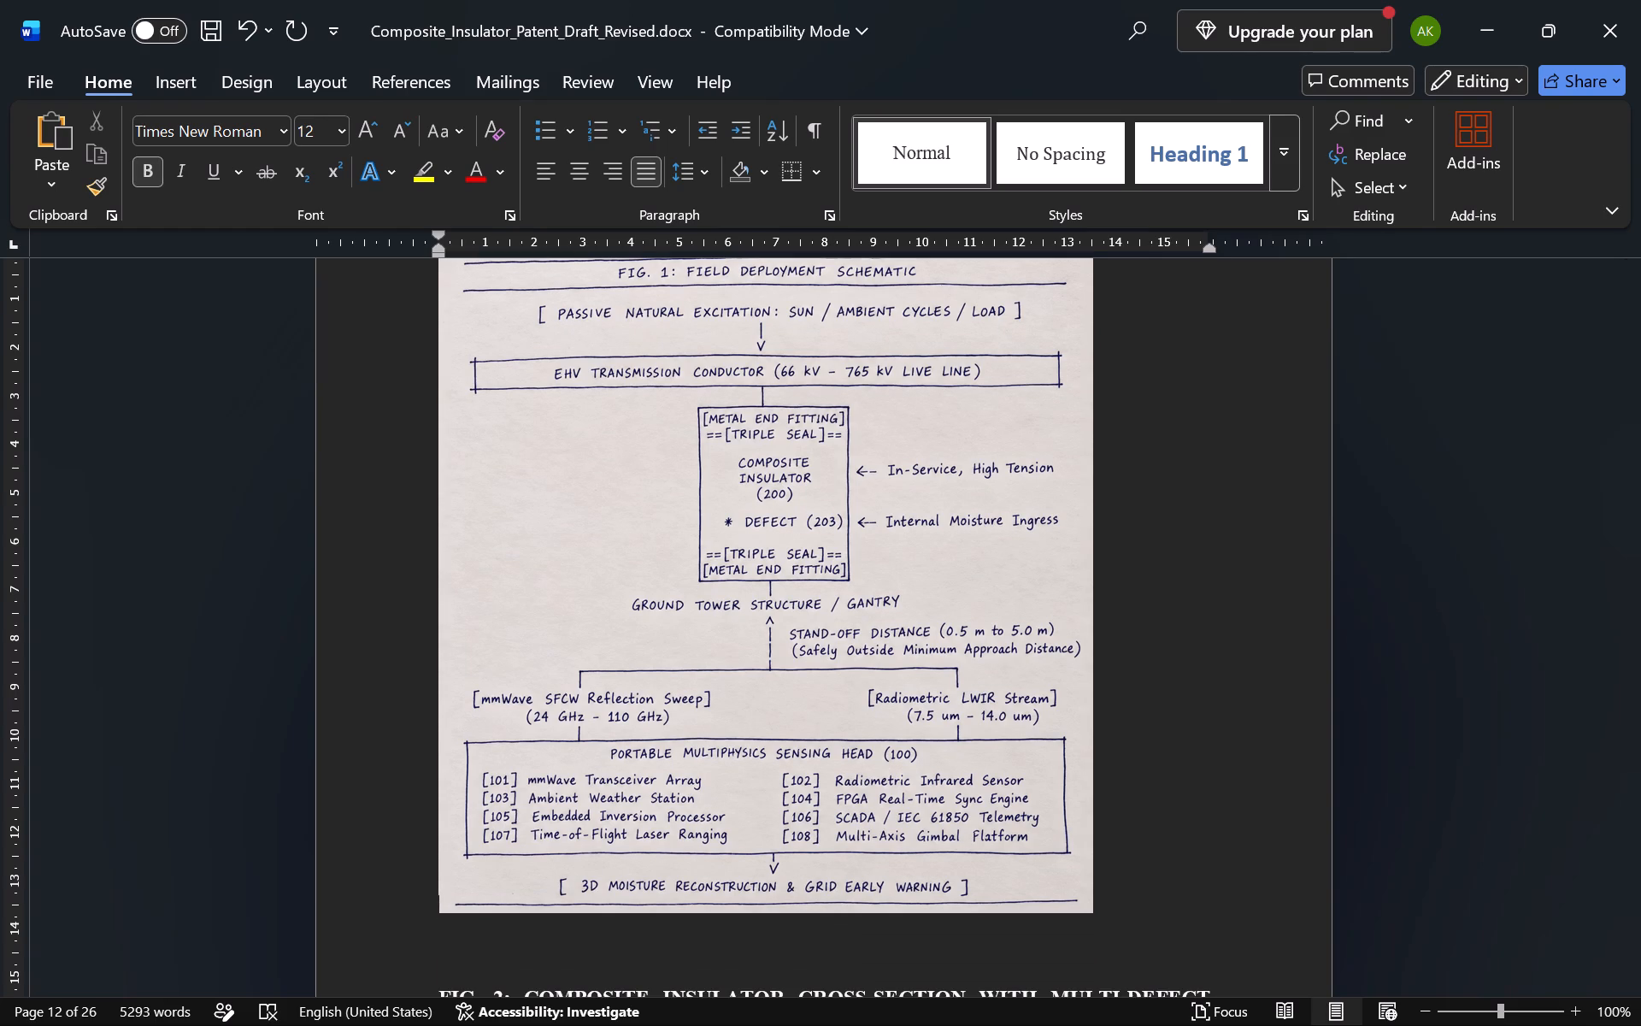
scroll(426, 523, "up", 1)
key("BackSpace")
scroll(426, 523, "up", 1)
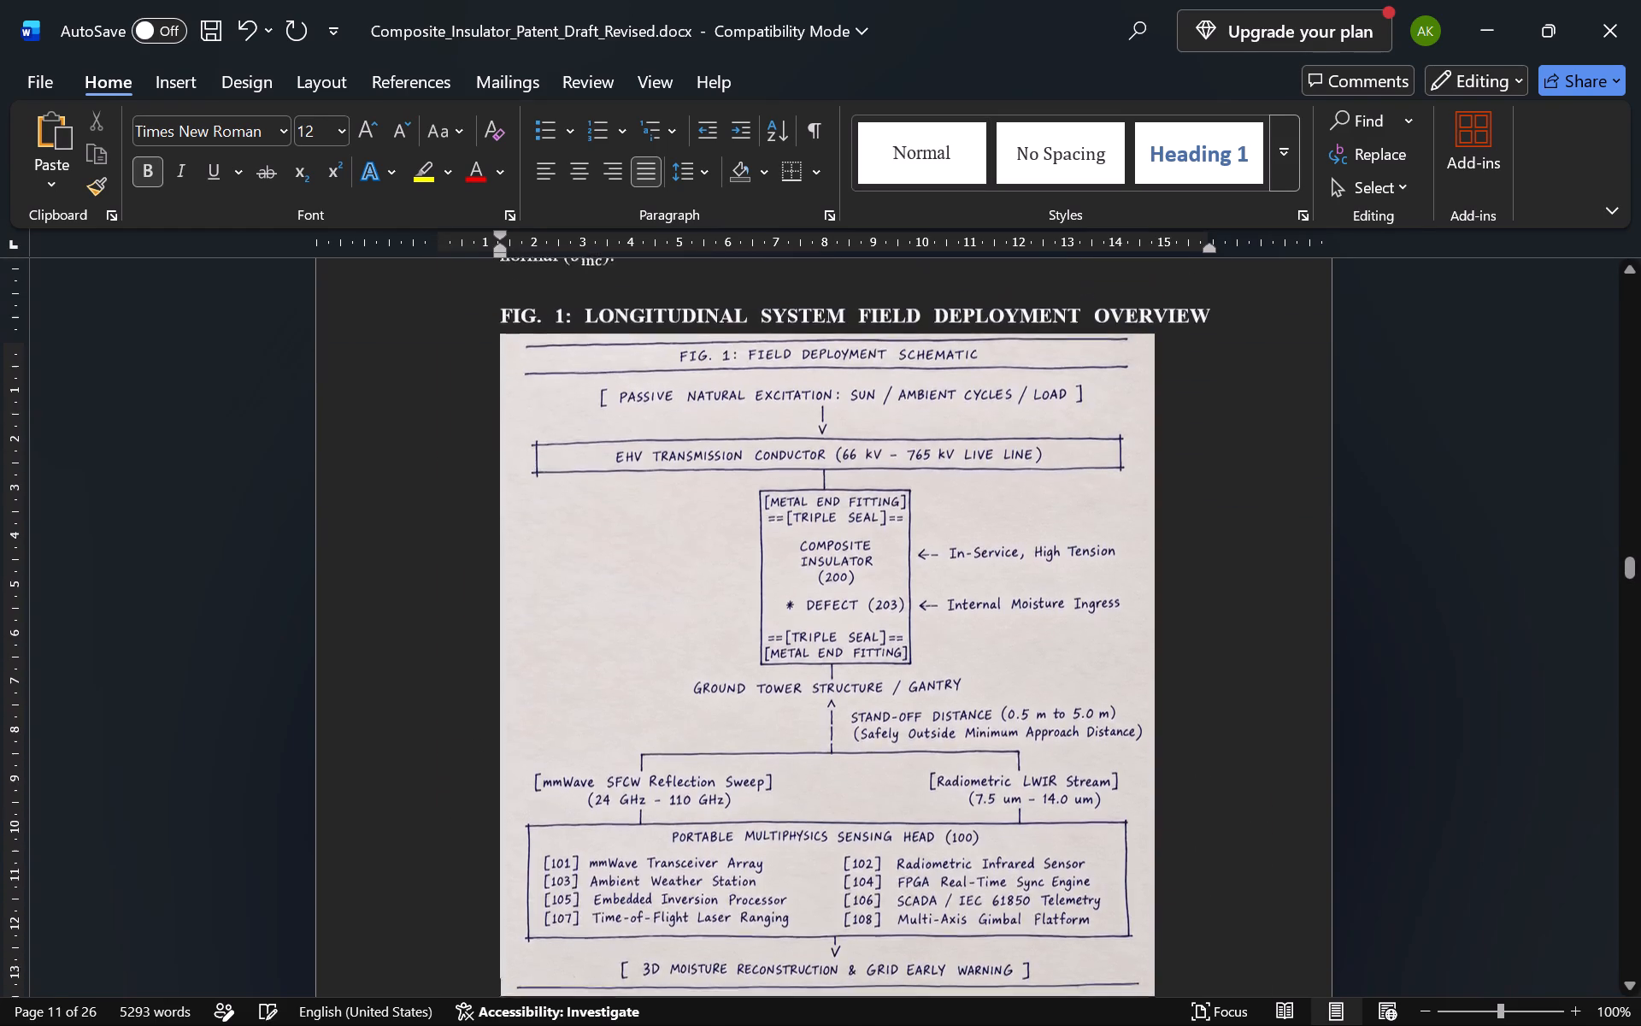
key("Return")
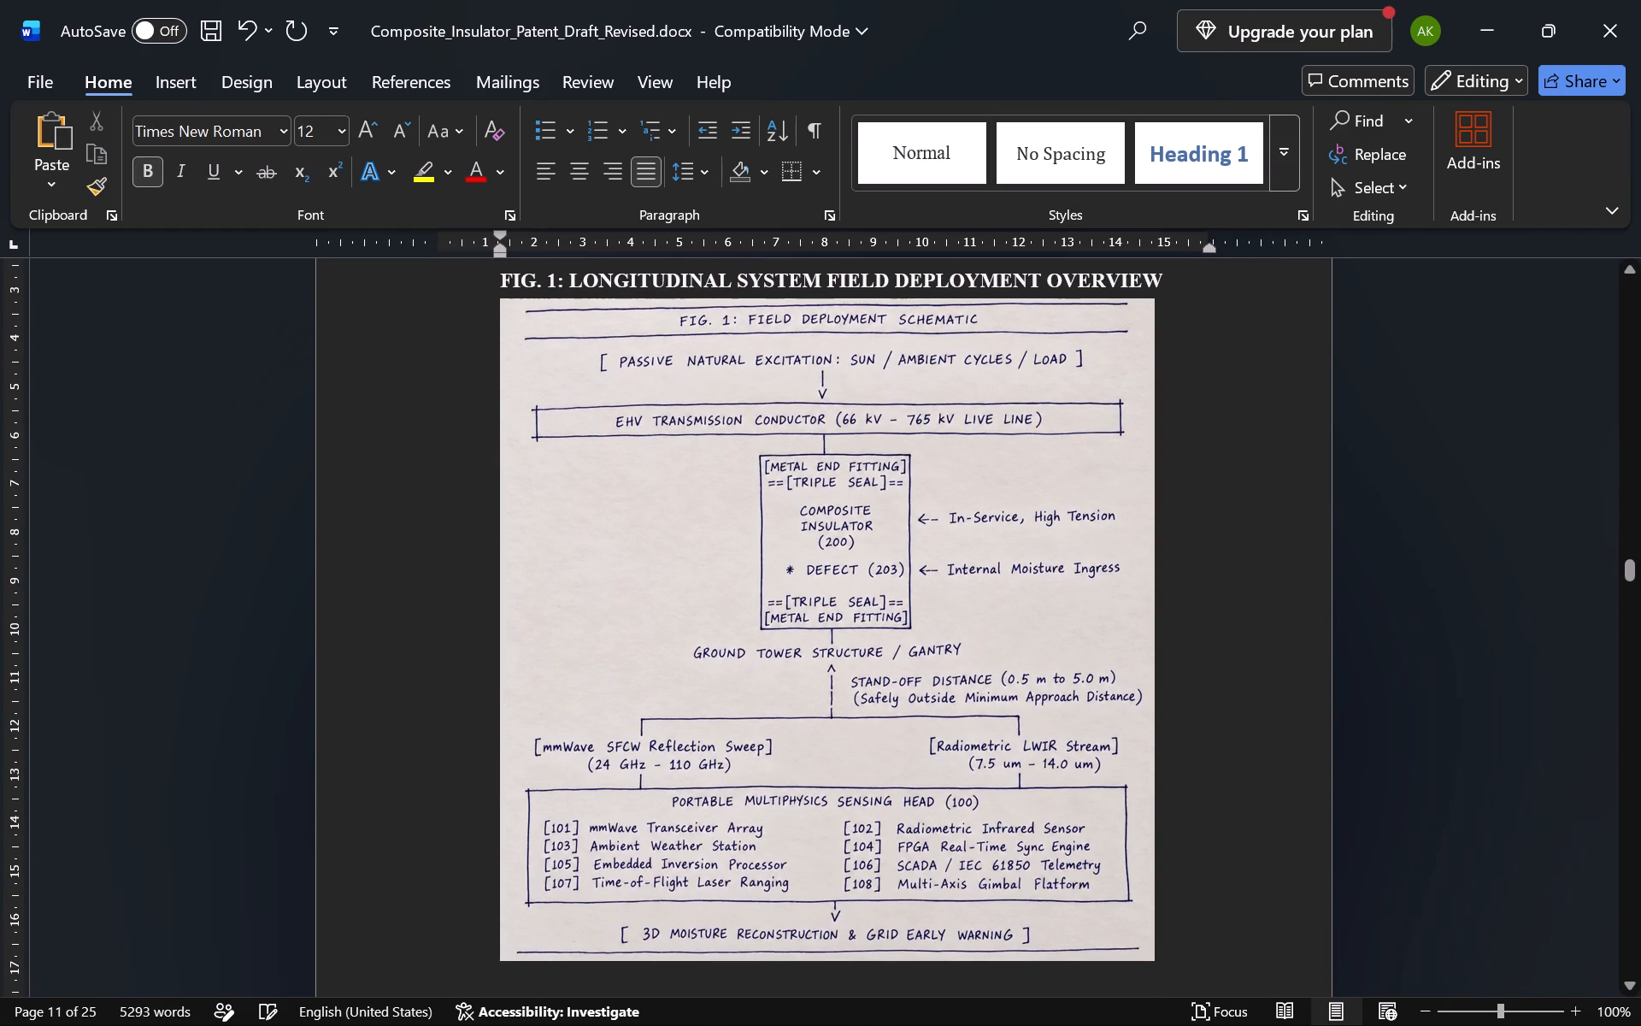
key("Return")
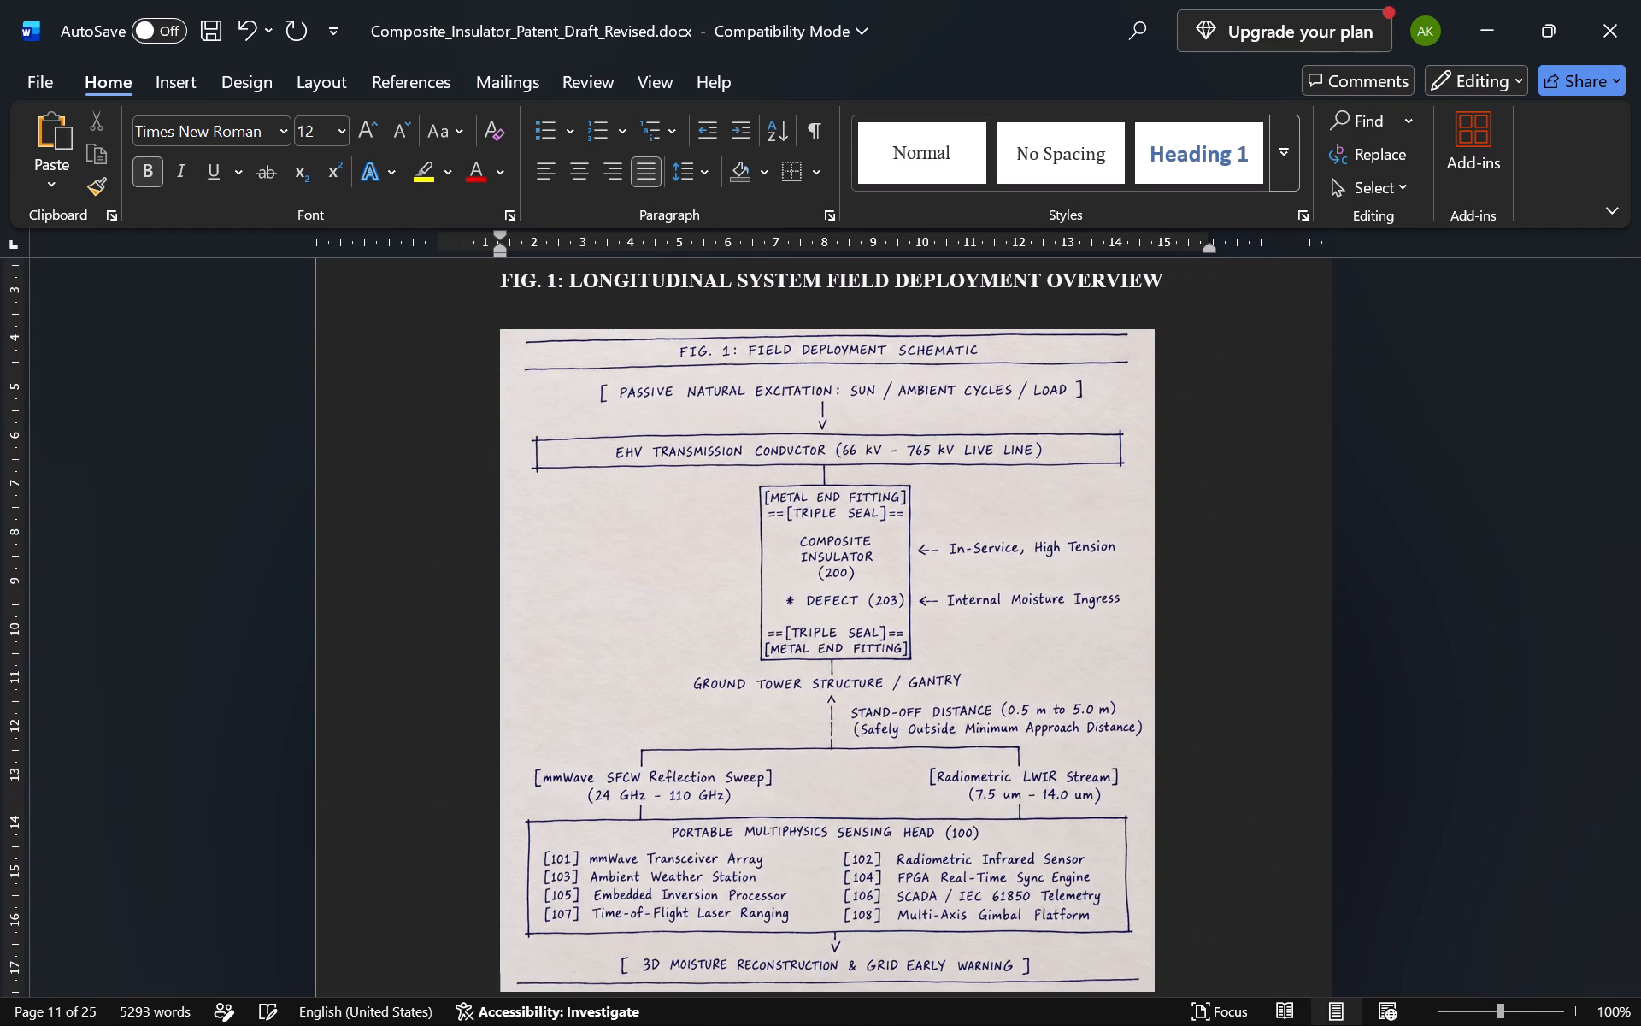
Centre the FIG. 1 field deployment image.
left_click(712, 551)
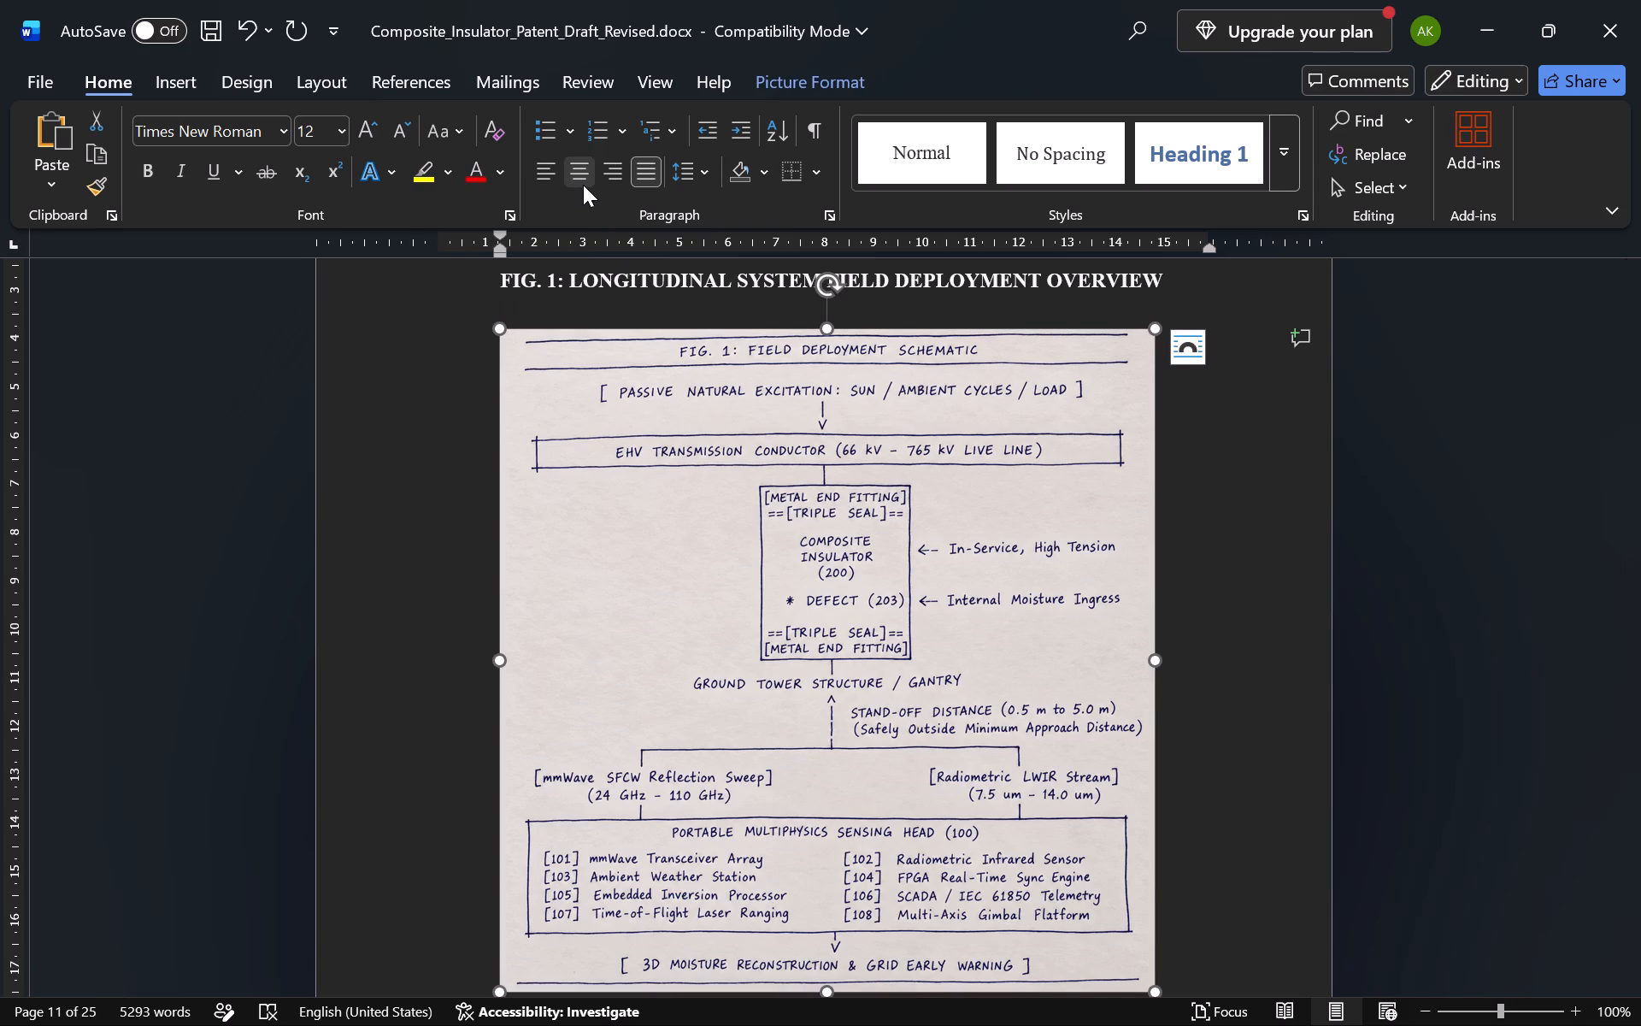
left_click(583, 185)
left_click(785, 469)
Remove the empty lines before the FIG. 2 heading and place the heading on its own line directly beneath the FIG. 1 image.
scroll(785, 469, "down", 1)
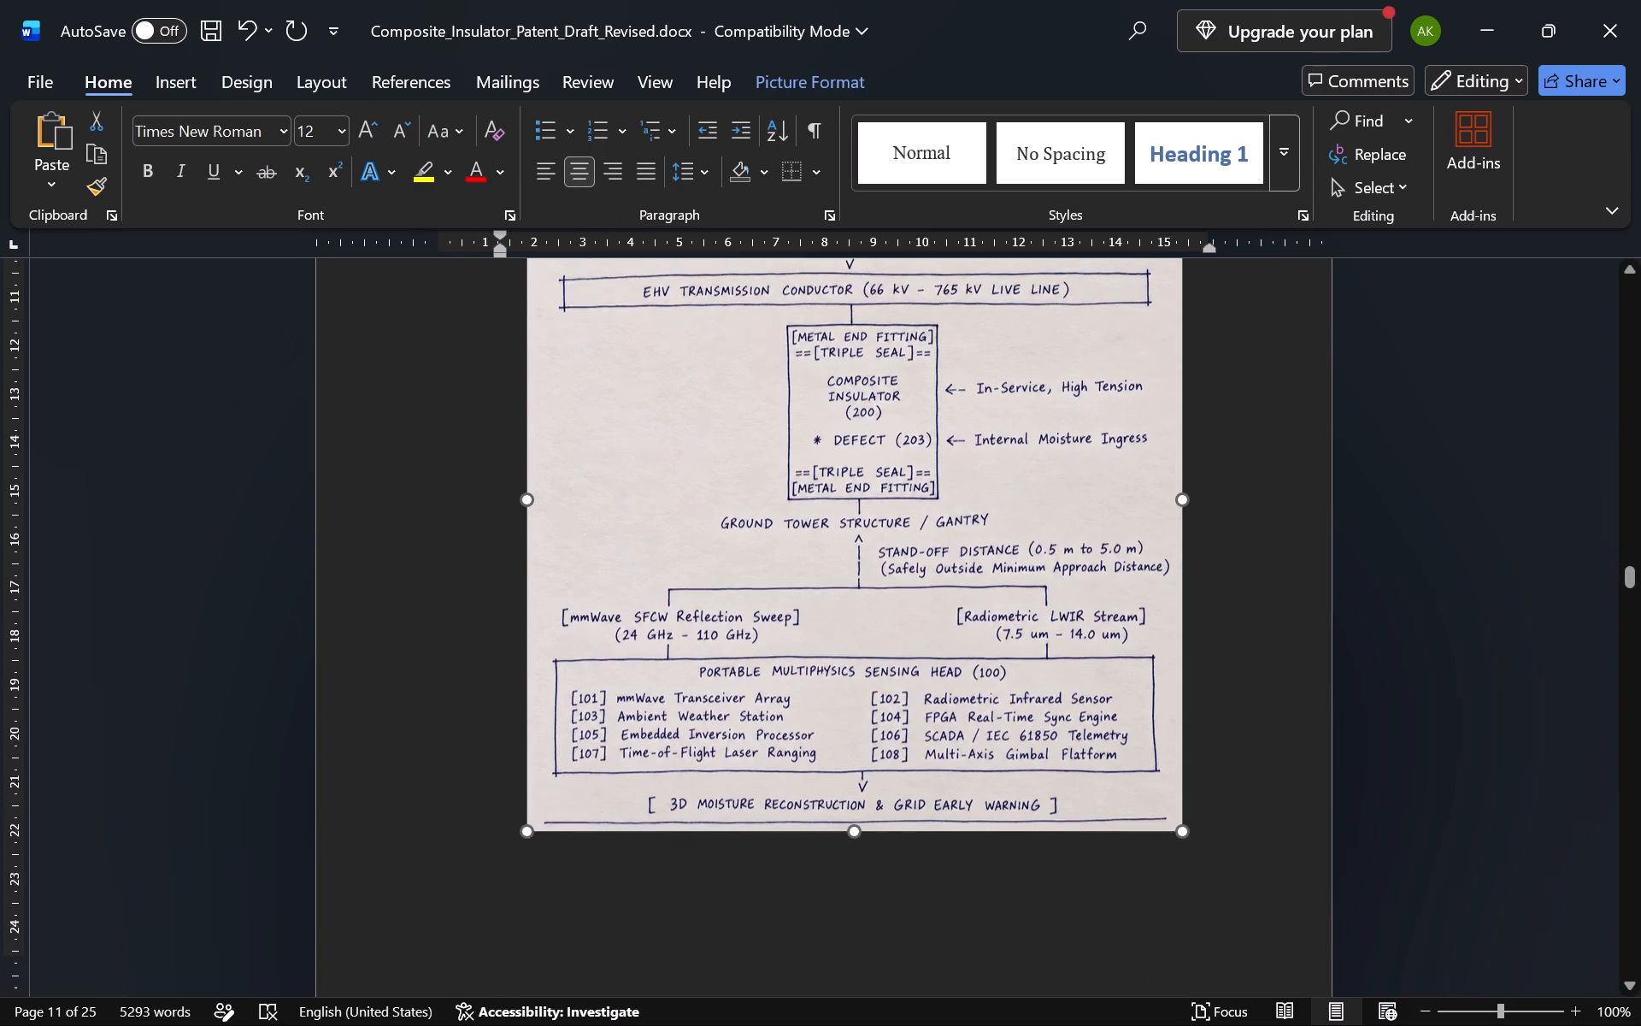
scroll(785, 469, "down", 1)
scroll(785, 469, "up", 2)
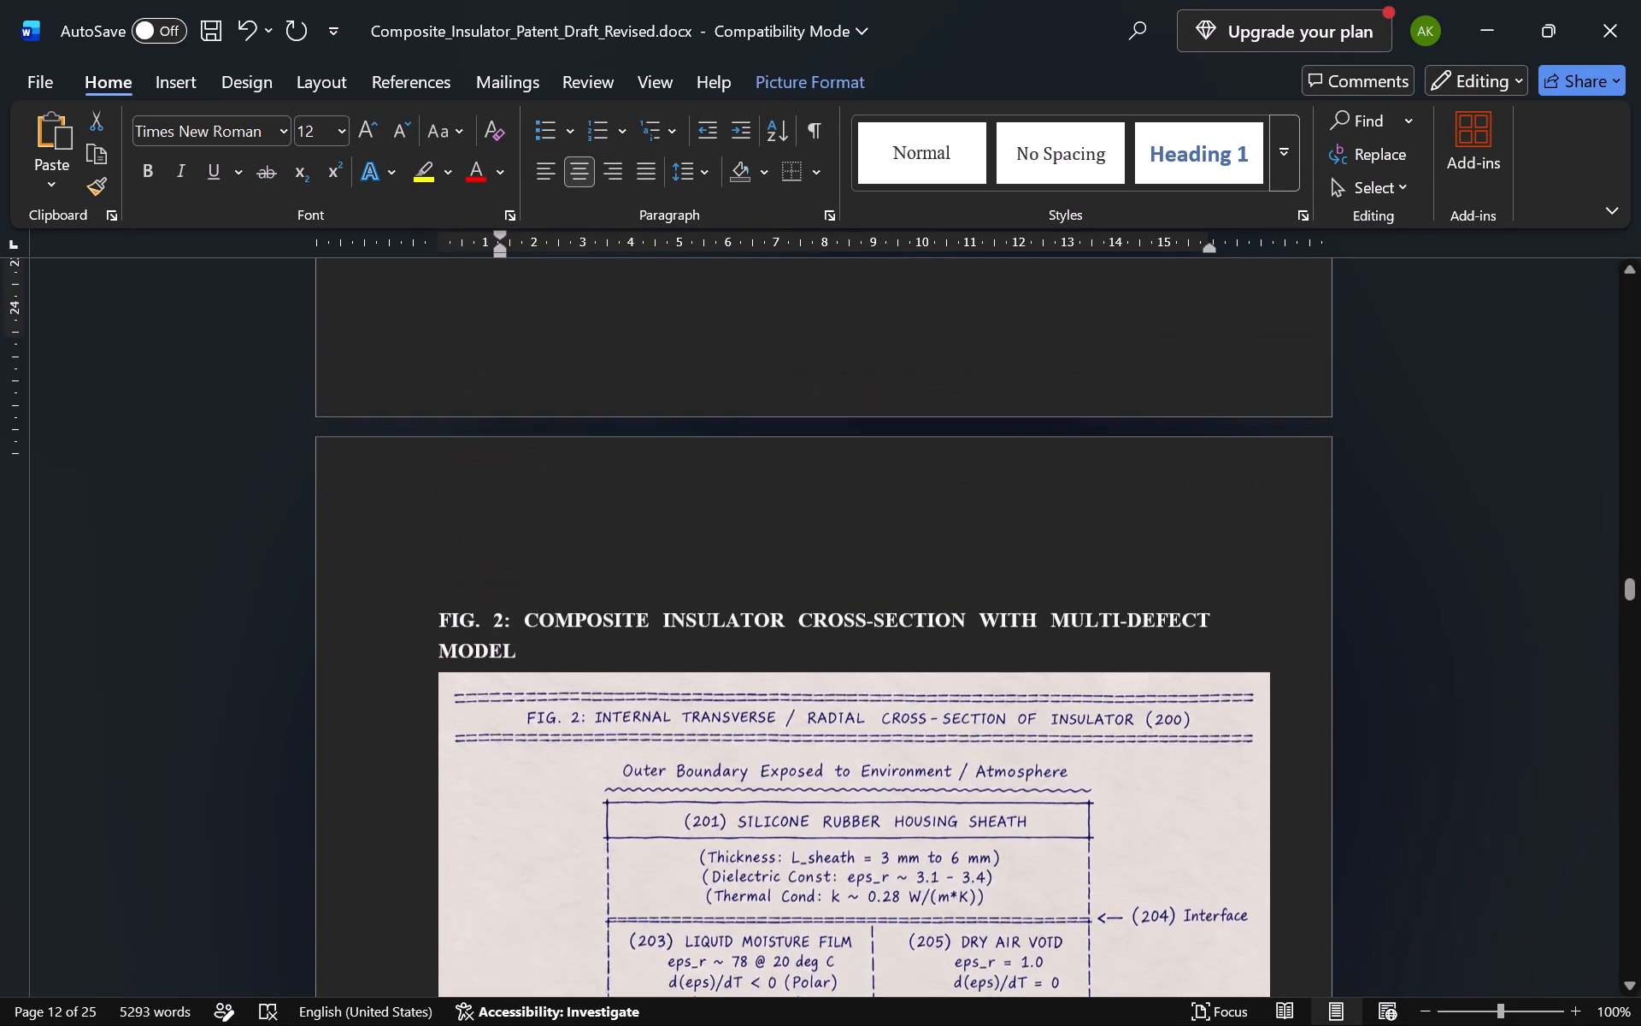
left_click_drag(437, 652, 471, 374)
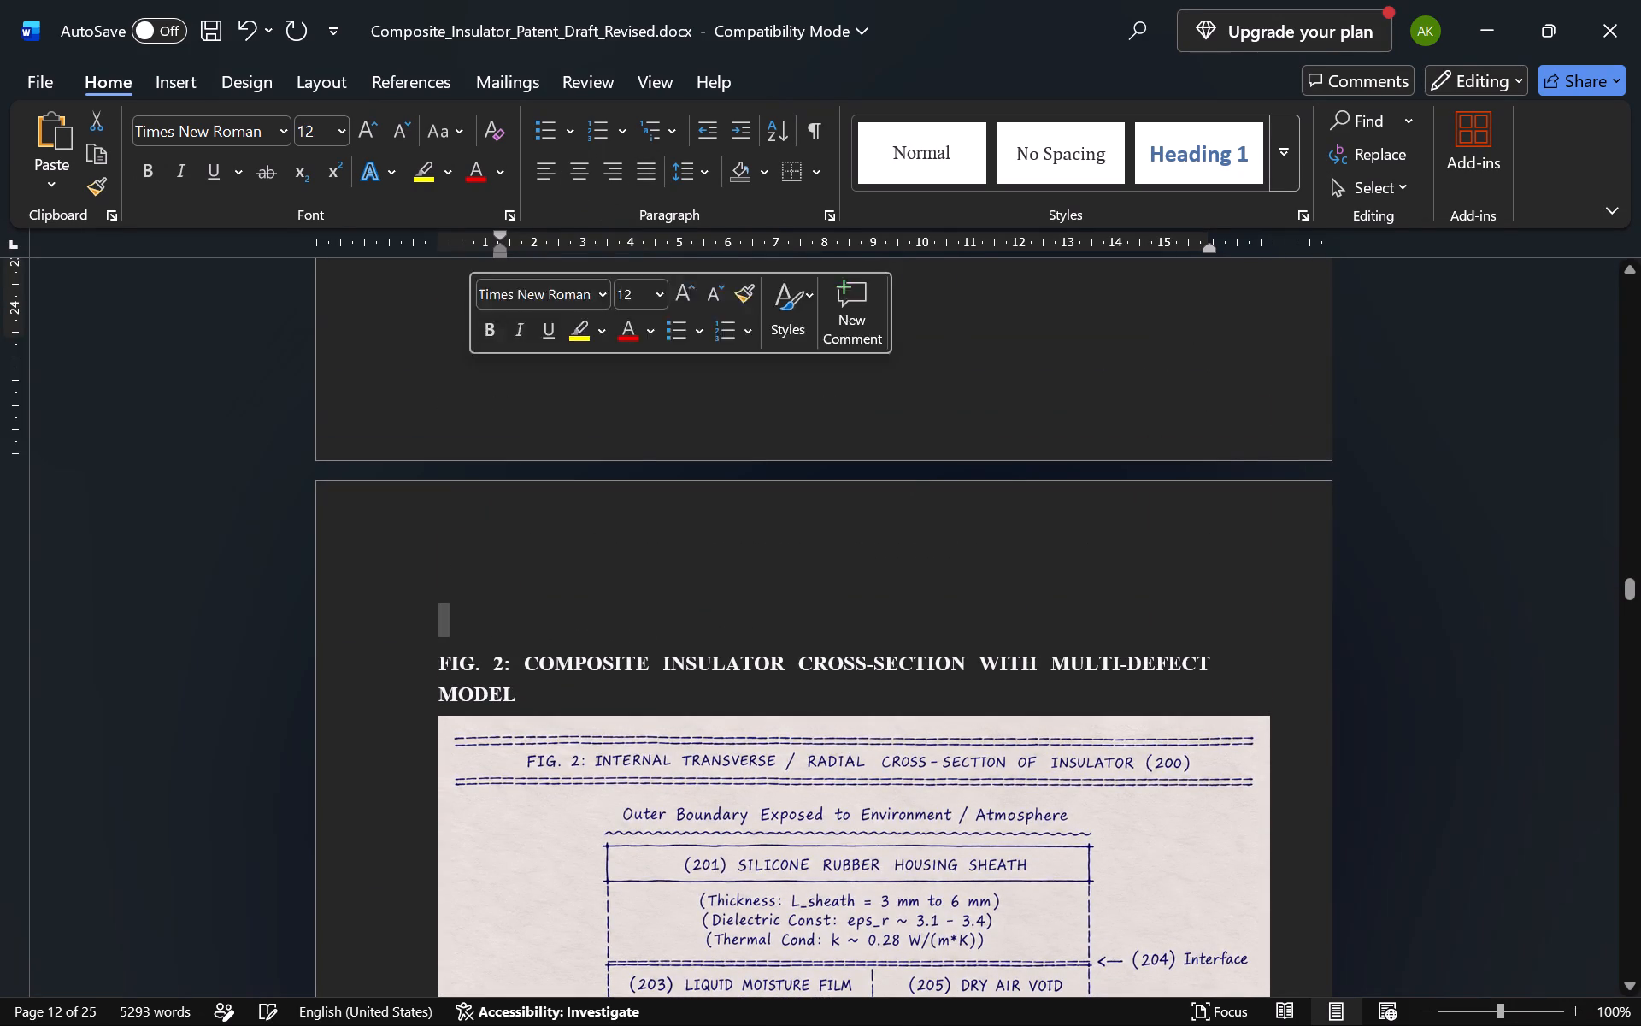
scroll(471, 374, "up", 2)
key("shift+Down")
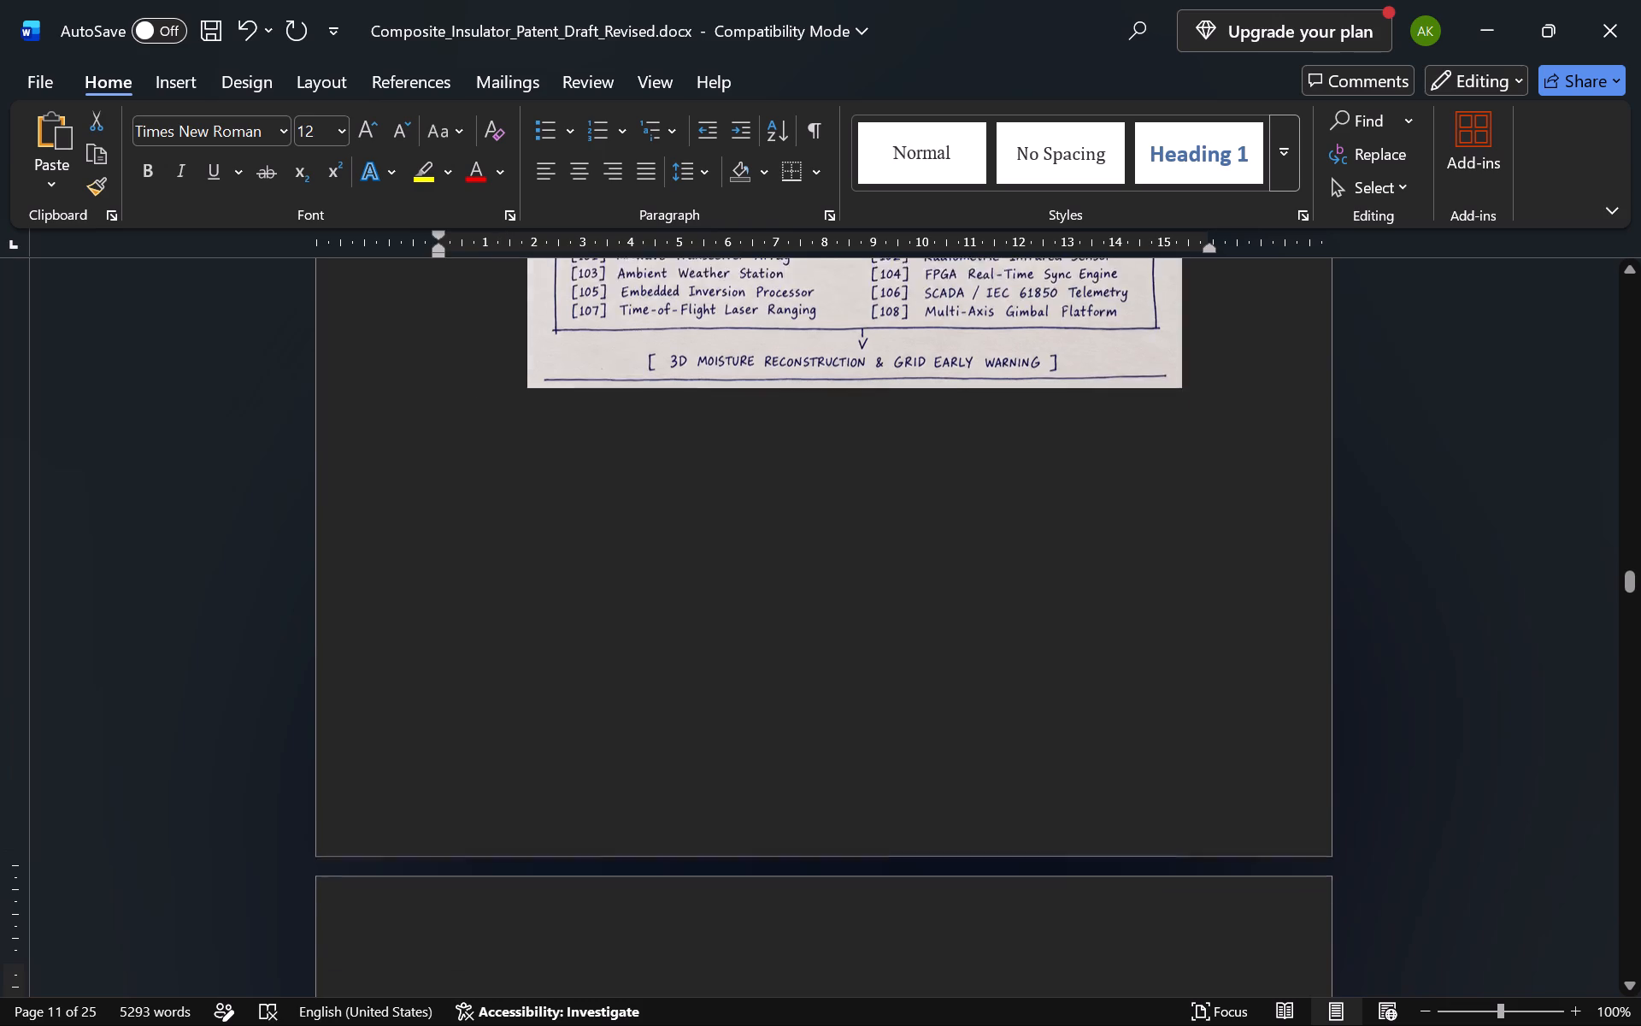
key("BackSpace")
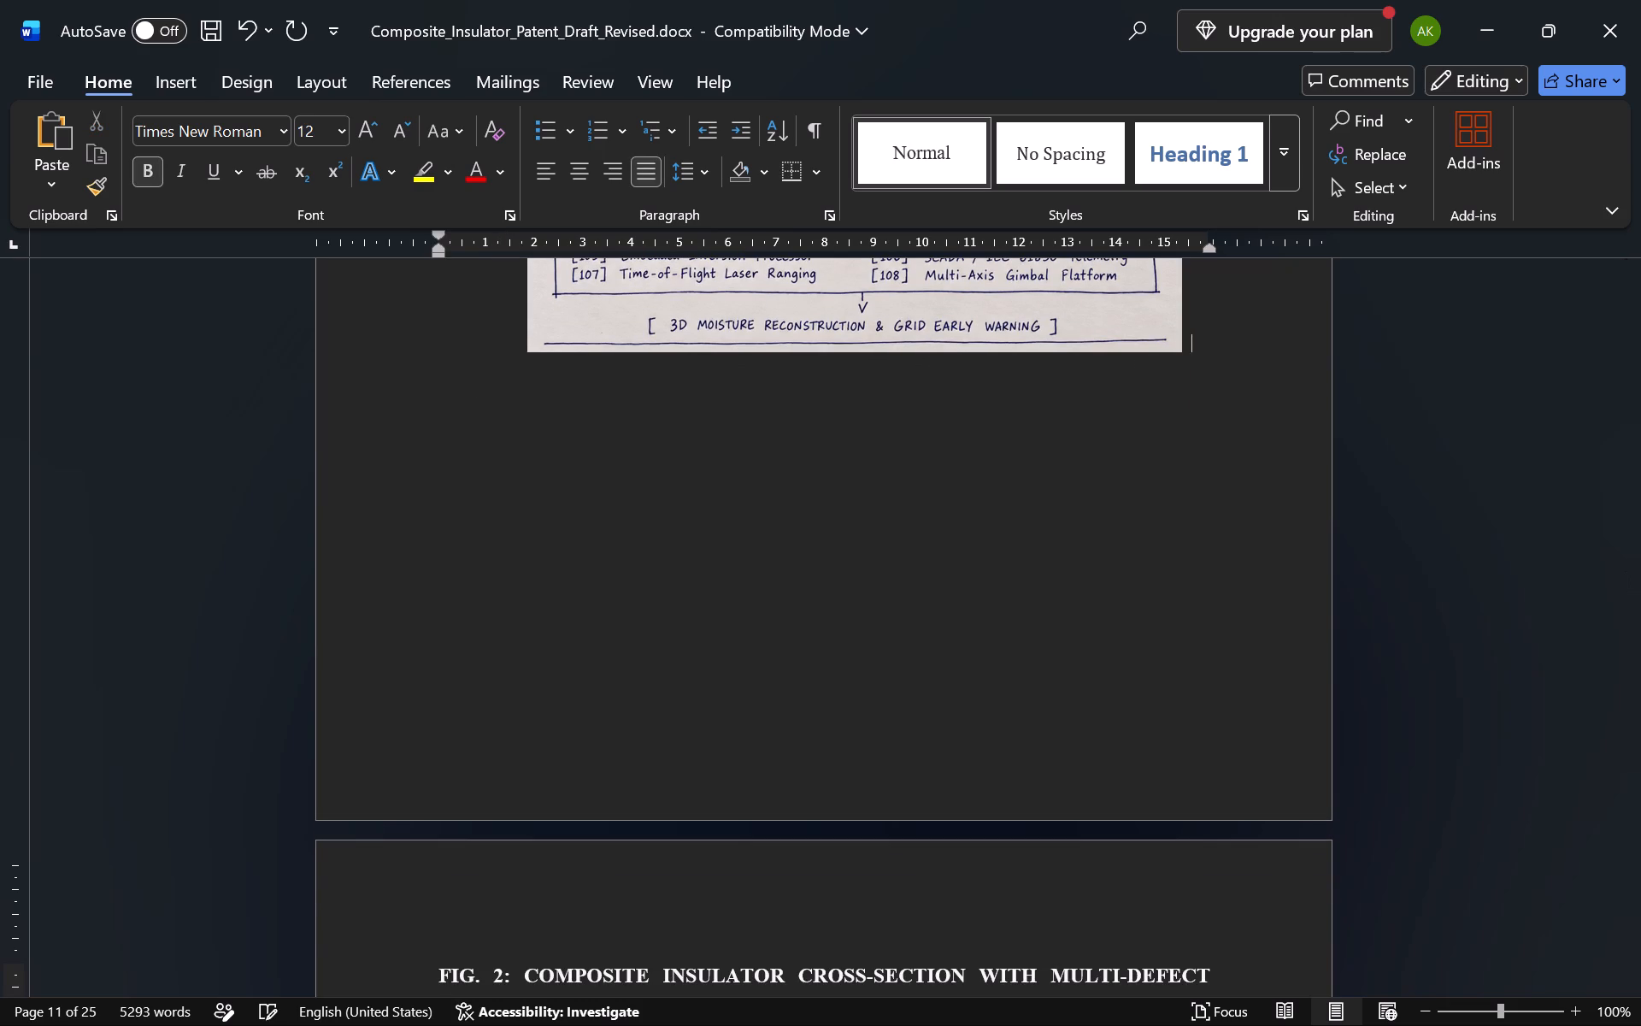
scroll(471, 374, "down", 1)
key("BackSpace")
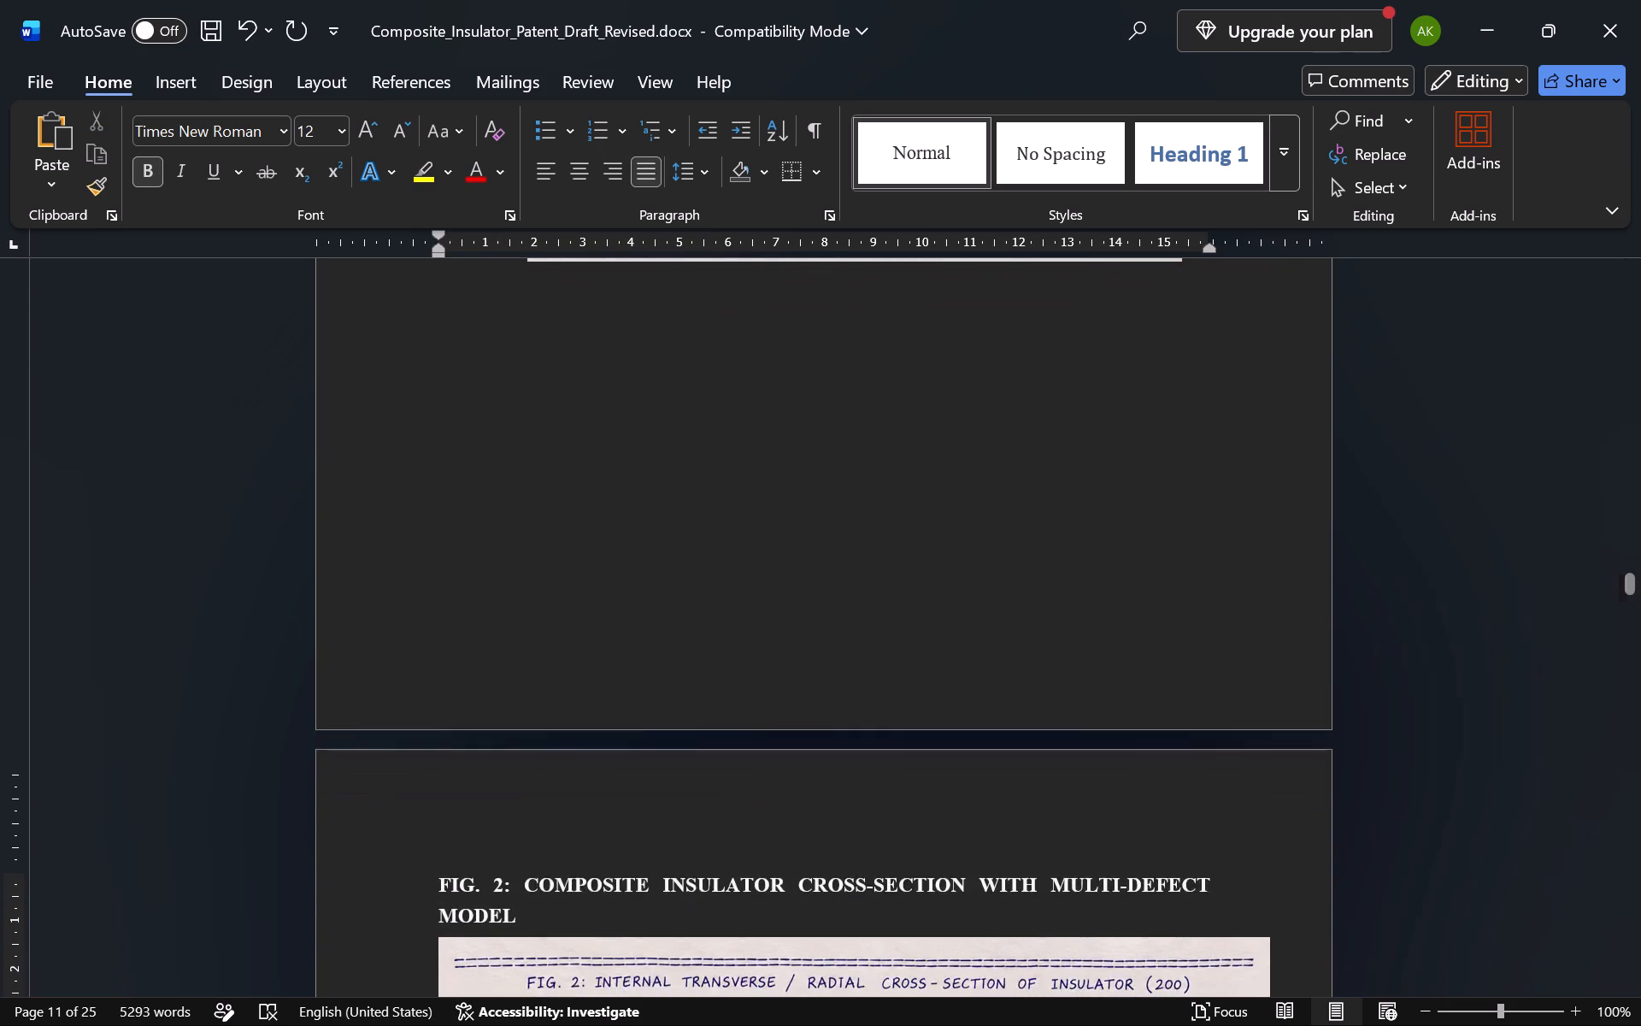
key("Return")
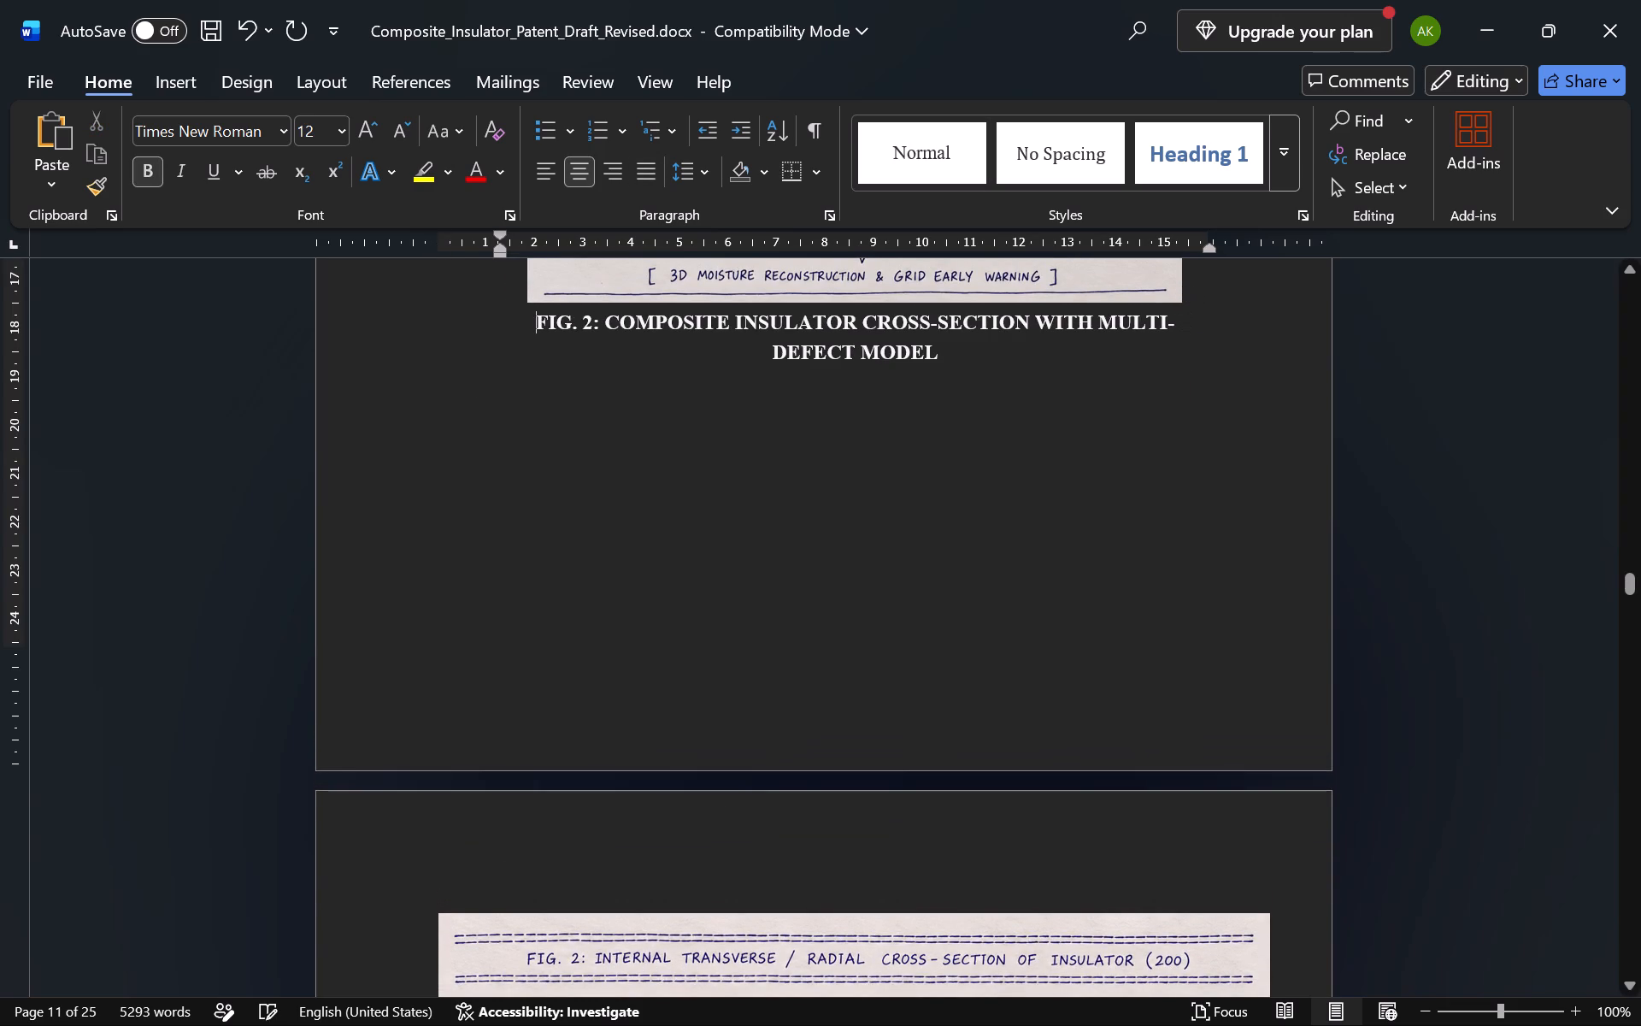
Justify the FIG. 2 heading and insert a blank line between it and the FIG. 1 image.
left_click(537, 174)
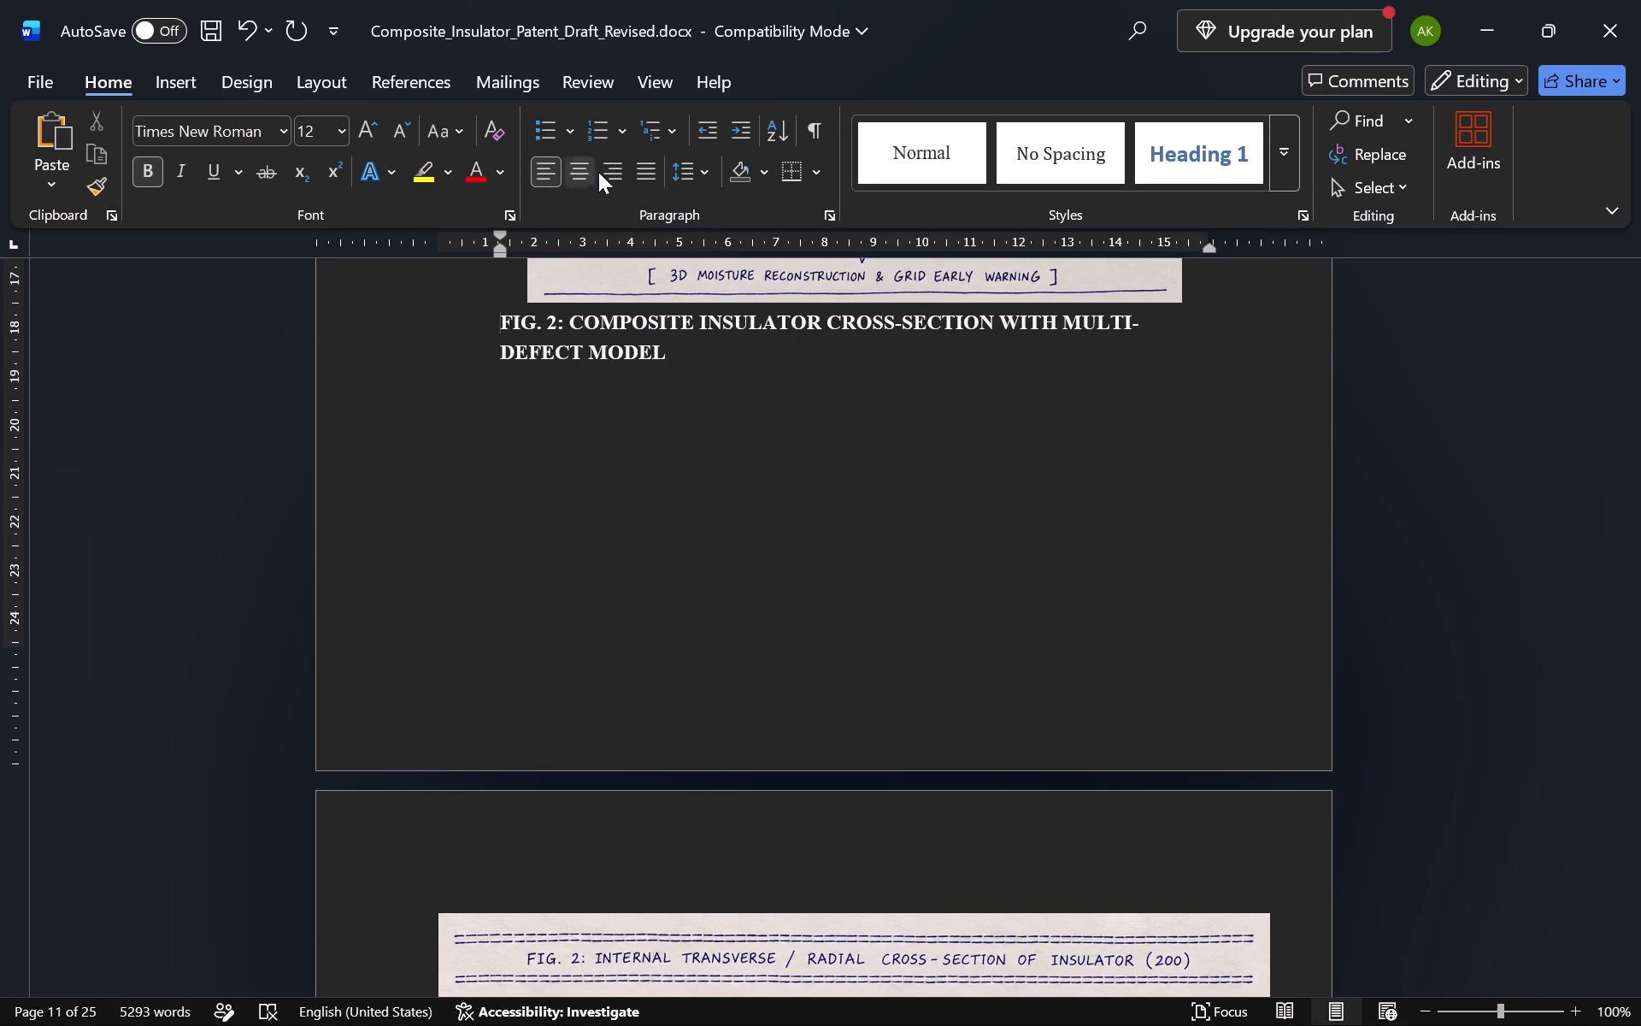
left_click(636, 173)
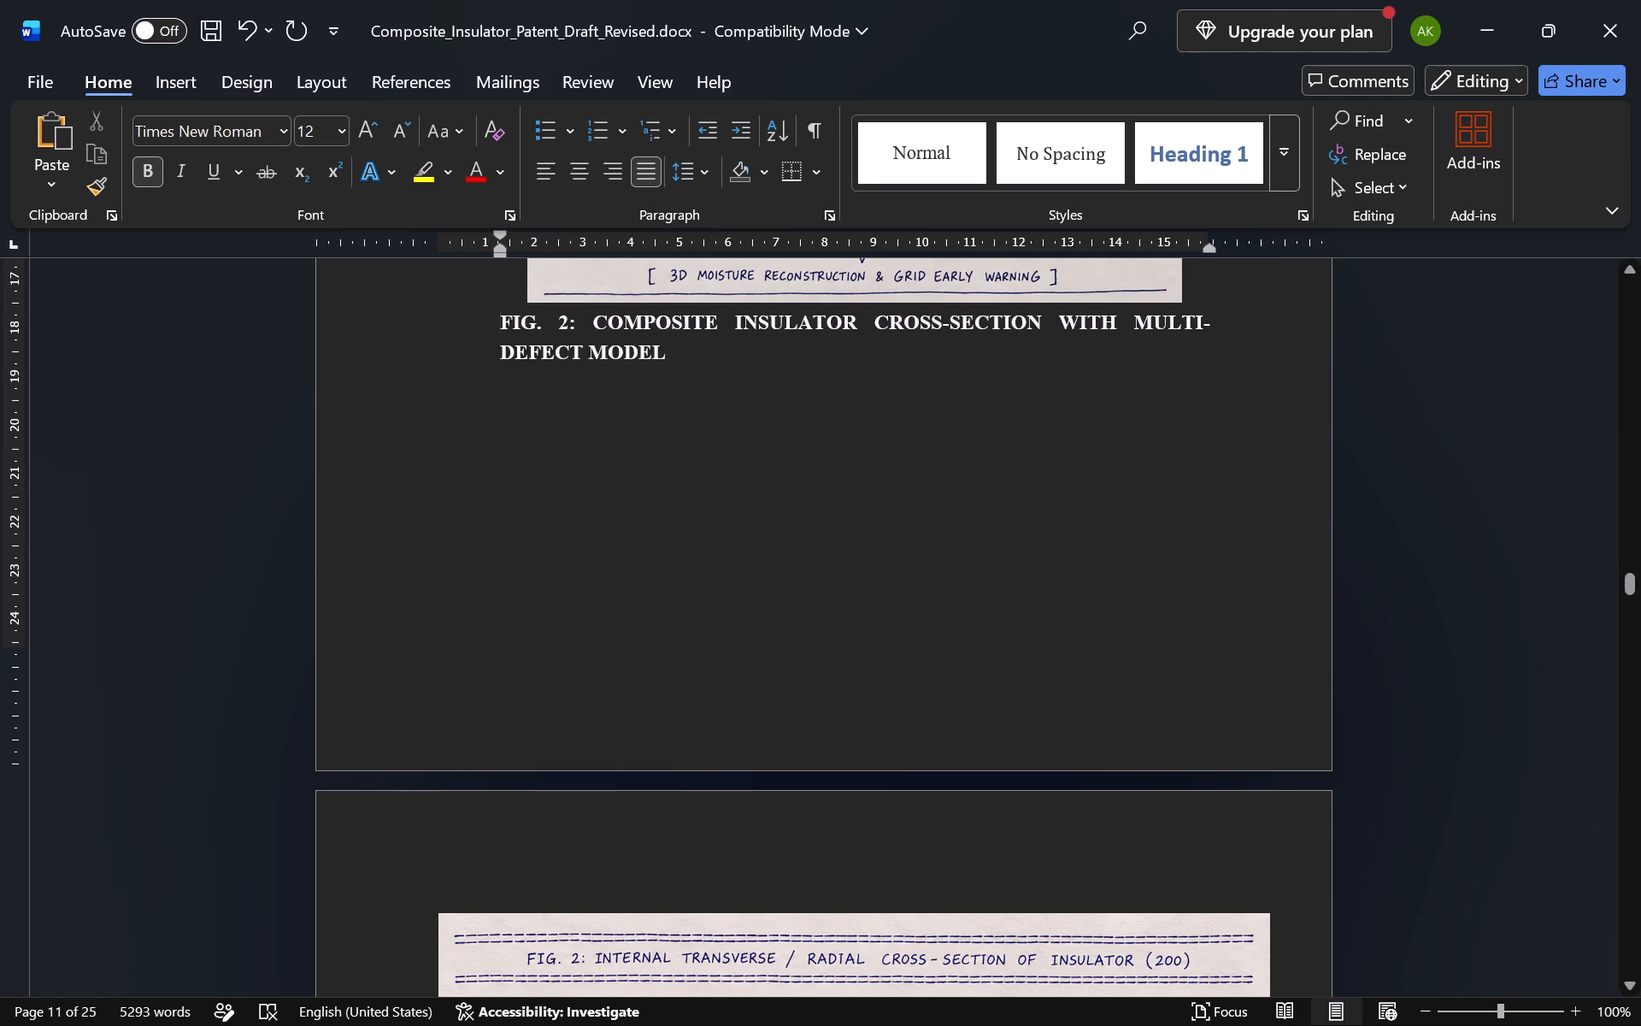
left_click(497, 323)
key("Return")
Enlarge the FIG. 1 image proportionally to about 15 cm wide and check its placement on the page.
scroll(538, 431, "down", 1)
scroll(538, 431, "up", 2)
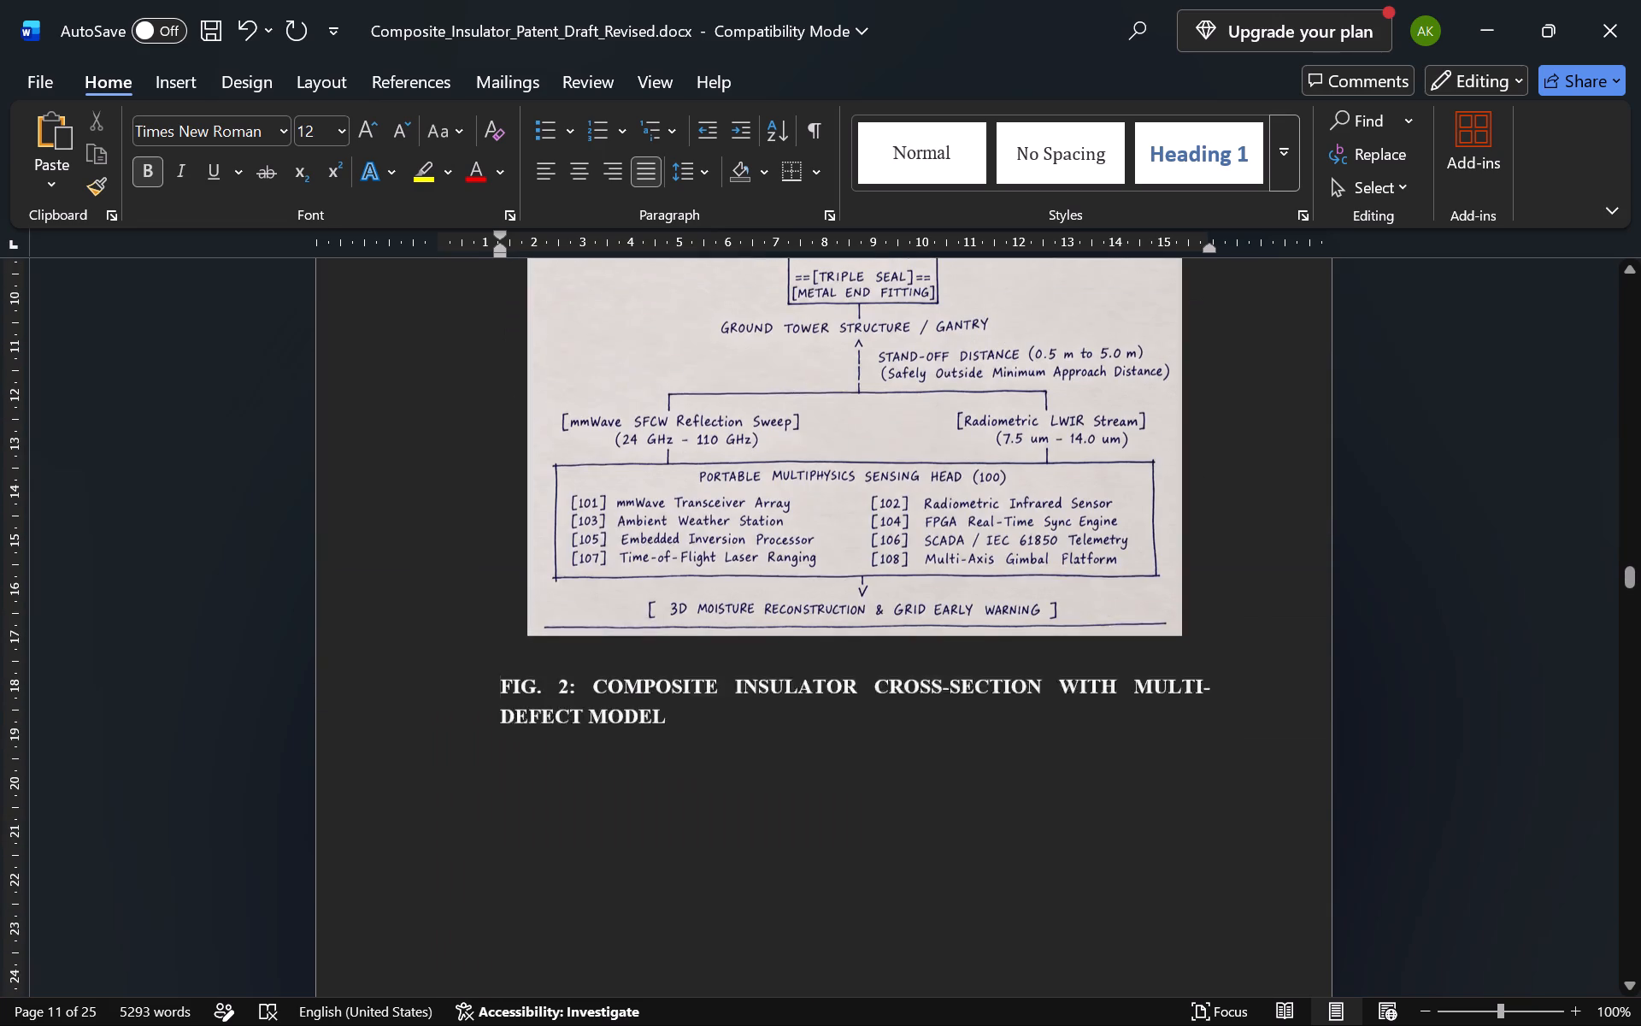
left_click(751, 423)
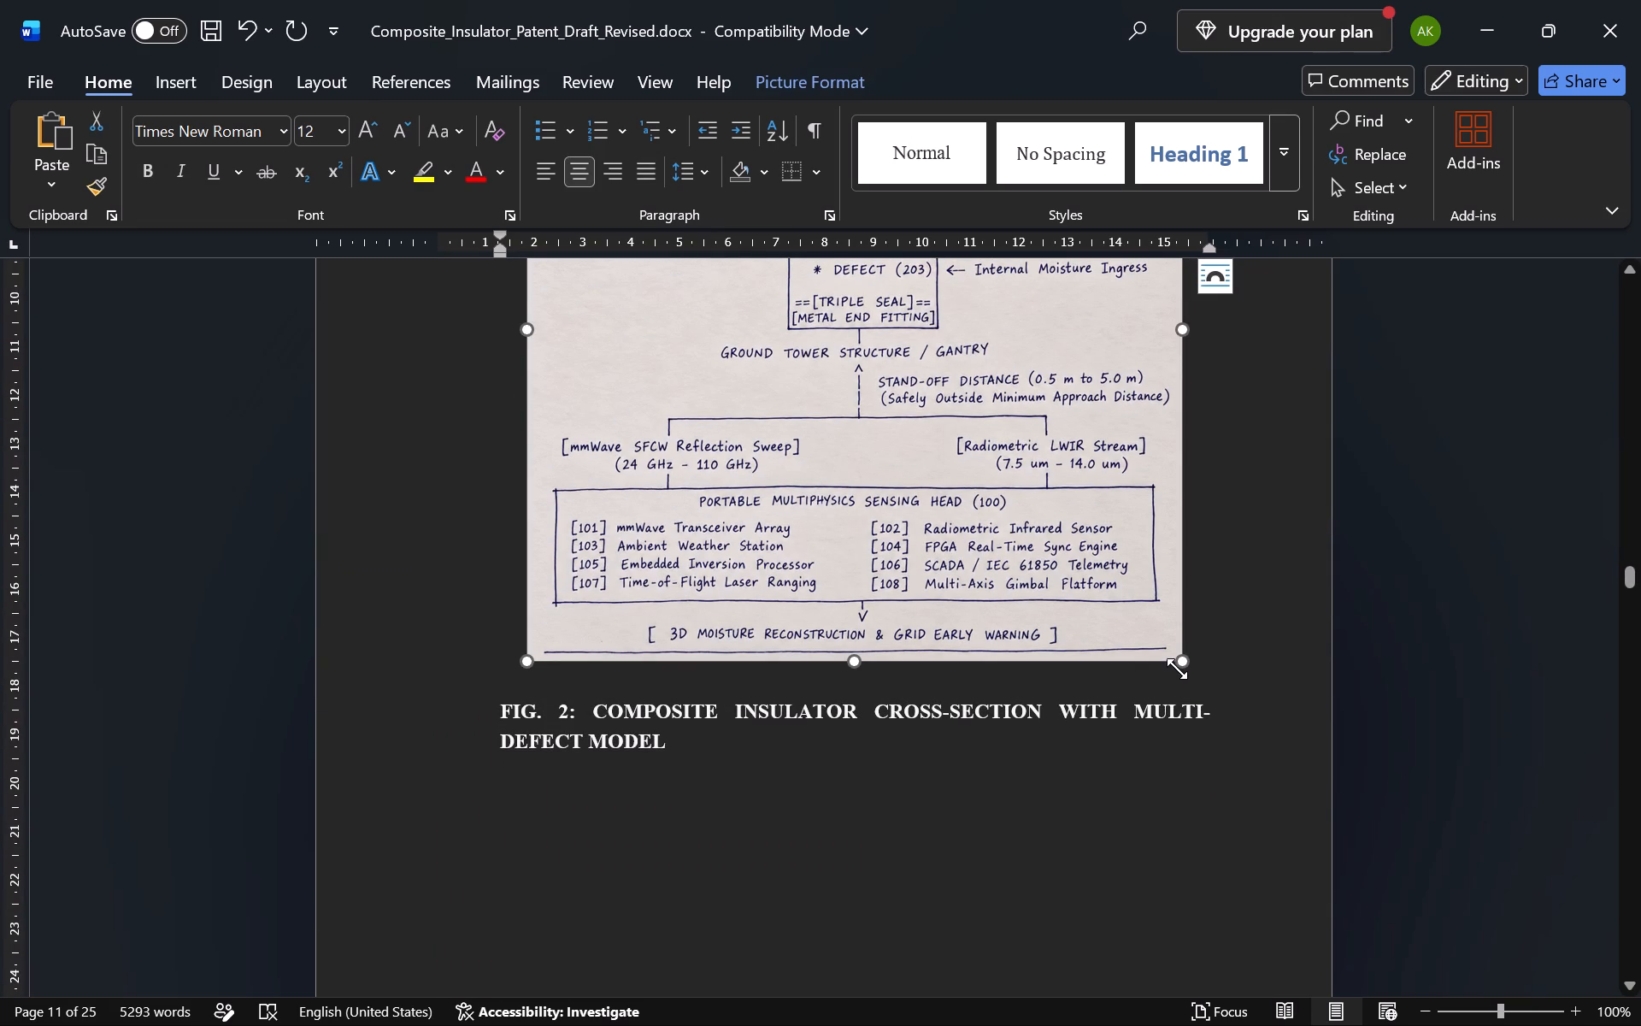
left_click_drag(1177, 669, 1227, 732)
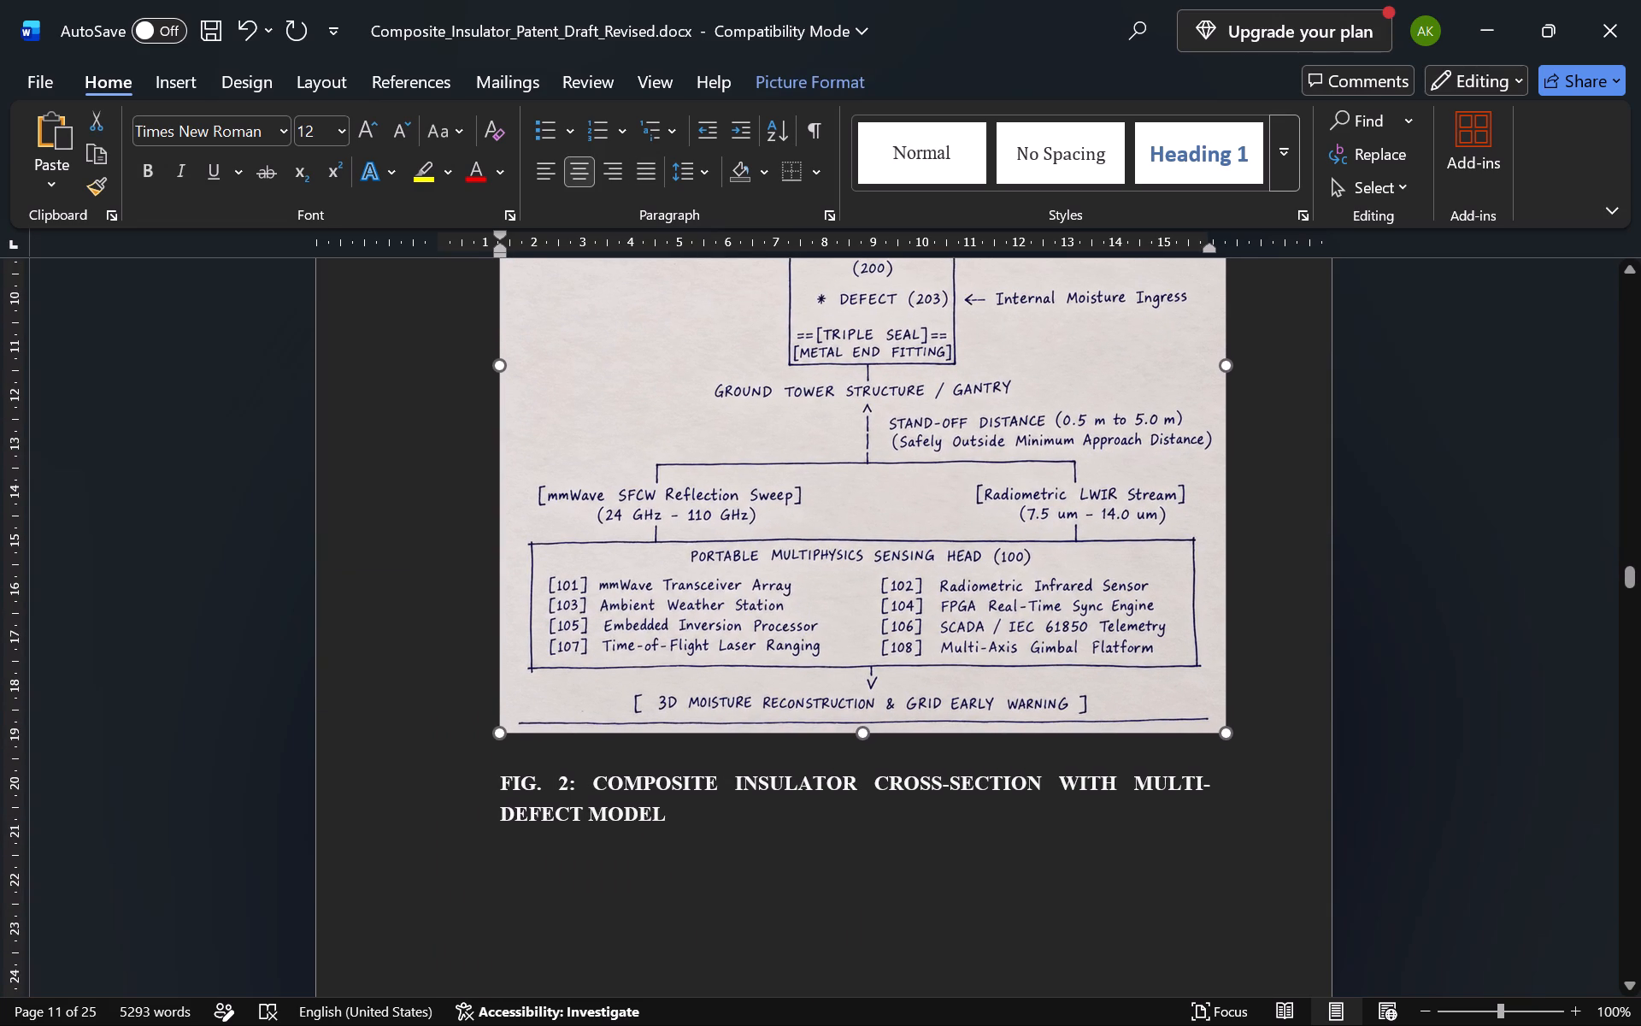
left_click_drag(1227, 732, 1223, 729)
scroll(1223, 729, "down", 1)
scroll(1223, 729, "up", 2)
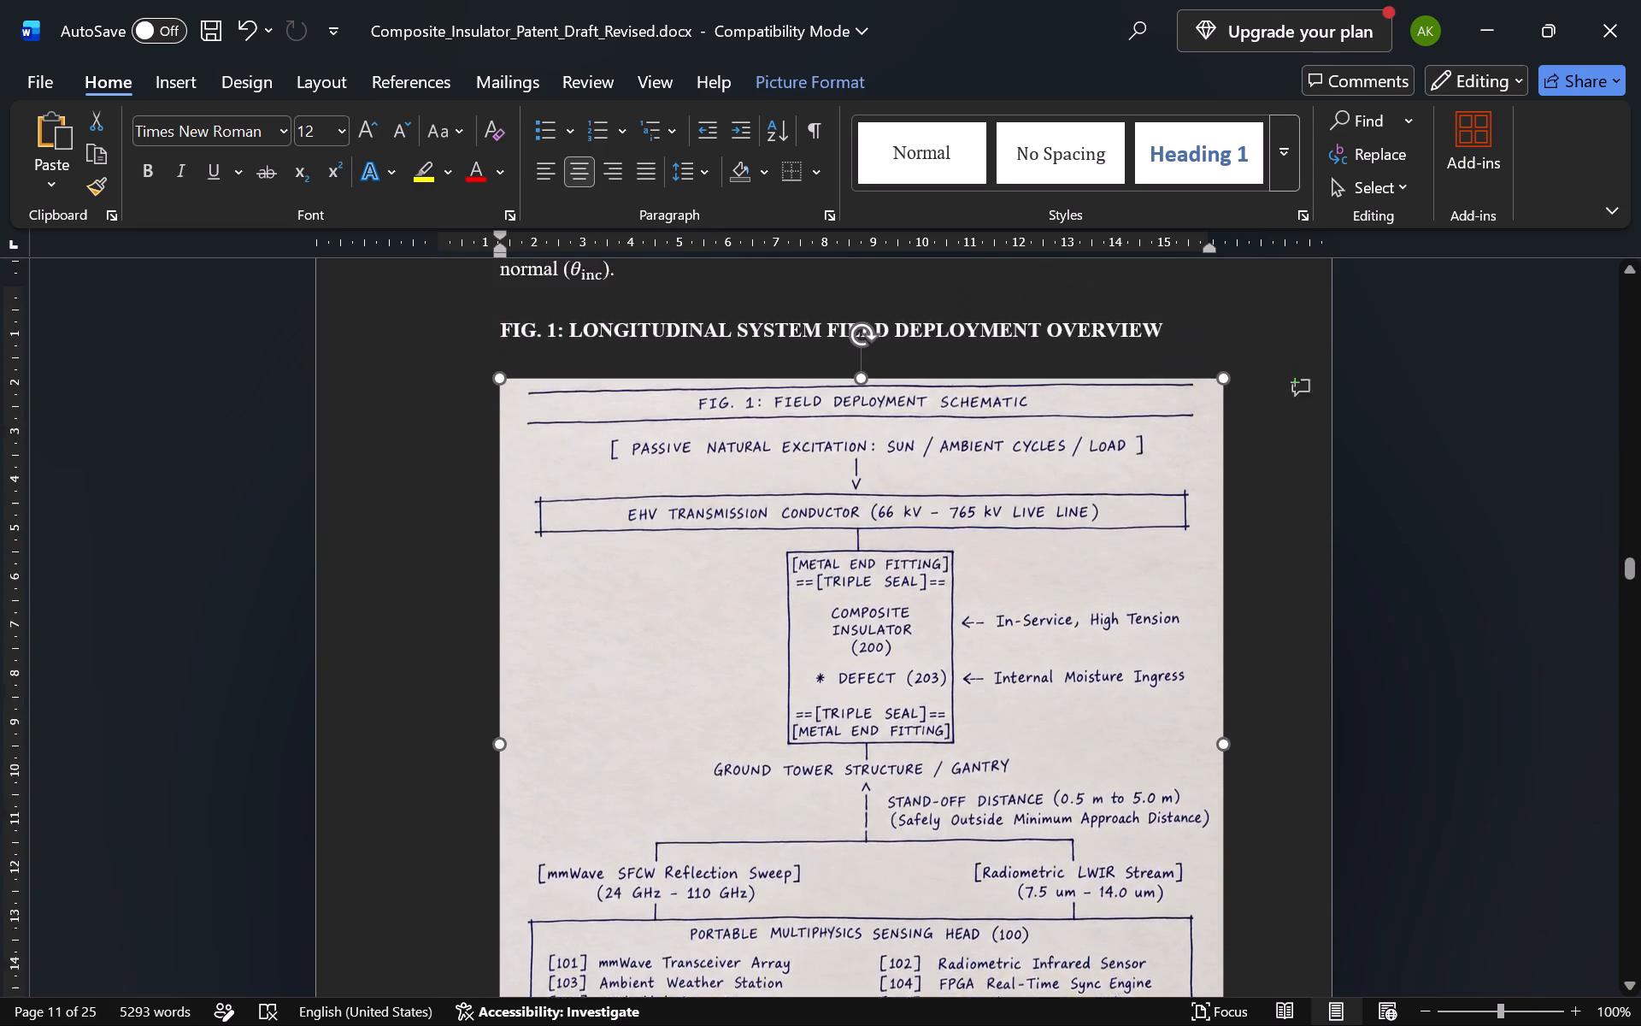
scroll(1223, 729, "up", 1)
scroll(1223, 729, "down", 1)
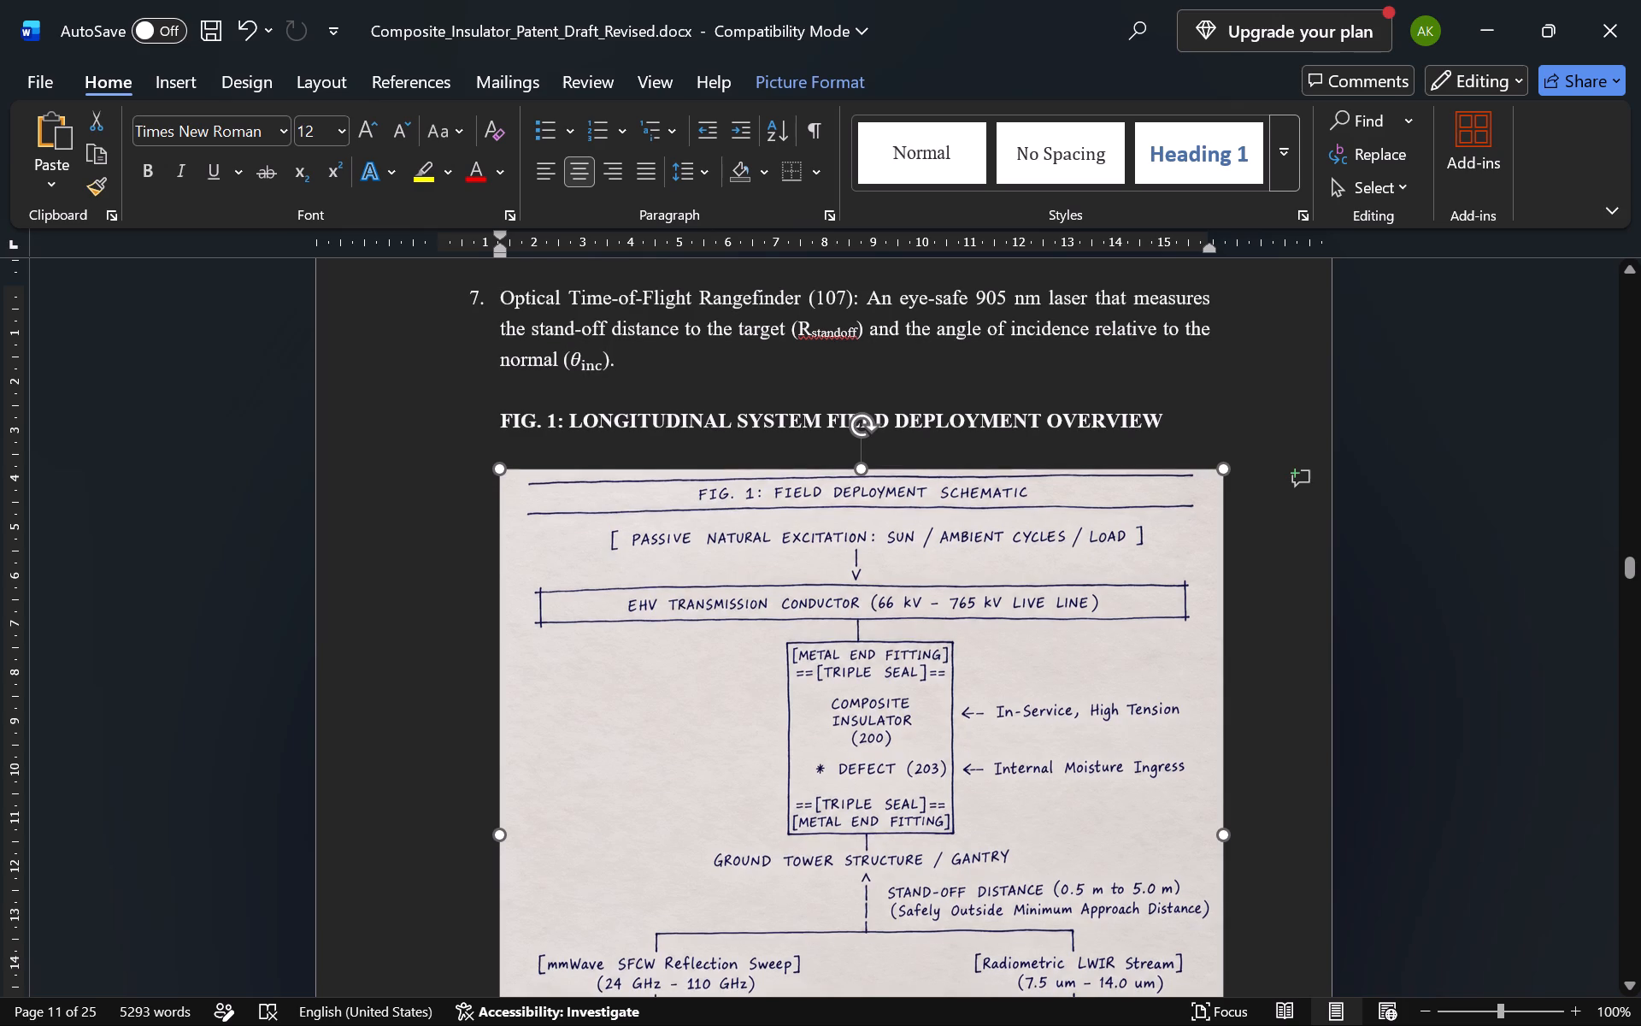
Remove the blank line between the FIG. 1 heading and its image.
left_click(1190, 439)
key("BackSpace")
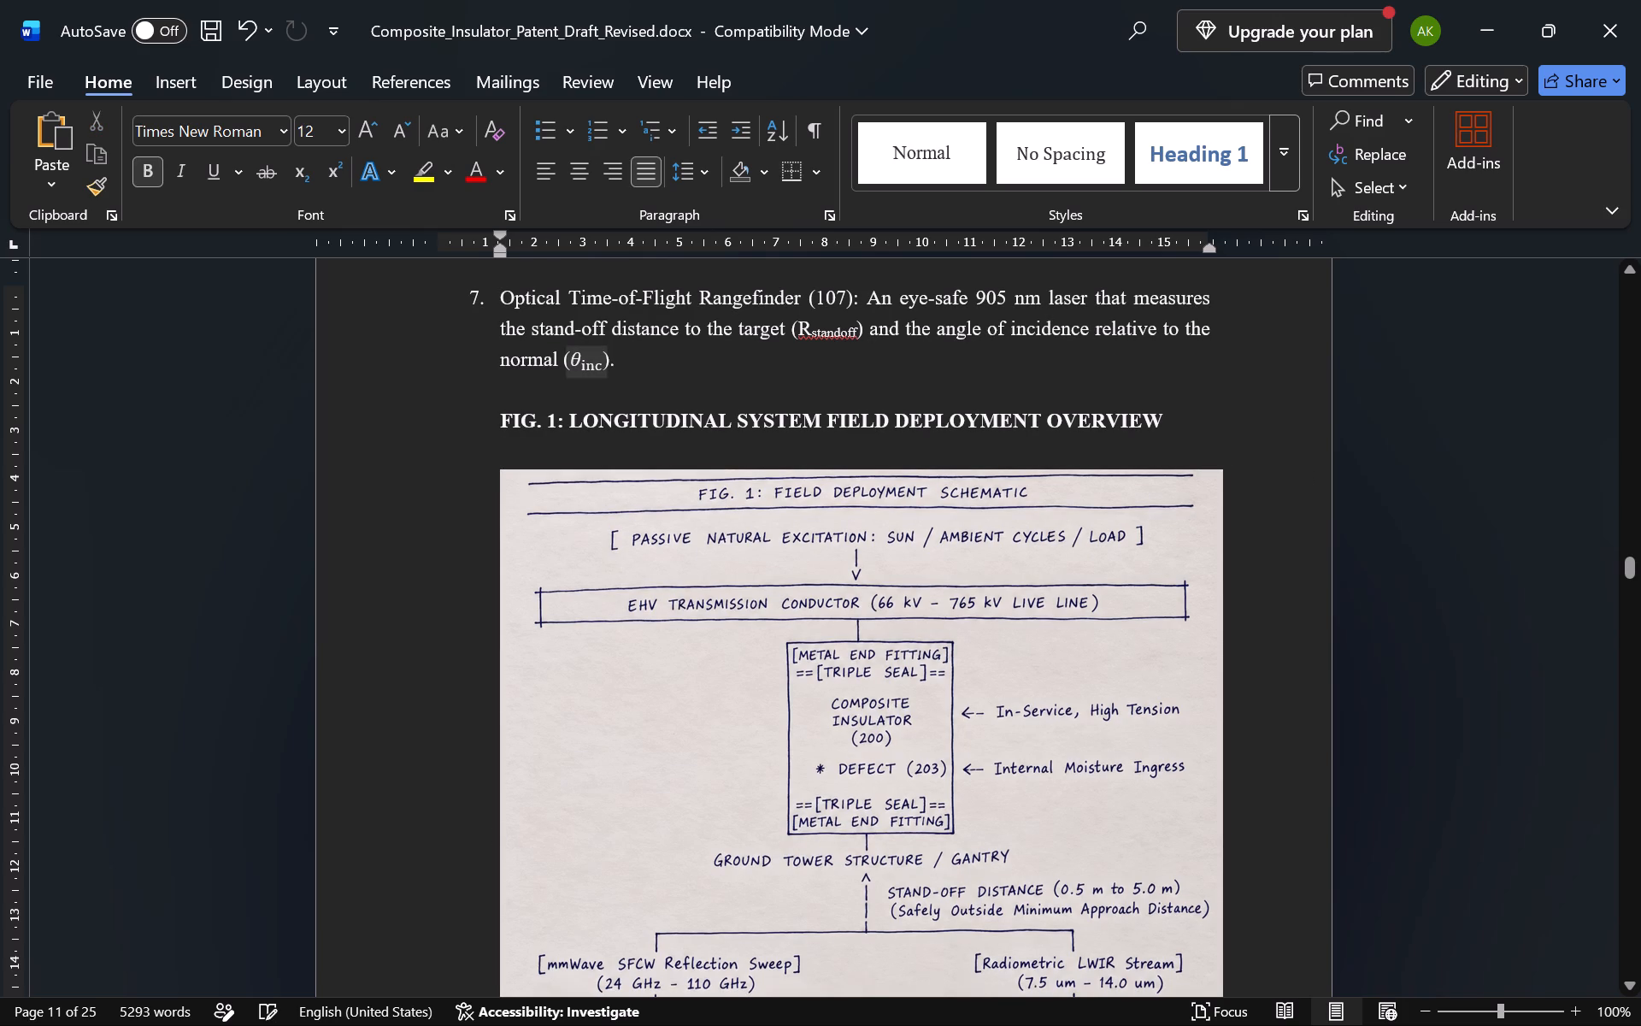
key("BackSpace")
Examine the page placement of the FIG. 1 to FIG. 4 headings and images and the page space around them.
scroll(1190, 439, "down", 1)
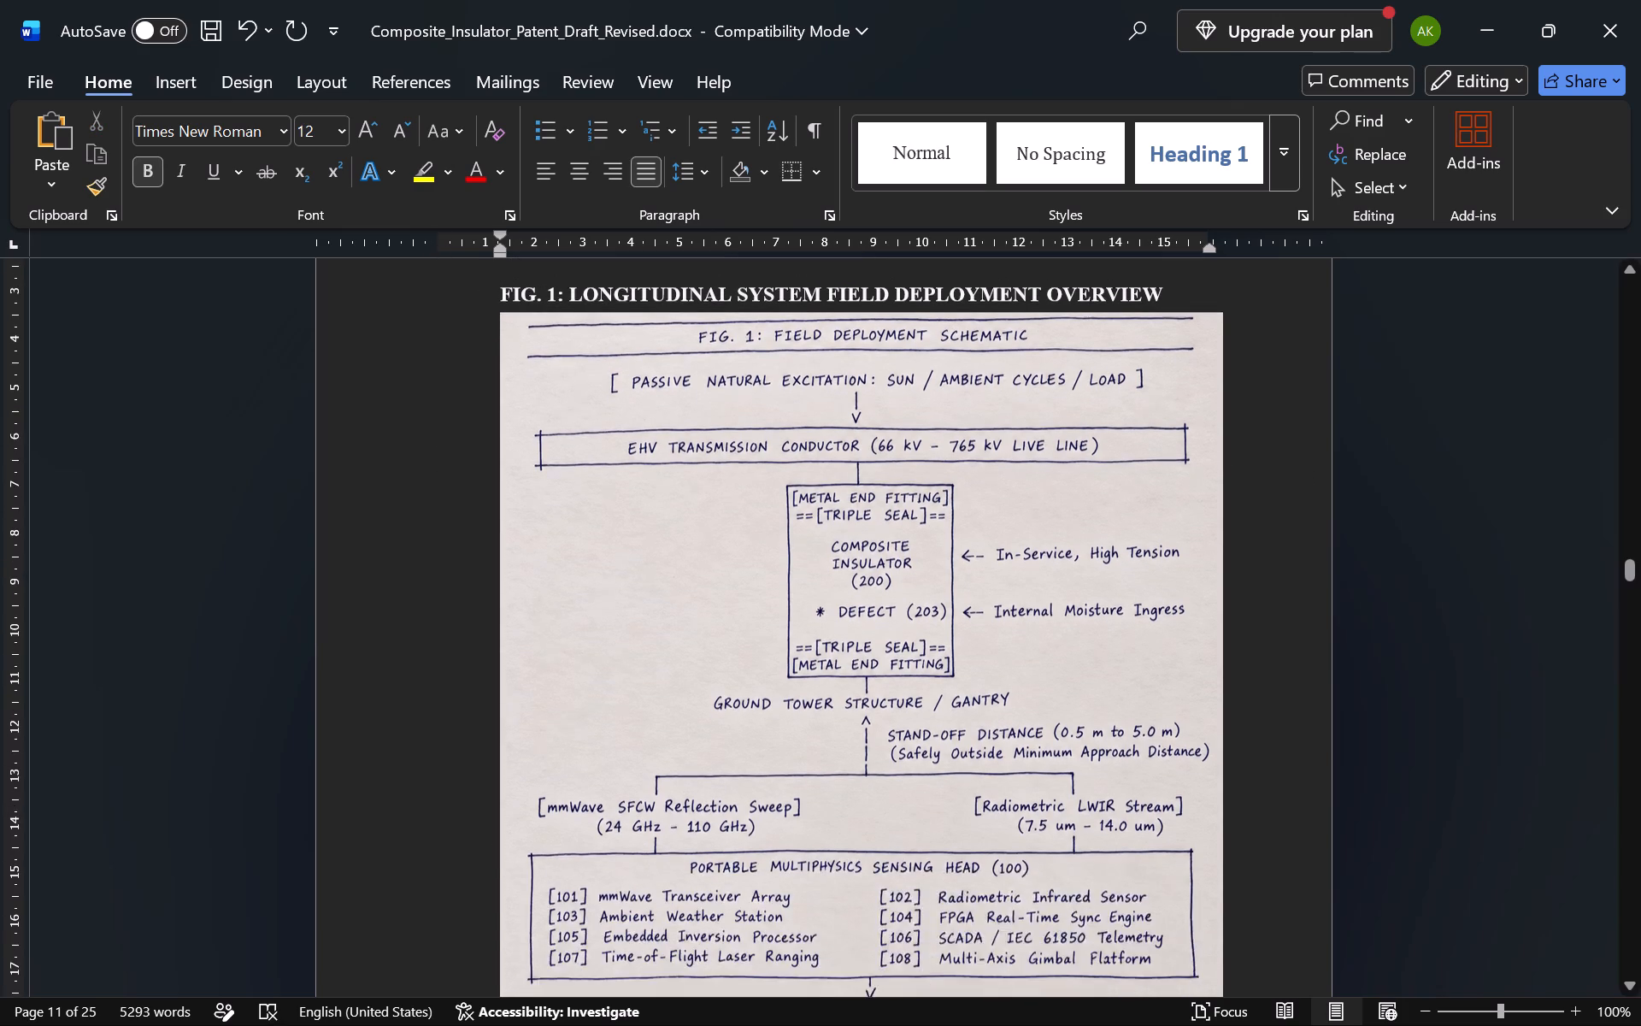
scroll(1190, 439, "down", 3)
scroll(1190, 439, "up", 1)
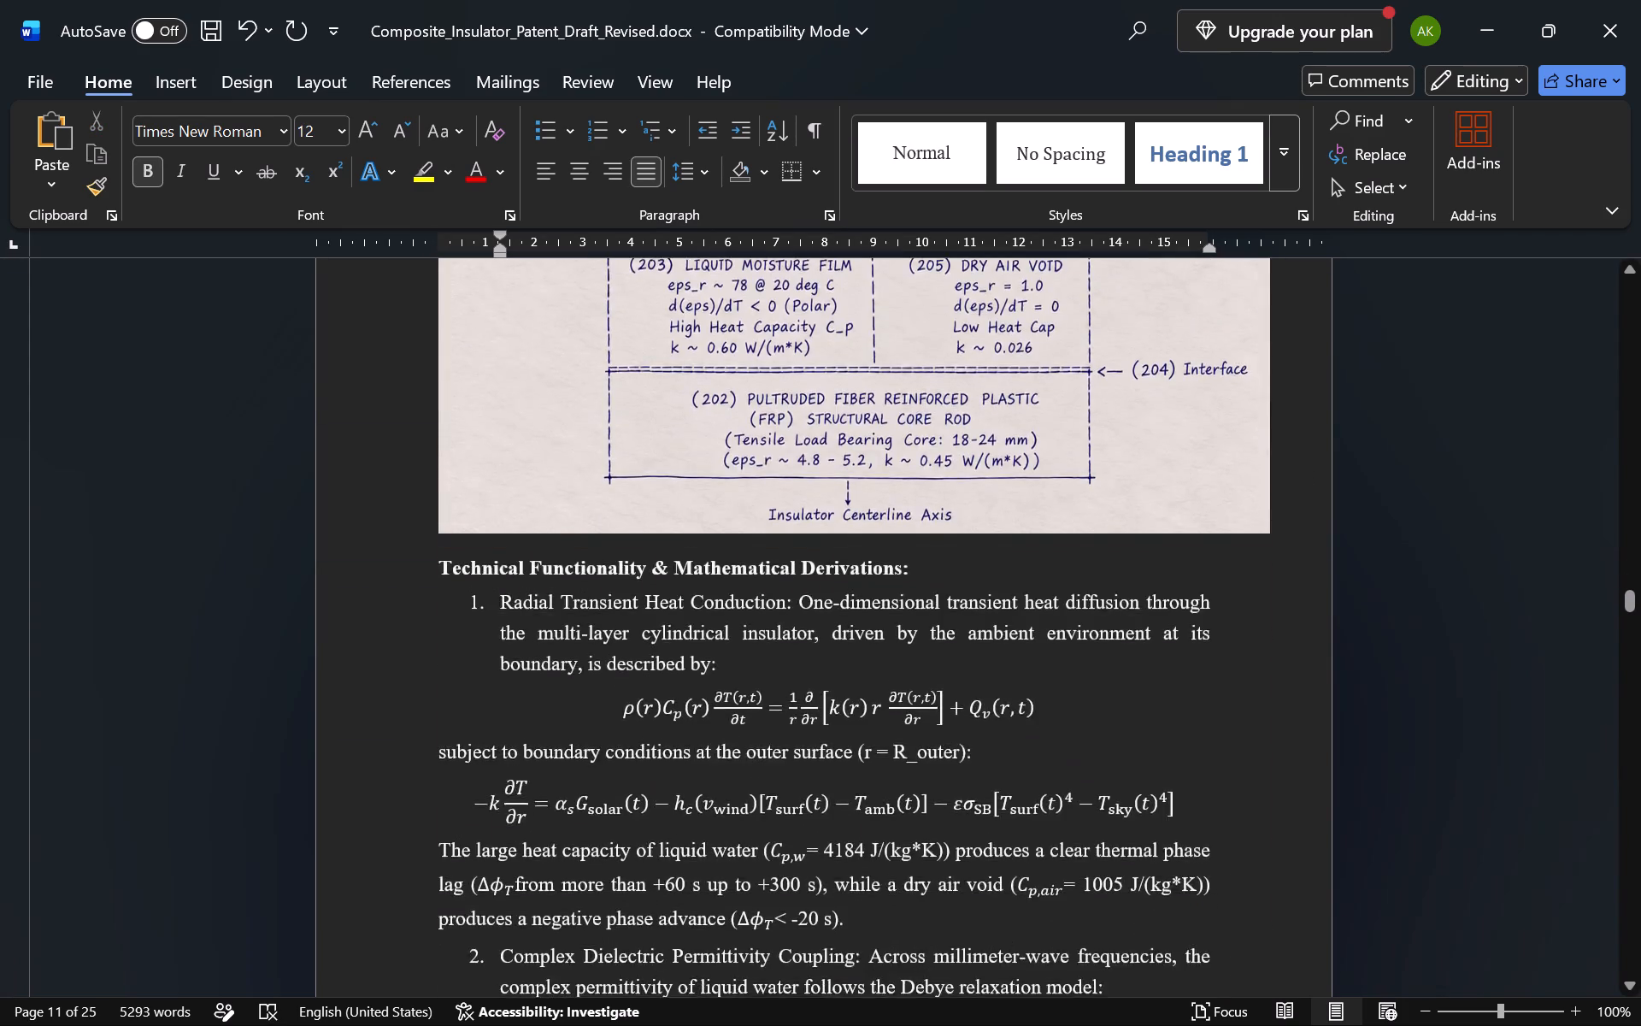
scroll(1190, 439, "up", 2)
scroll(968, 443, "up", 1)
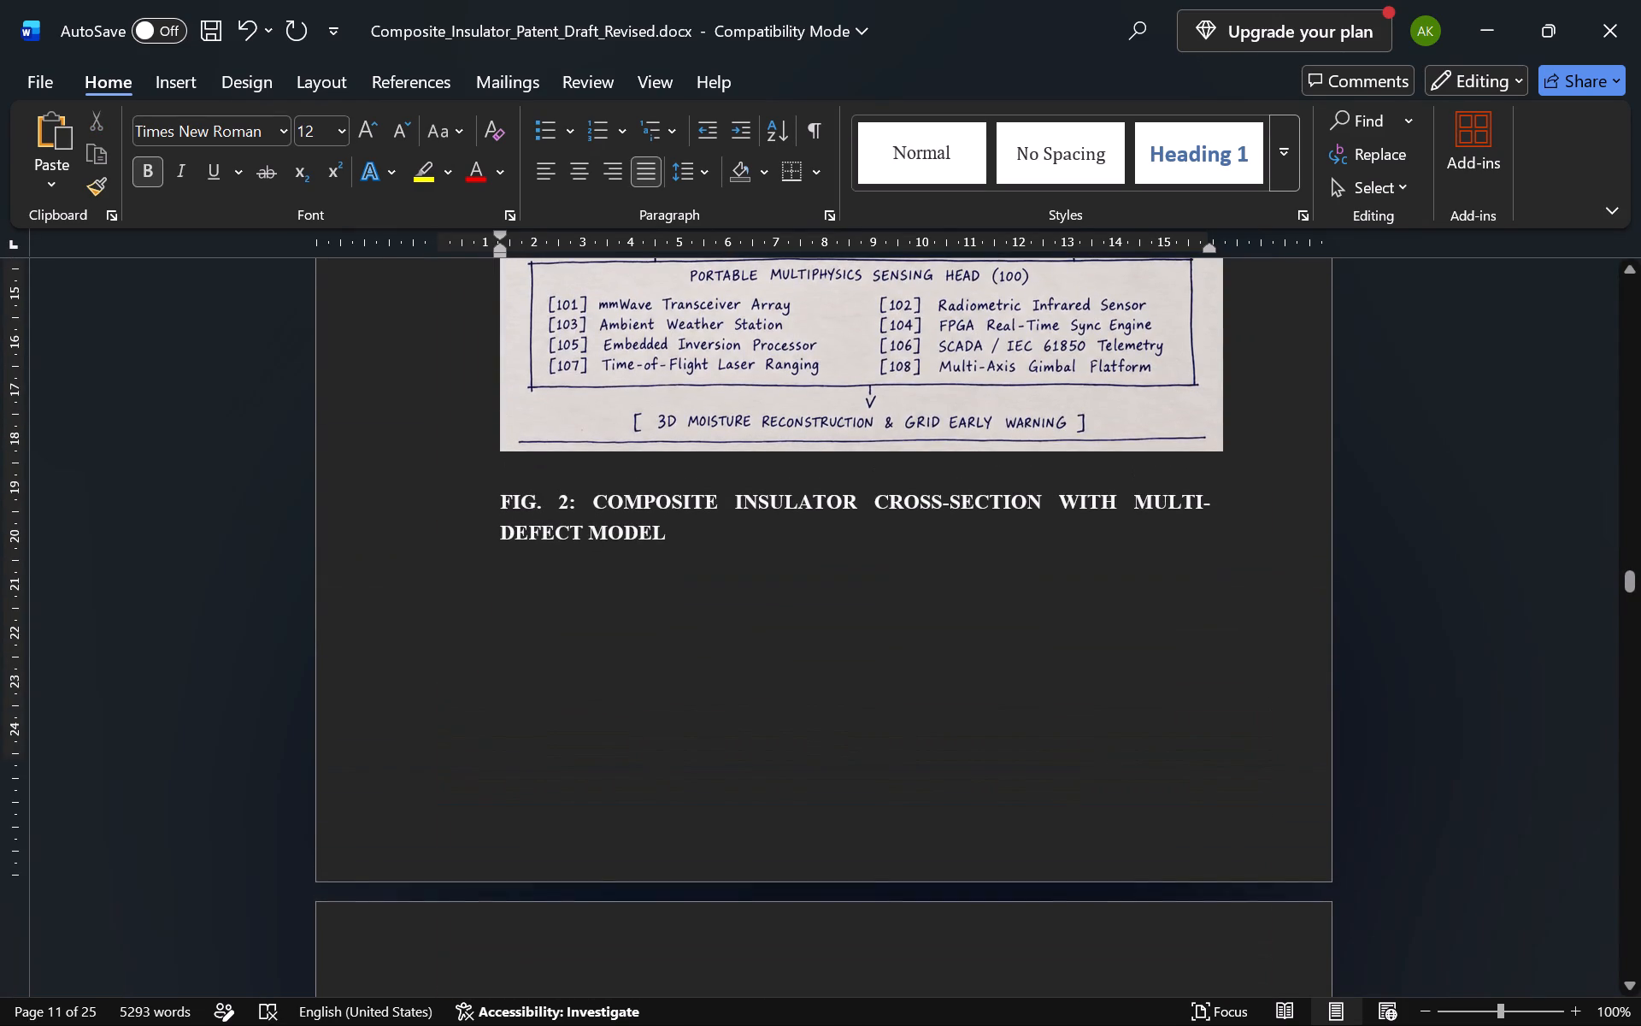
scroll(785, 579, "down", 2)
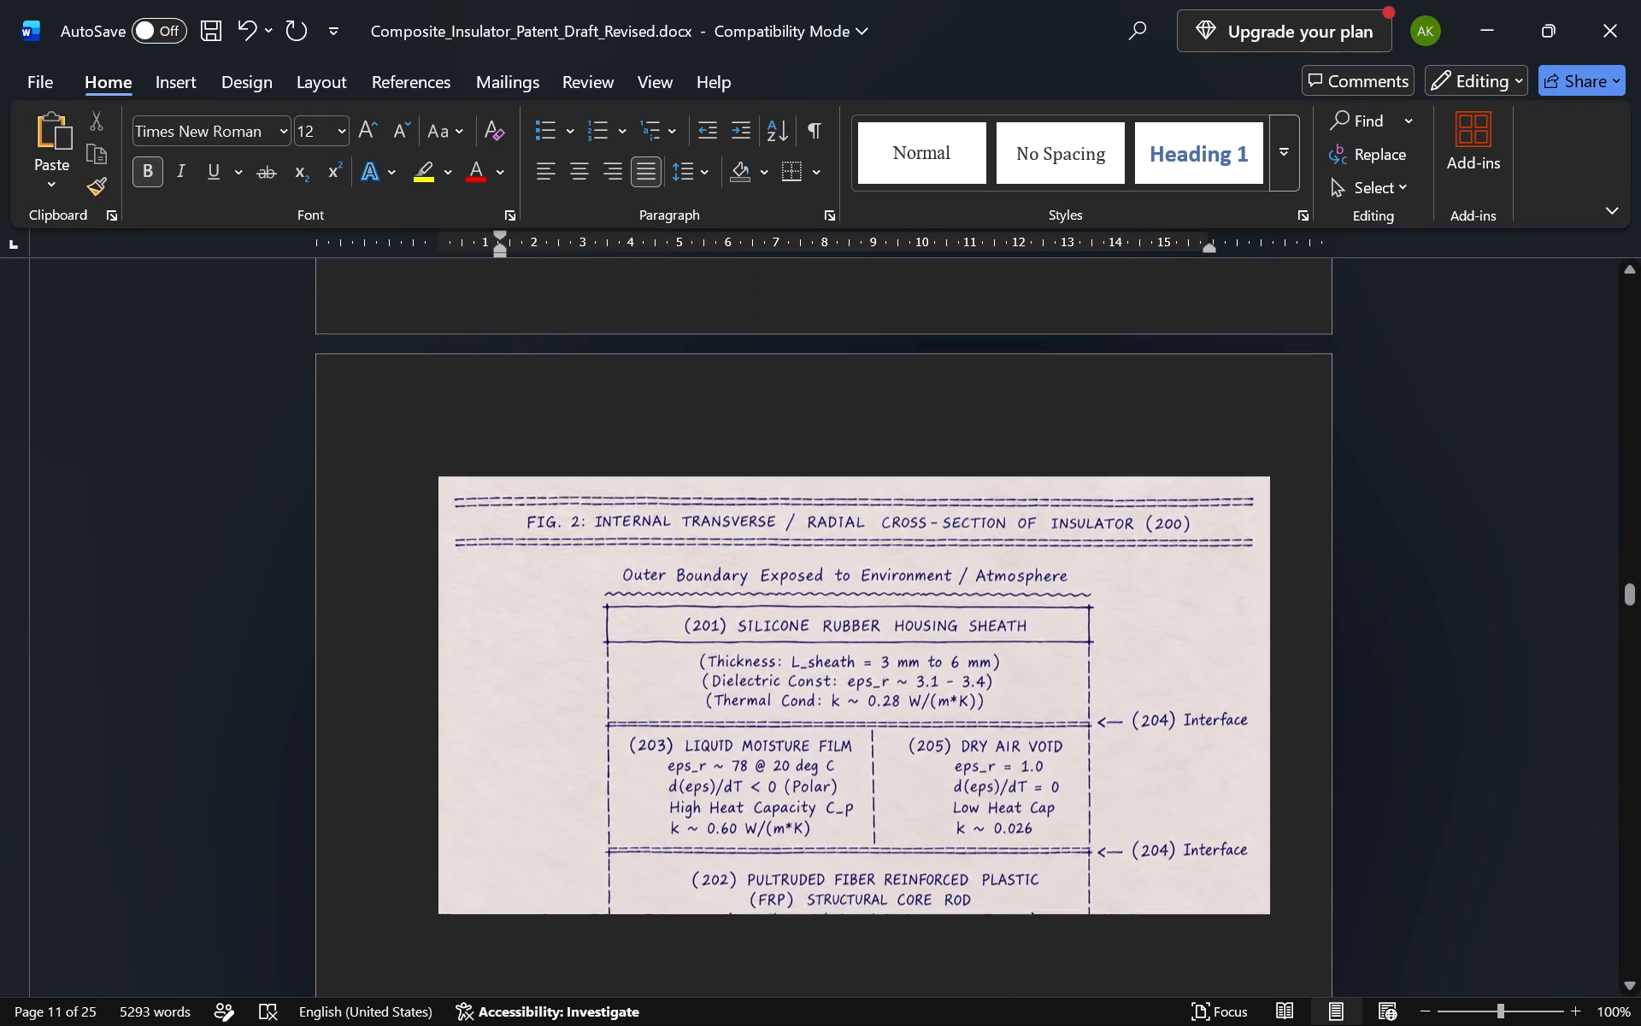
scroll(785, 579, "down", 2)
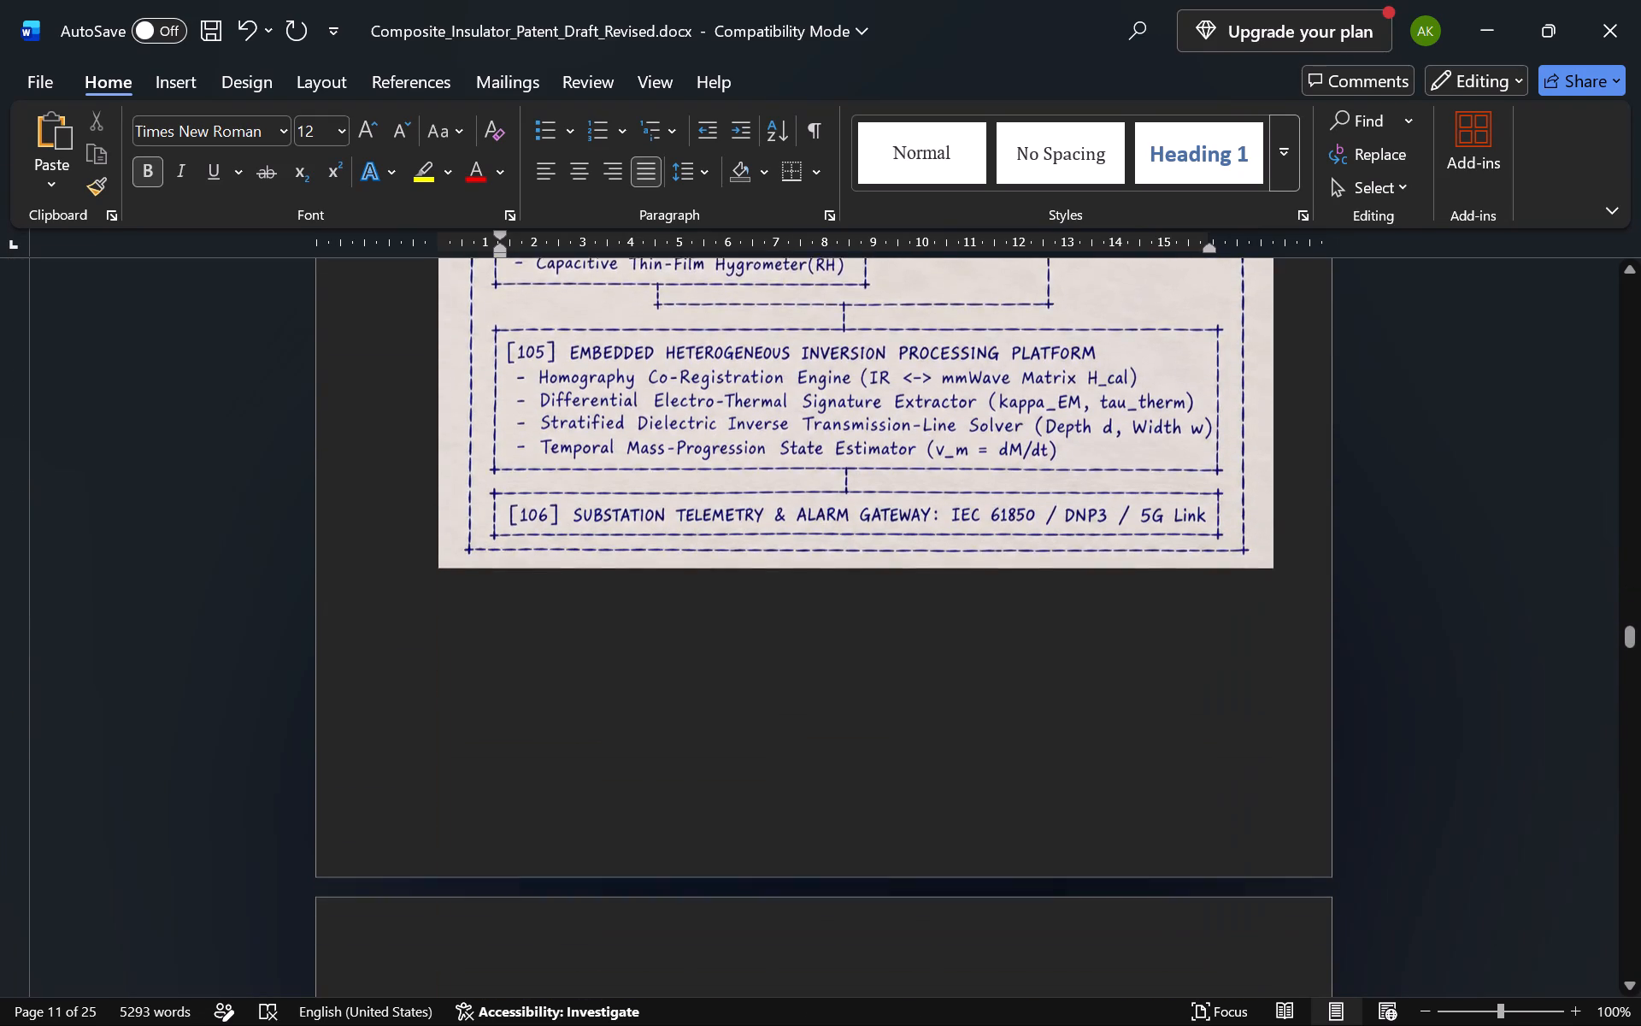
scroll(785, 579, "down", 3)
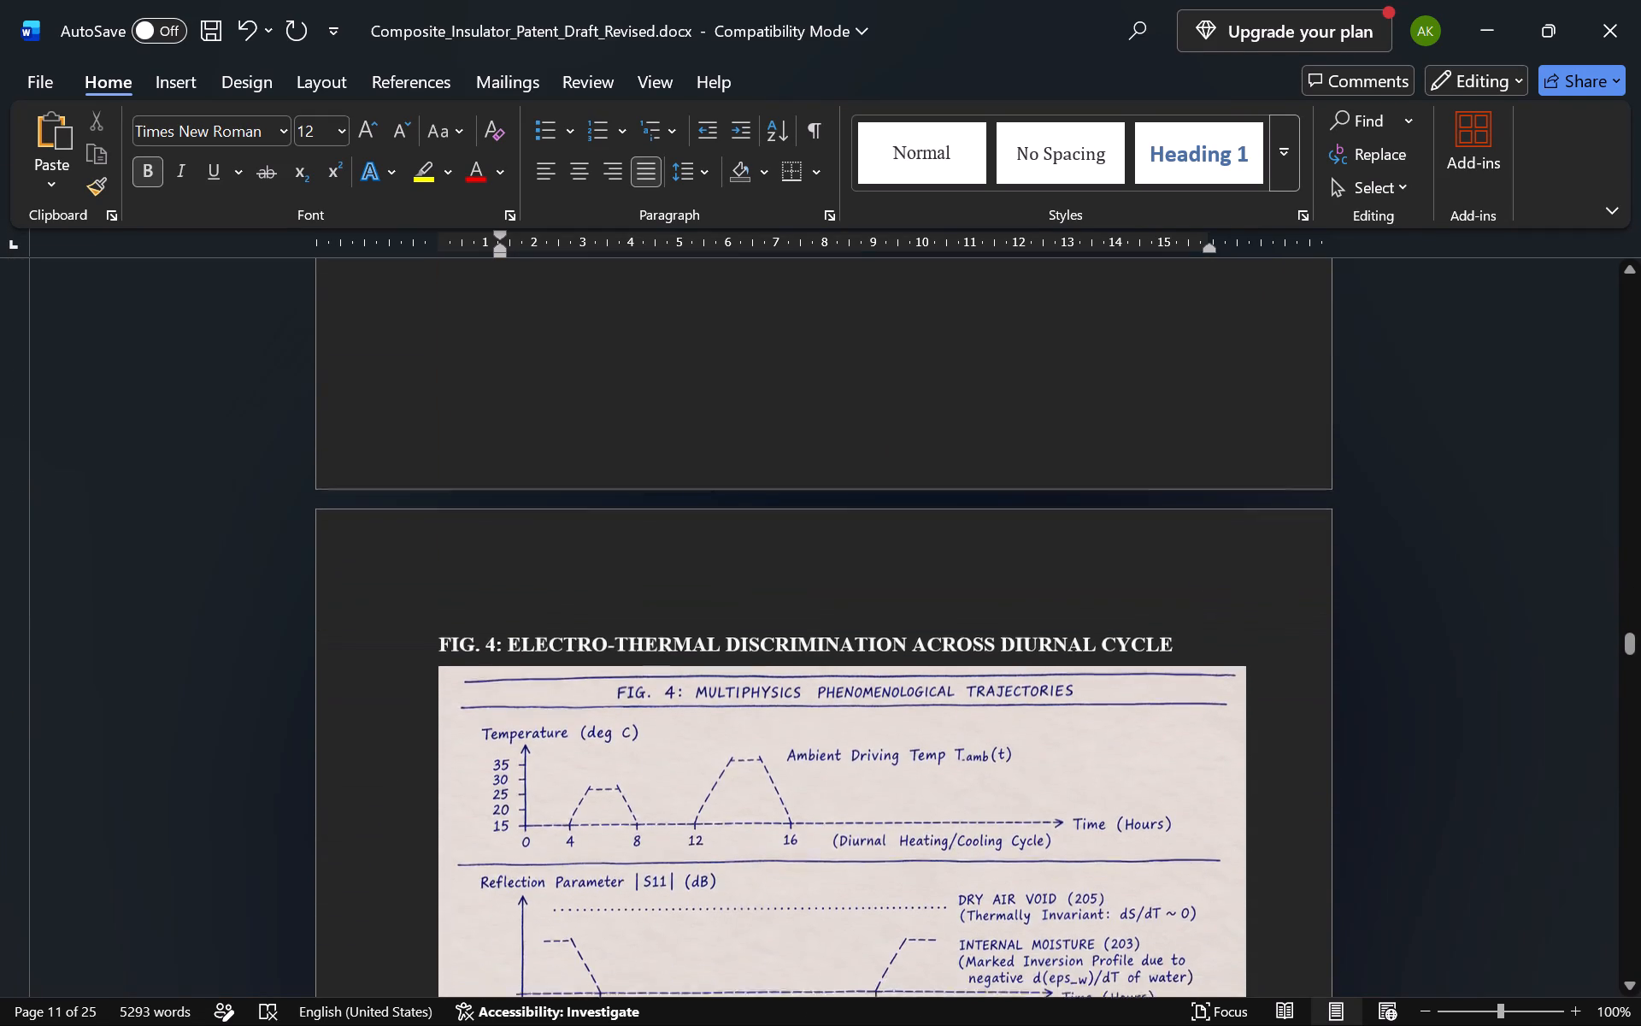
Examine the page placement of the FIG. 4, FIG. 5 and FIG. 6 headings and images and the empty space between them.
scroll(785, 579, "down", 3)
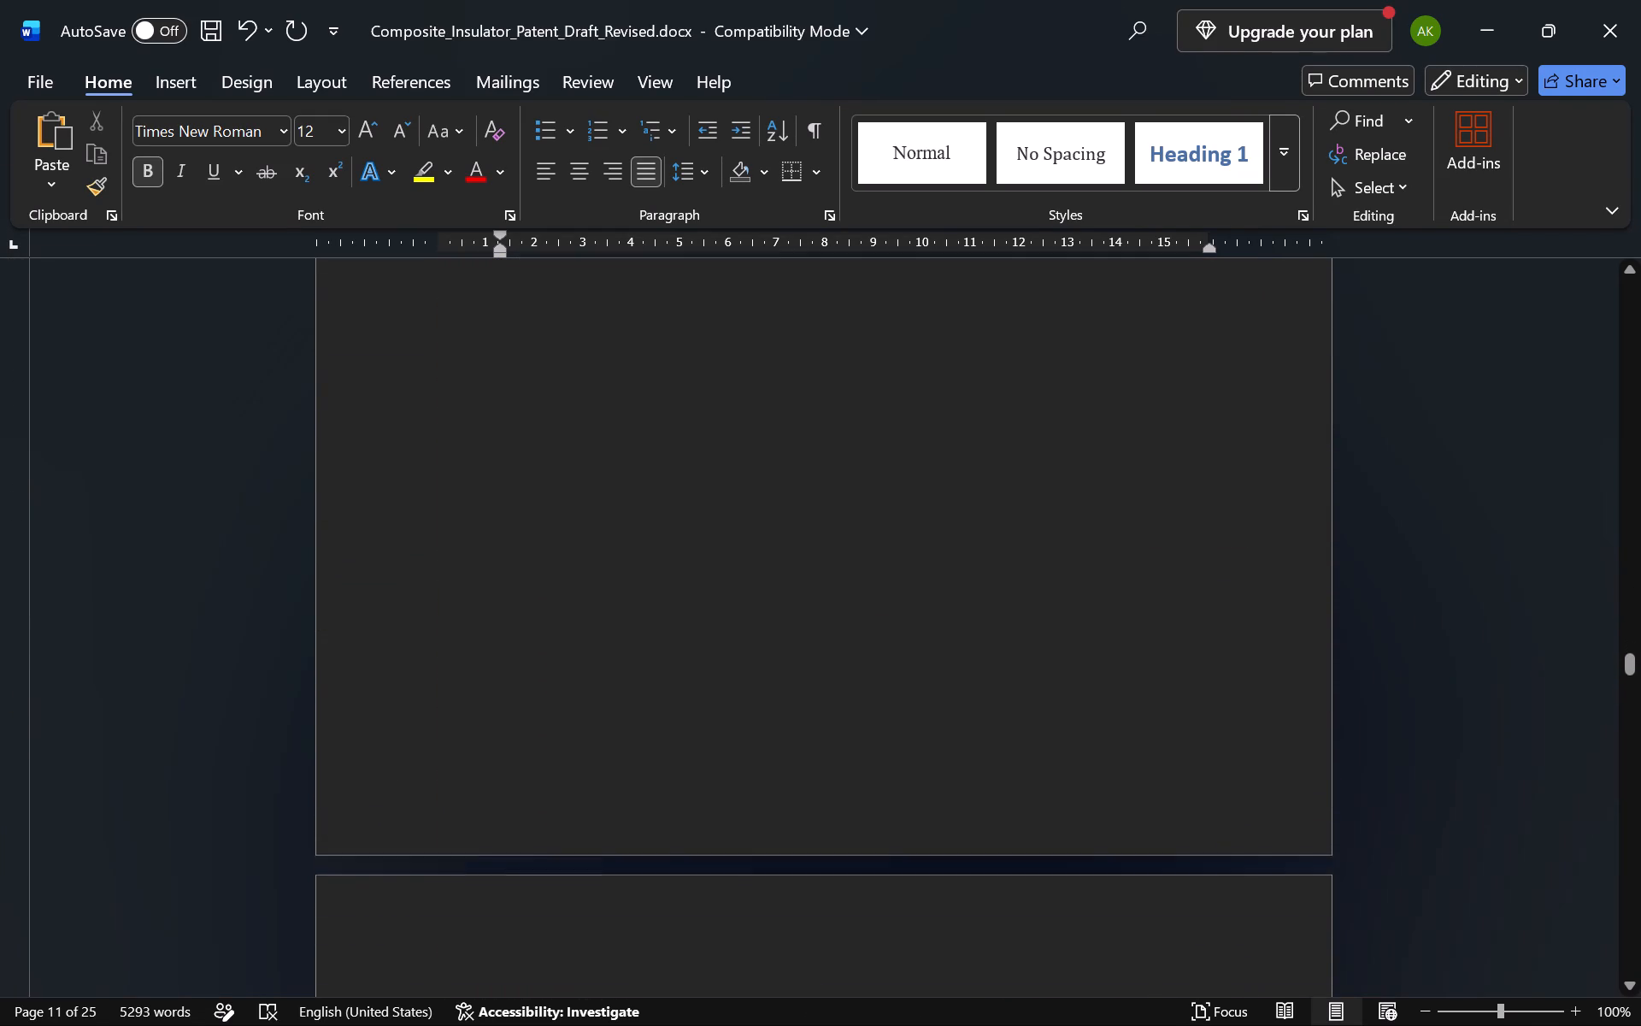
scroll(785, 579, "down", 1)
scroll(785, 579, "up", 3)
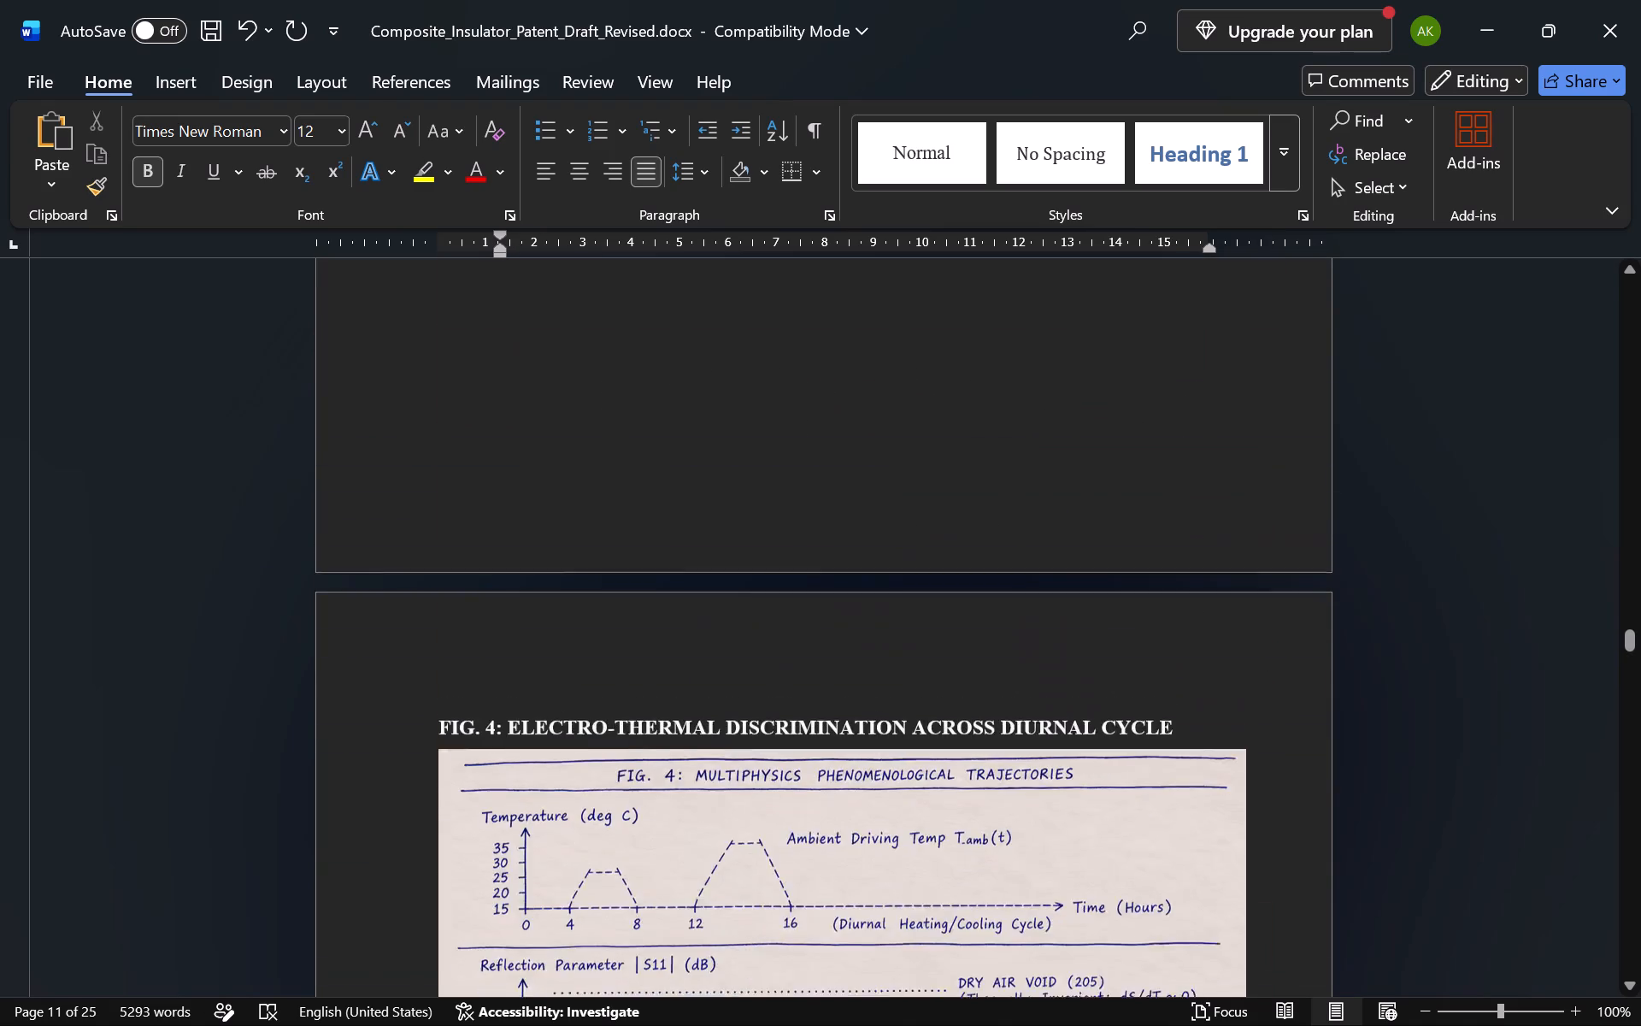
scroll(785, 579, "down", 5)
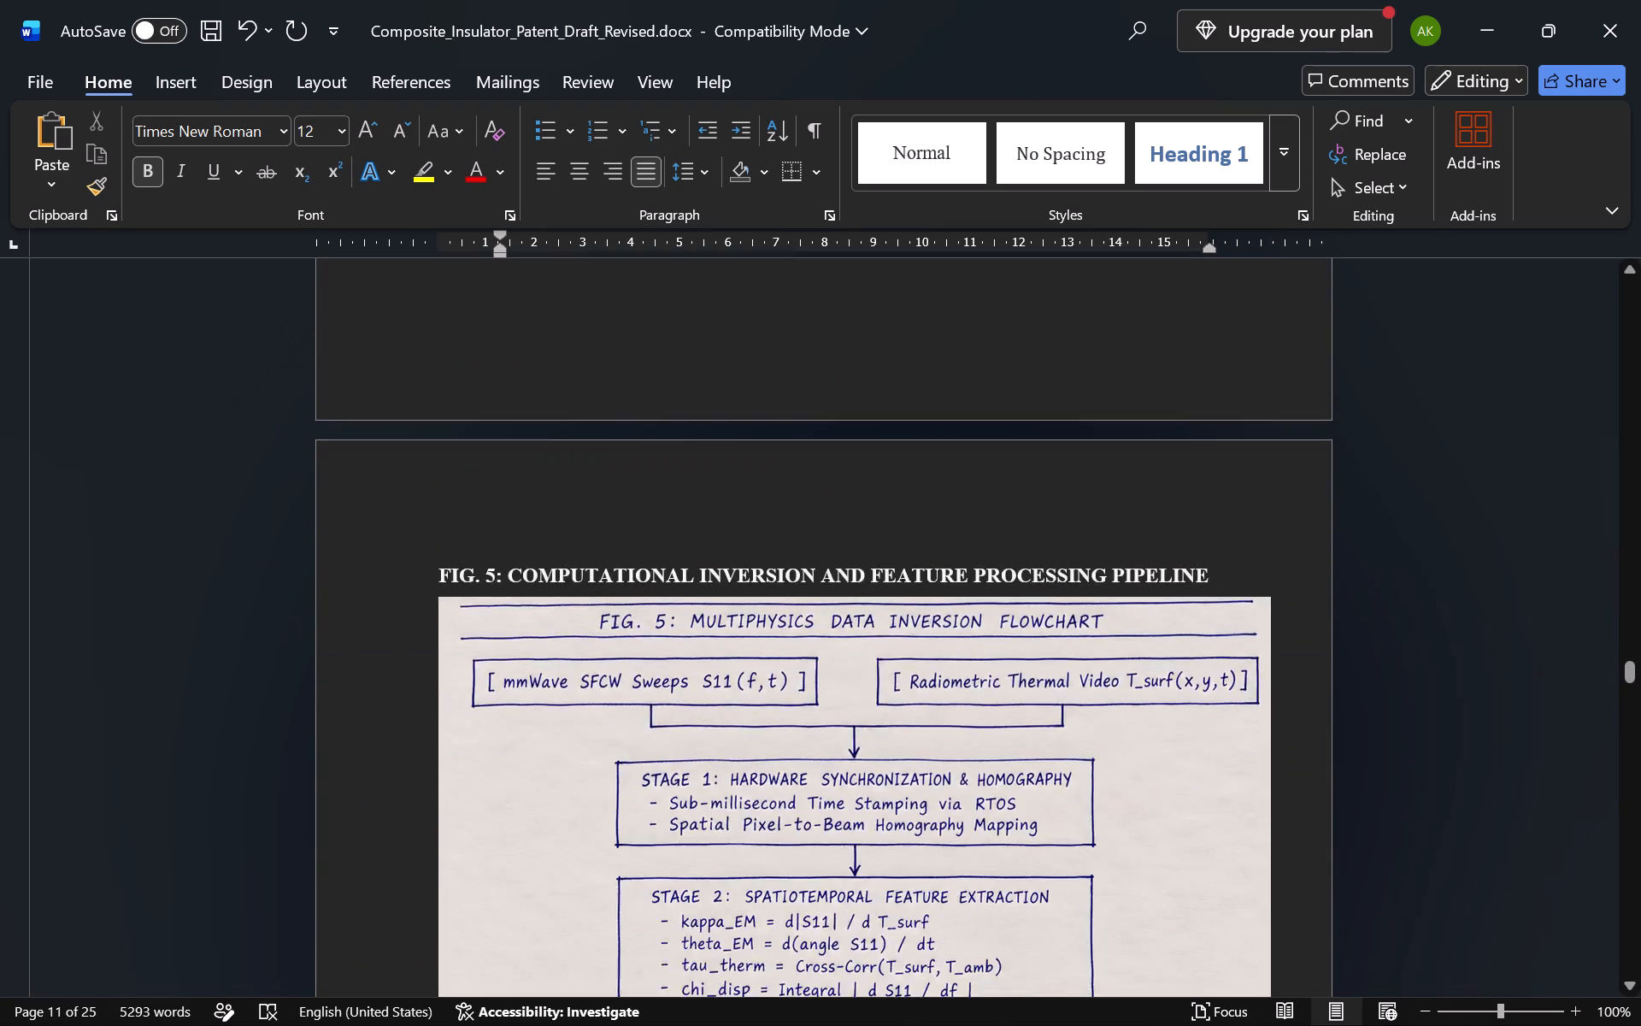
scroll(785, 579, "down", 1)
scroll(785, 579, "up", 4)
scroll(780, 674, "down", 1)
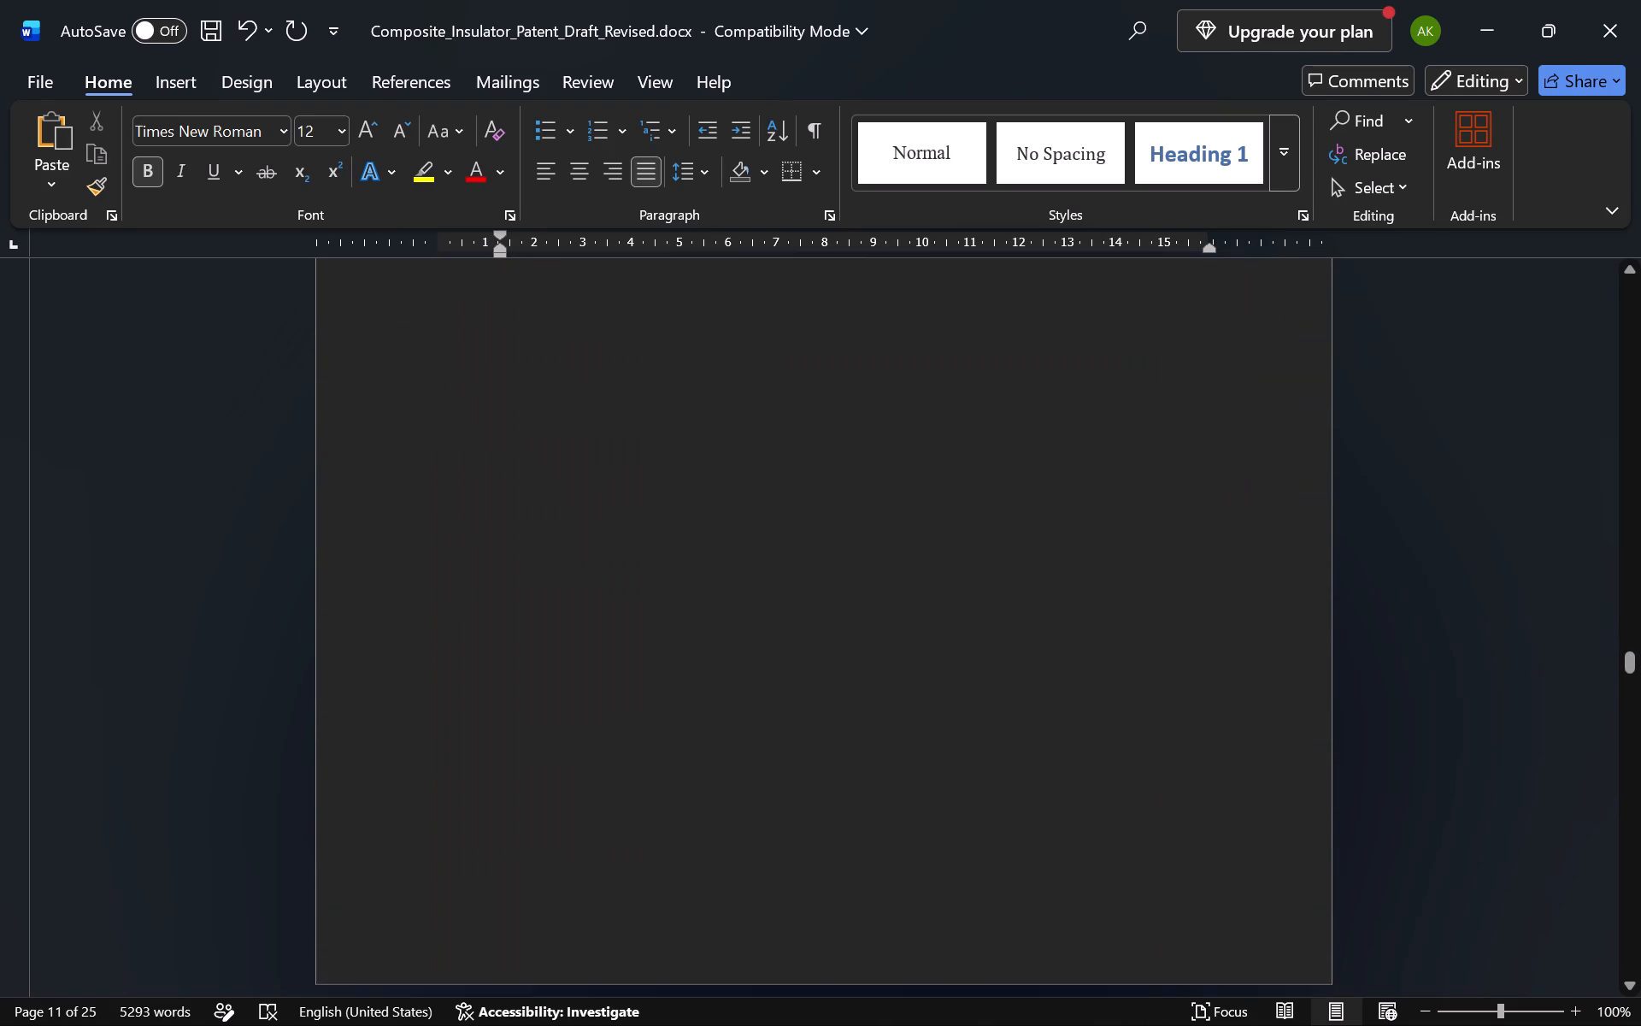
scroll(780, 674, "down", 5)
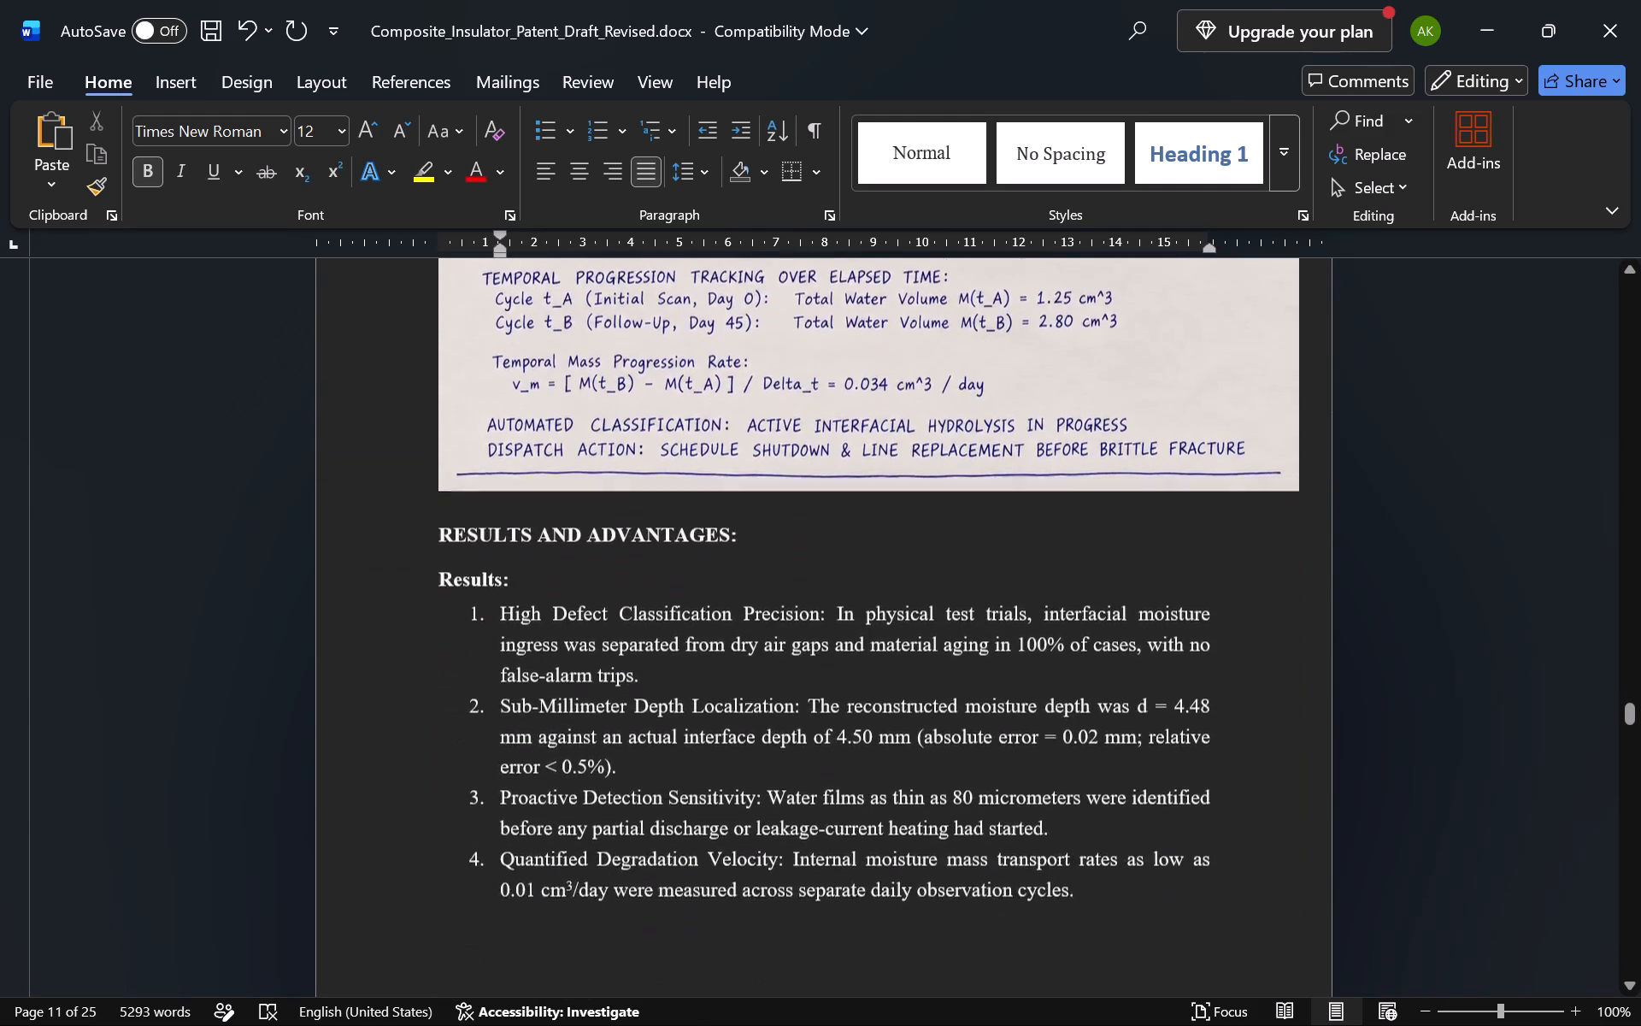
Review the text layout from the Results and Advantages section through the working prototype, commercialization, filing options and keywords sections.
scroll(780, 674, "down", 5)
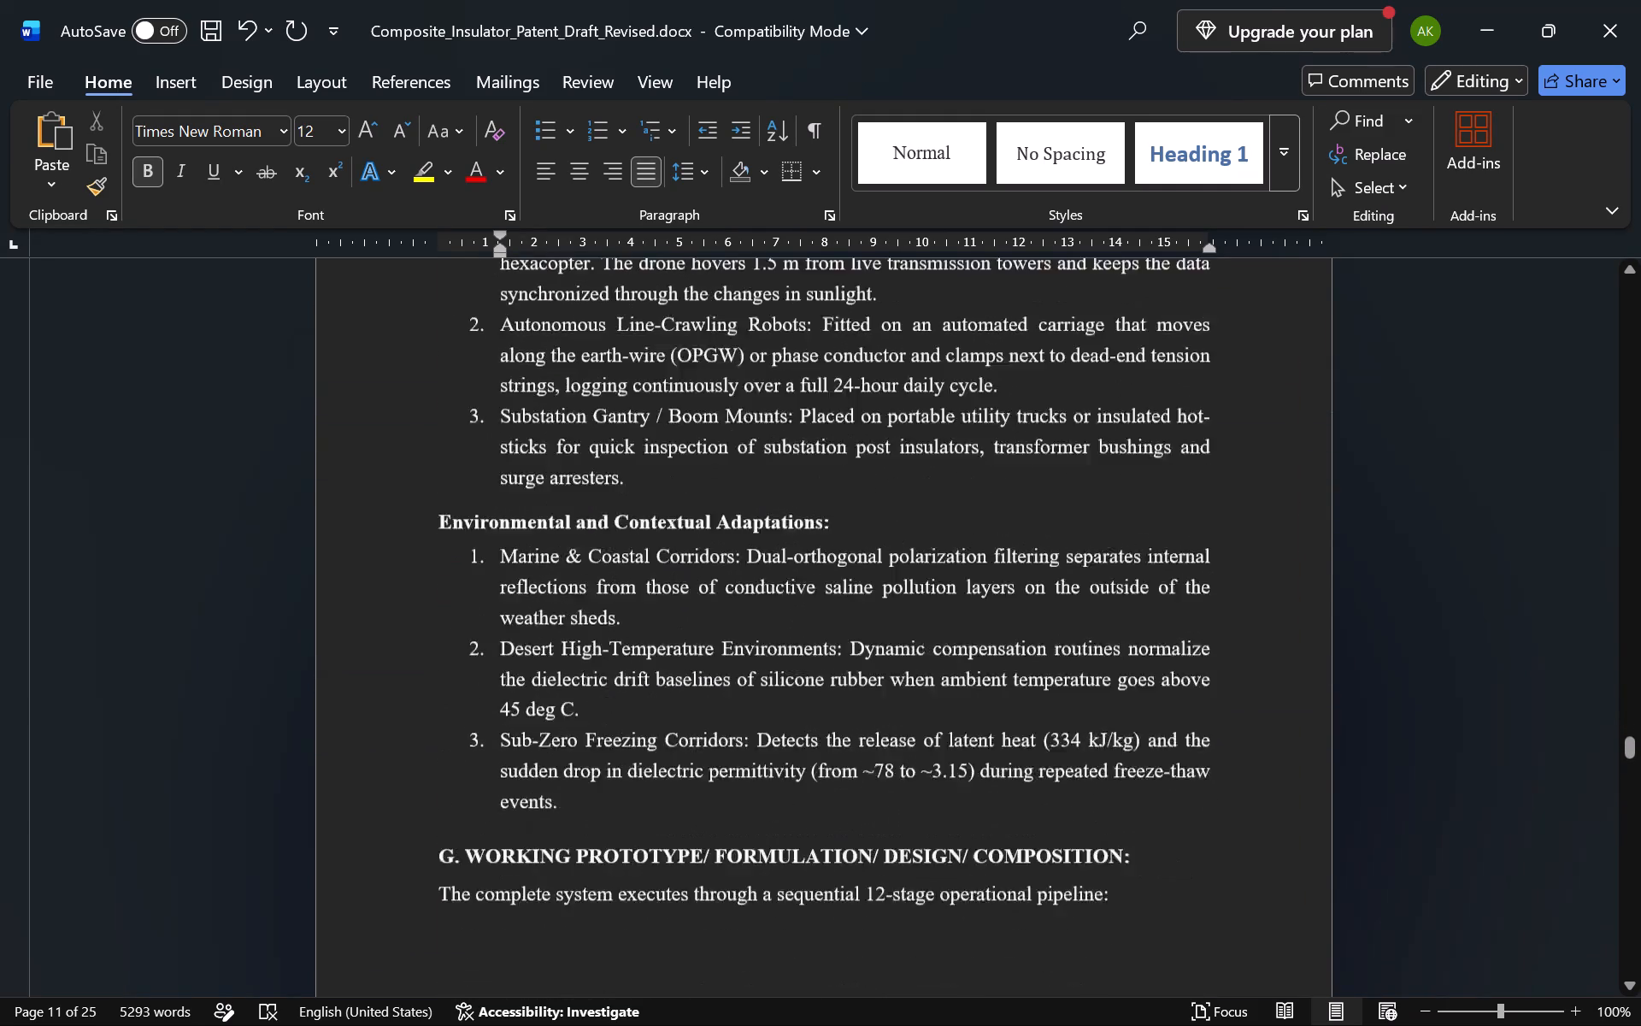
scroll(780, 674, "down", 3)
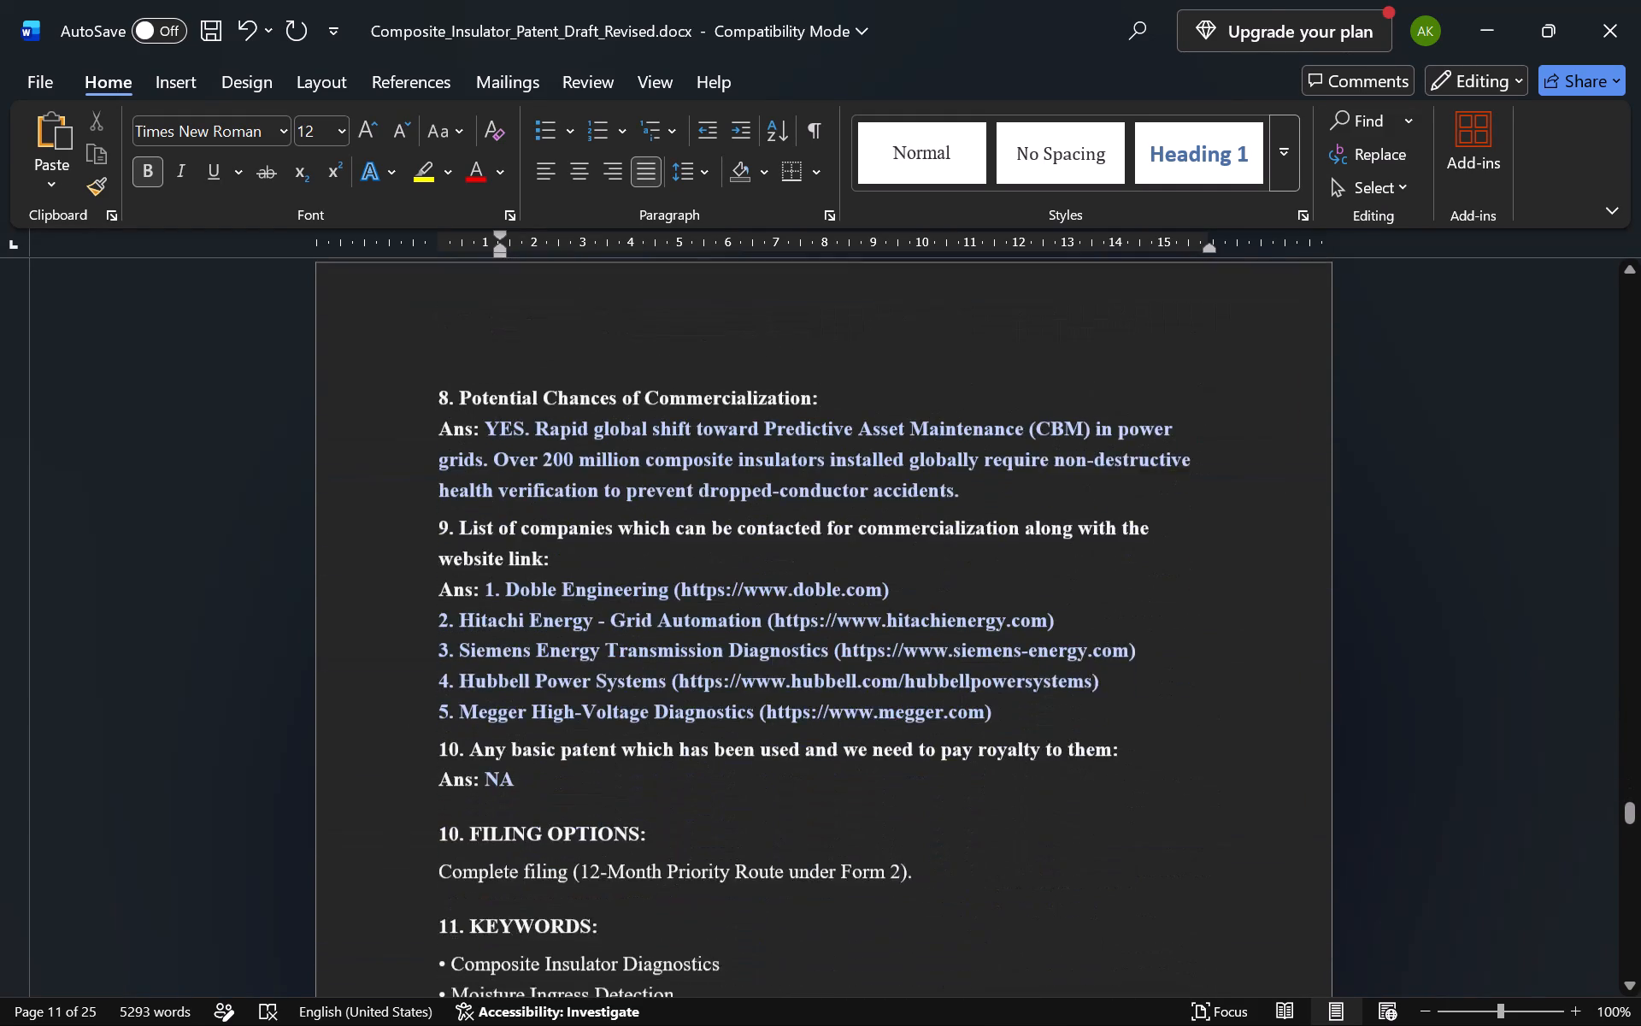
Save the revised patent draft document.
left_click(780, 674)
key("ctrl+s")
key("ctrl+s")
key("ctrl+s")
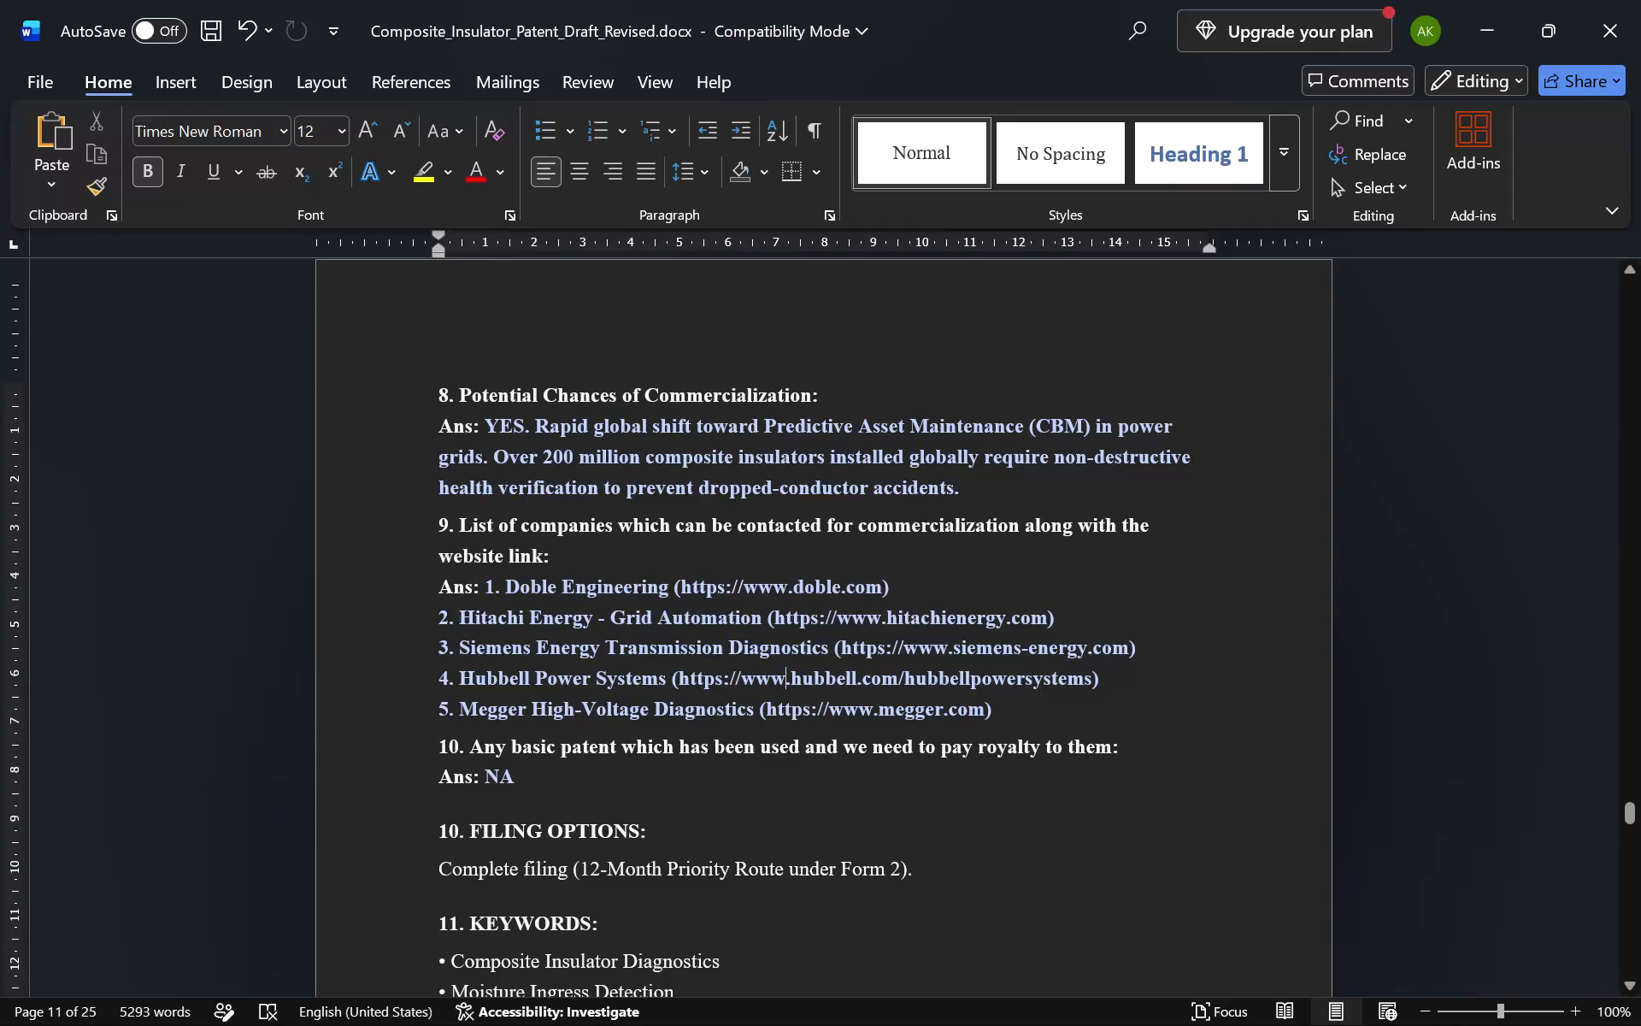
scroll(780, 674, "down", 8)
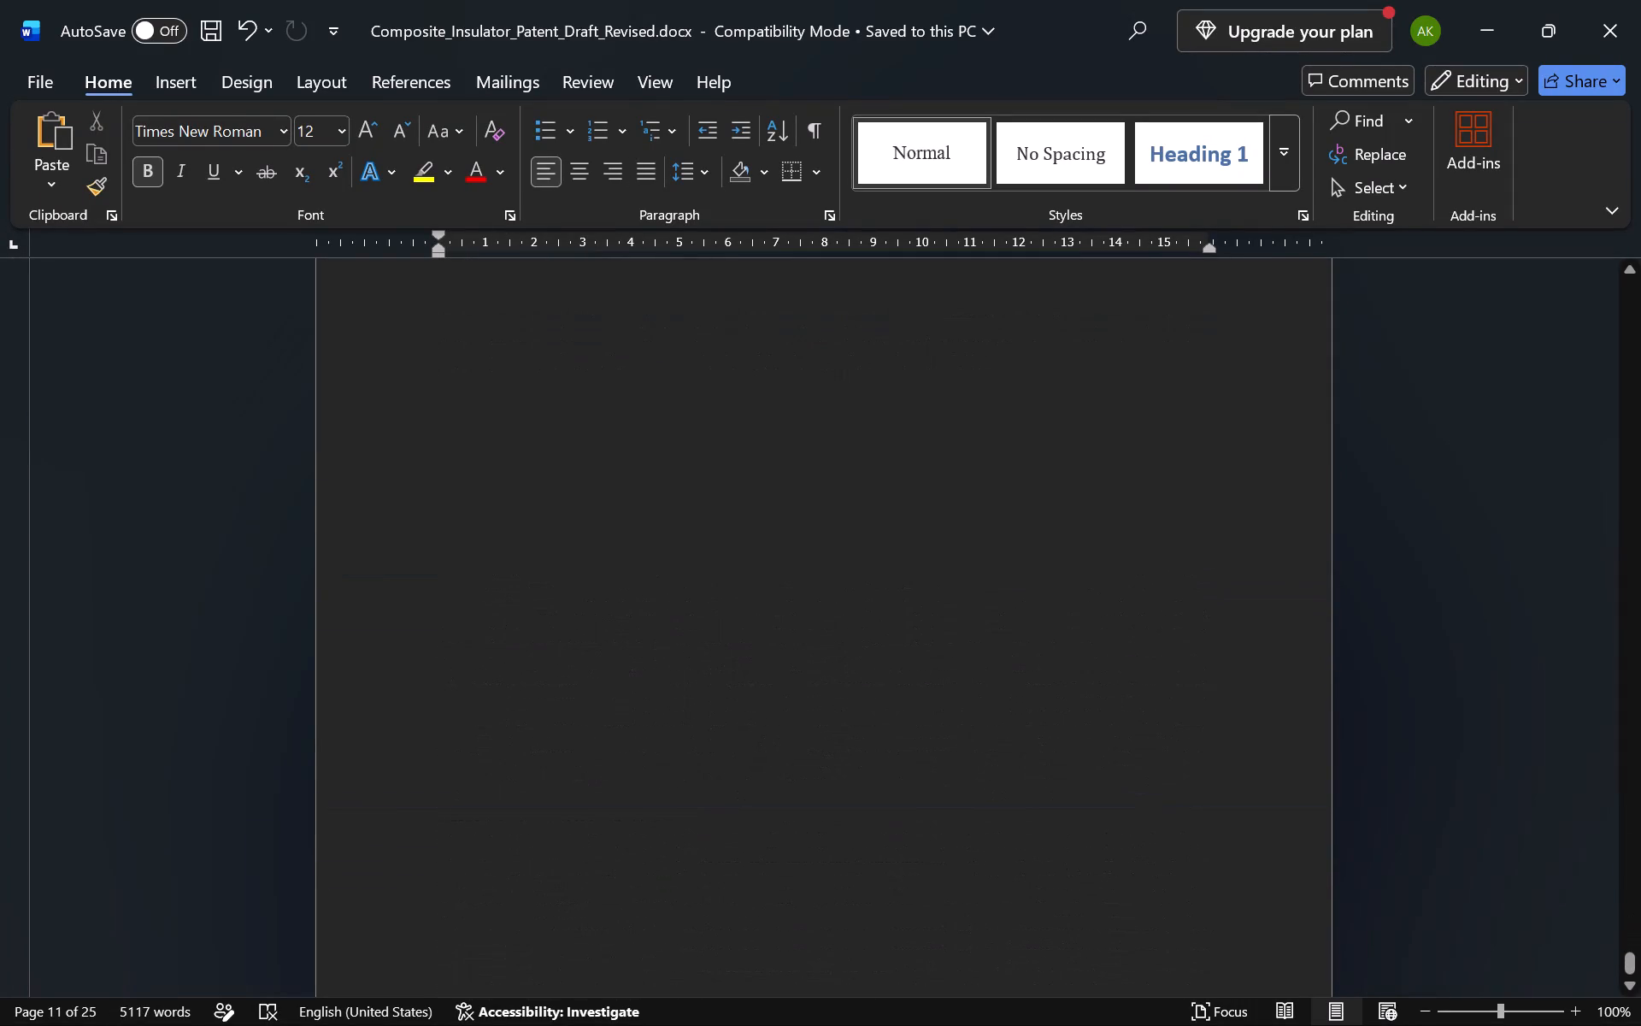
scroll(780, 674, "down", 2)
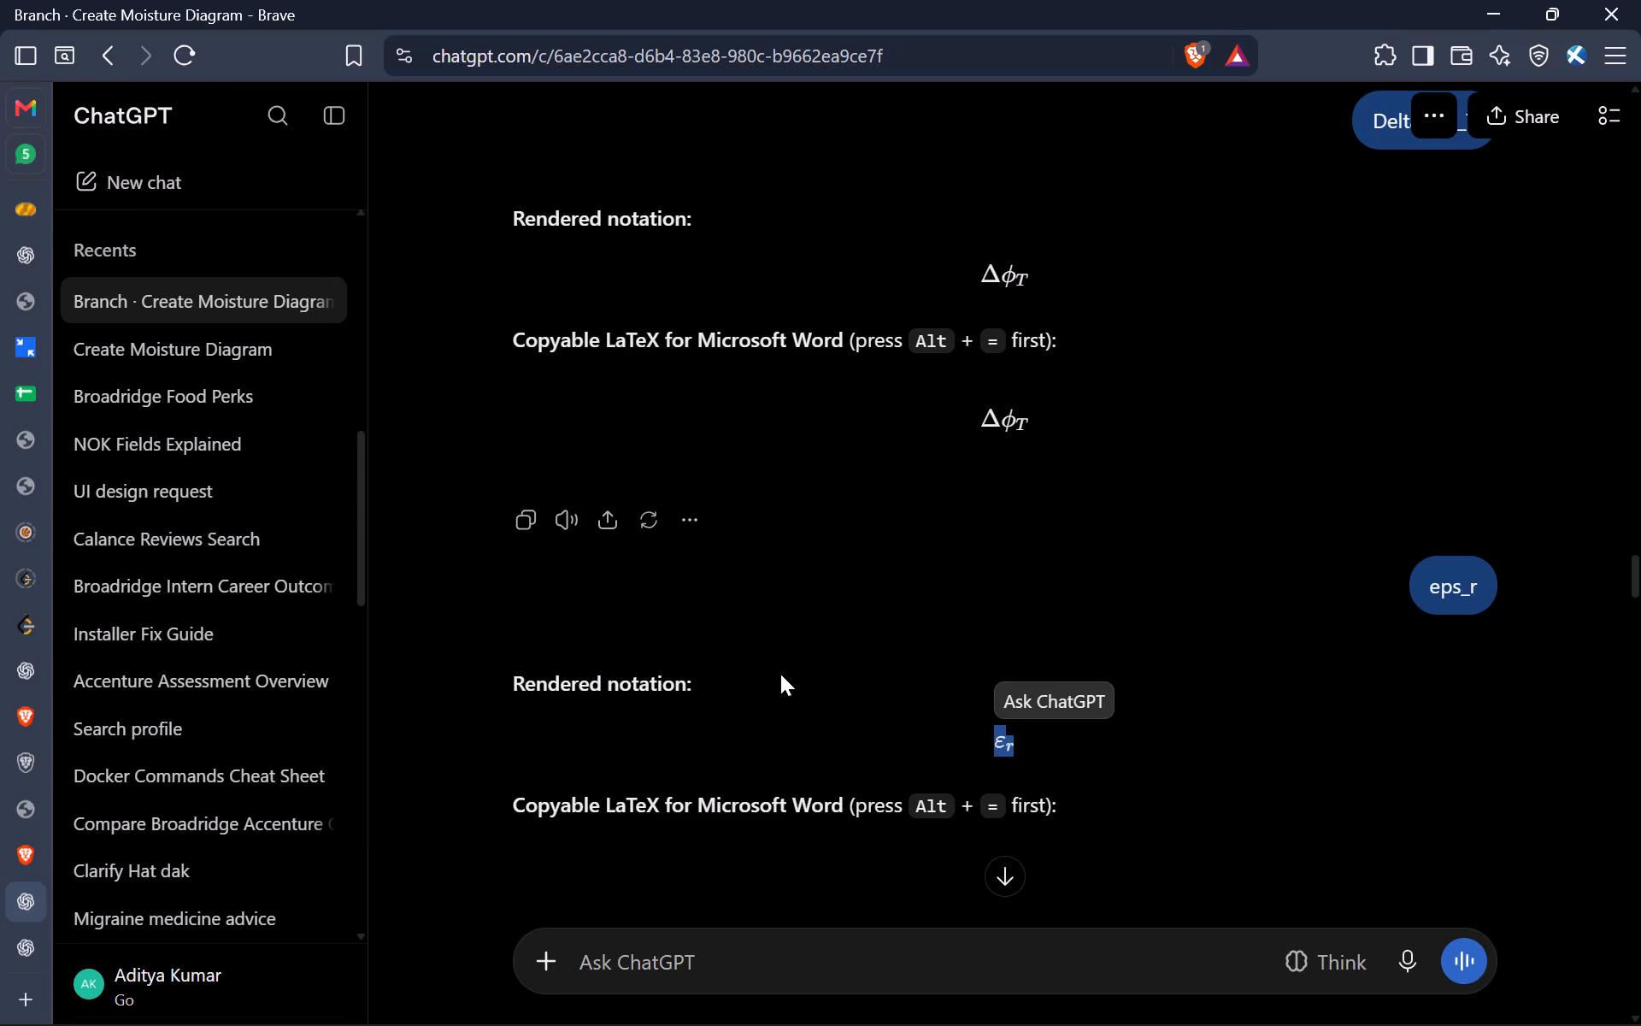
Switch to the Brave browser and bring up the Create Moisture Diagram chat containing the generated FIG. 6 image.
key("ctrl+Tab")
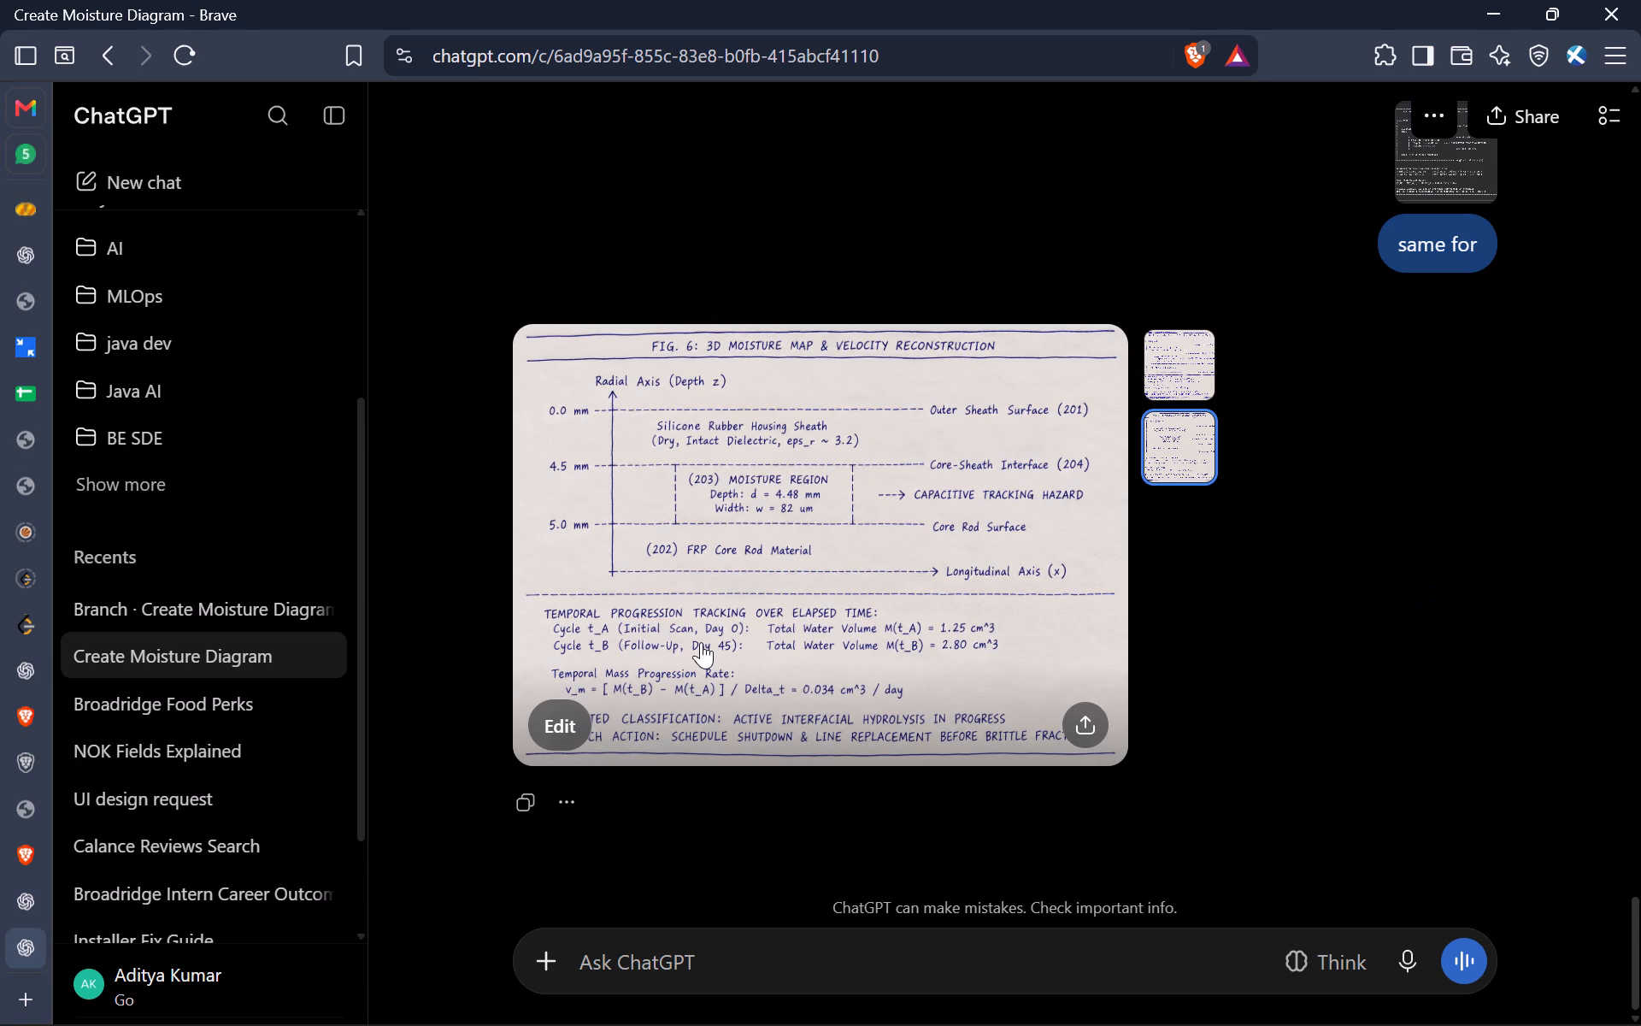